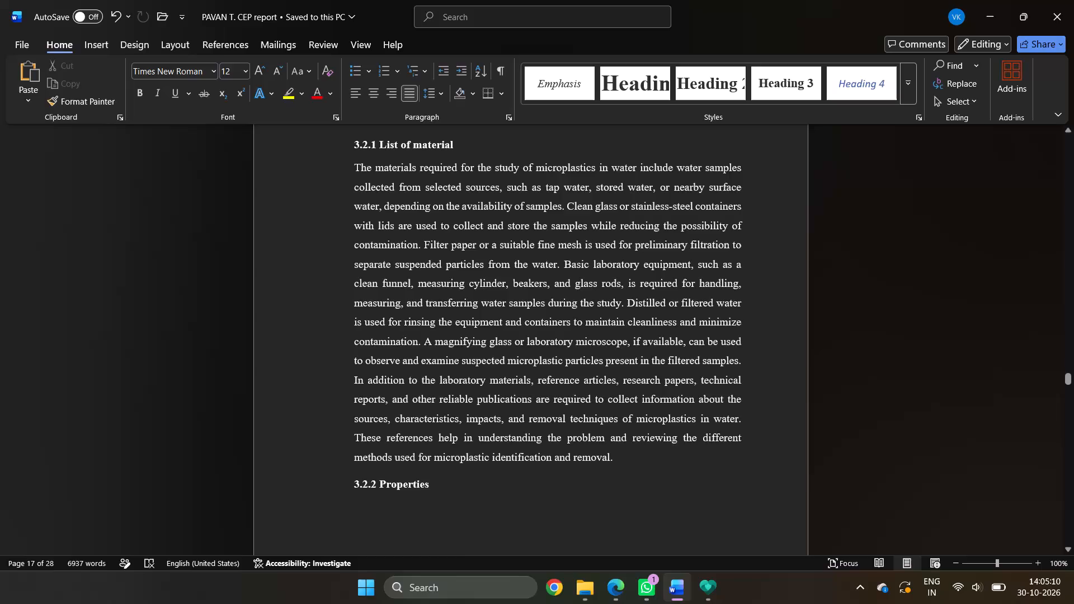
Review the report's pages from section 3.2.1 List of material through Chapter 4 Conclusion to the References page.
{"action": "scroll", "coordinate": [498, 276], "scroll_direction": "down", "scroll_amount": 9}
{"action": "scroll", "coordinate": [501, 291], "scroll_direction": "up", "scroll_amount": 1}
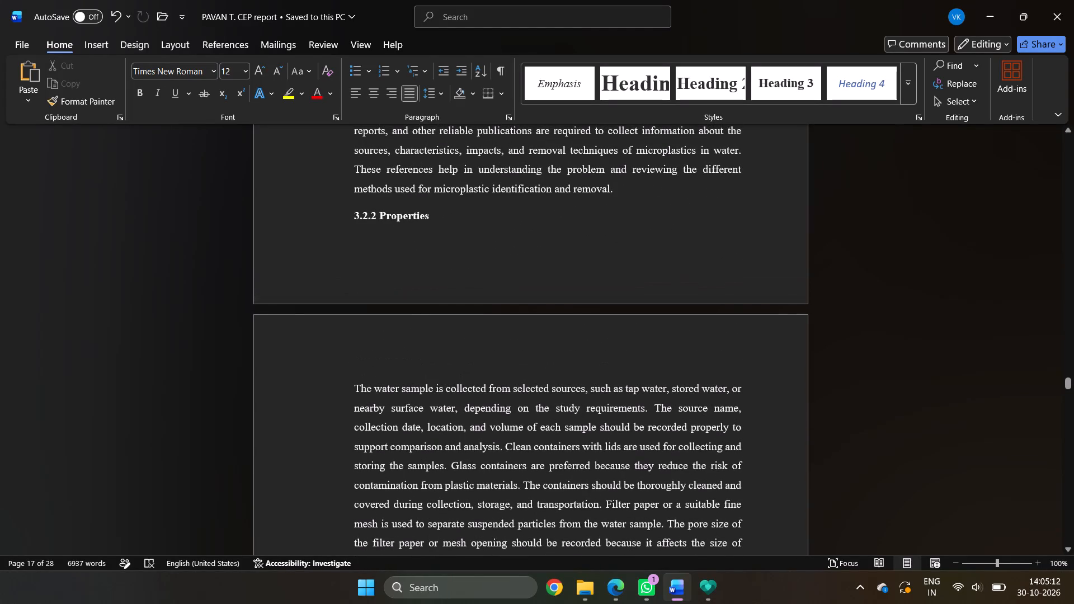
{"action": "scroll", "coordinate": [501, 291], "scroll_direction": "down", "scroll_amount": 20}
{"action": "scroll", "coordinate": [501, 291], "scroll_direction": "down", "scroll_amount": 7}
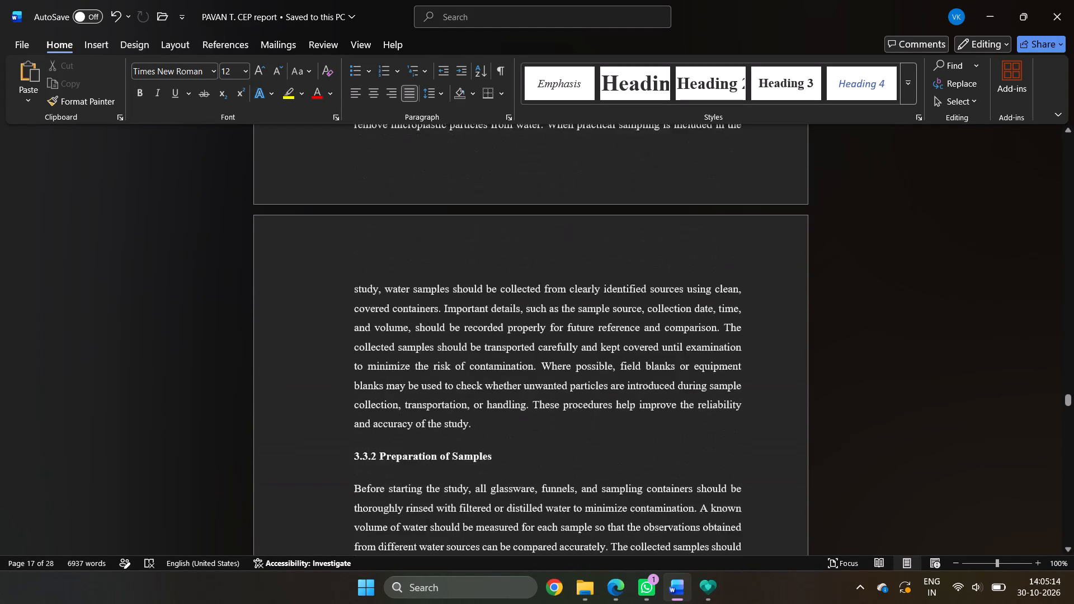
{"action": "scroll", "coordinate": [498, 290], "scroll_direction": "down", "scroll_amount": 20}
{"action": "scroll", "coordinate": [498, 290], "scroll_direction": "down", "scroll_amount": 19}
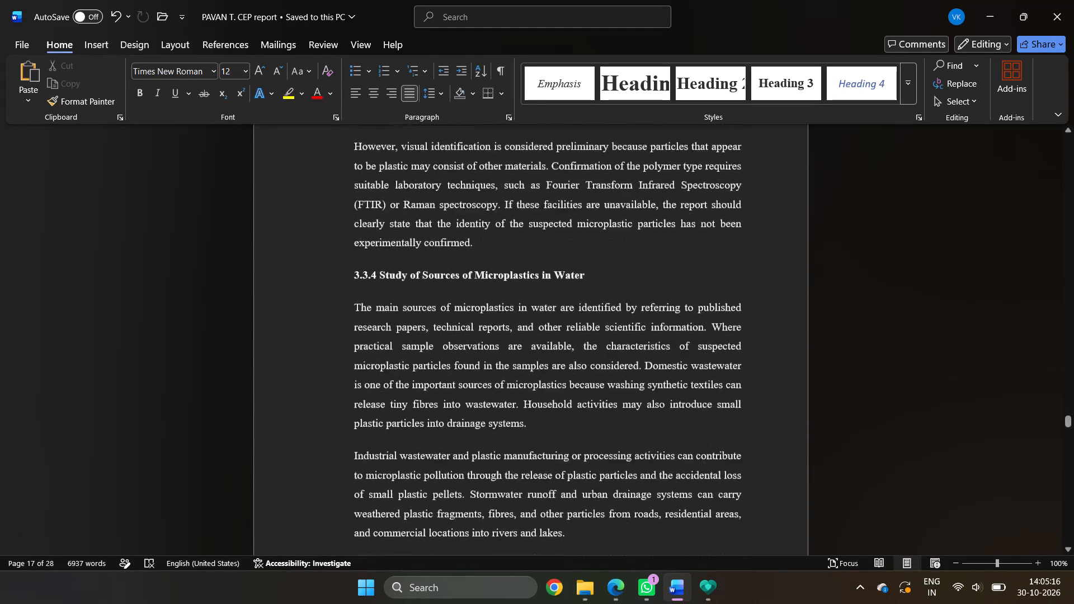
{"action": "scroll", "coordinate": [501, 290], "scroll_direction": "down", "scroll_amount": 5}
{"action": "scroll", "coordinate": [507, 297], "scroll_direction": "down", "scroll_amount": 20}
{"action": "scroll", "coordinate": [507, 297], "scroll_direction": "down", "scroll_amount": 12}
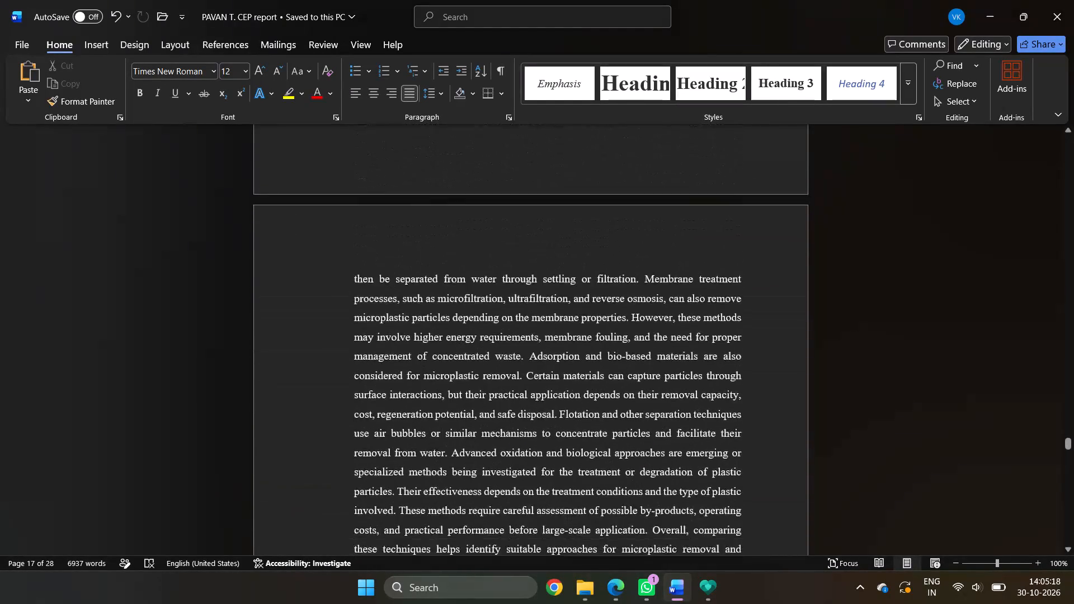
{"action": "scroll", "coordinate": [514, 299], "scroll_direction": "down", "scroll_amount": 2}
{"action": "scroll", "coordinate": [514, 299], "scroll_direction": "down", "scroll_amount": 6, "text": "ctrl"}
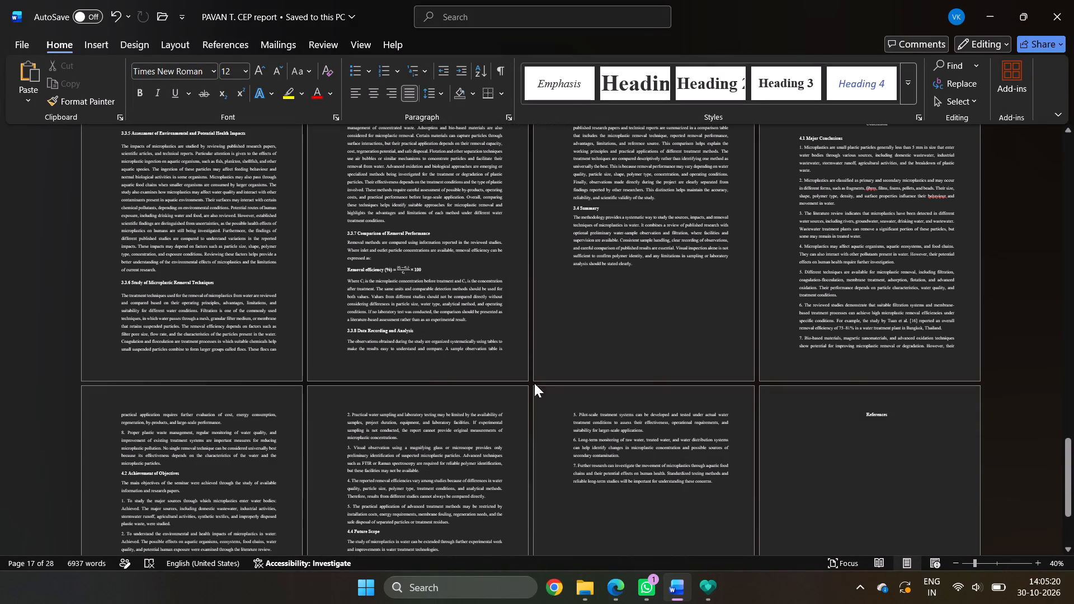
{"action": "scroll", "coordinate": [543, 397], "scroll_direction": "down", "scroll_amount": 5}
{"action": "scroll", "coordinate": [543, 397], "scroll_direction": "up", "scroll_amount": 5}
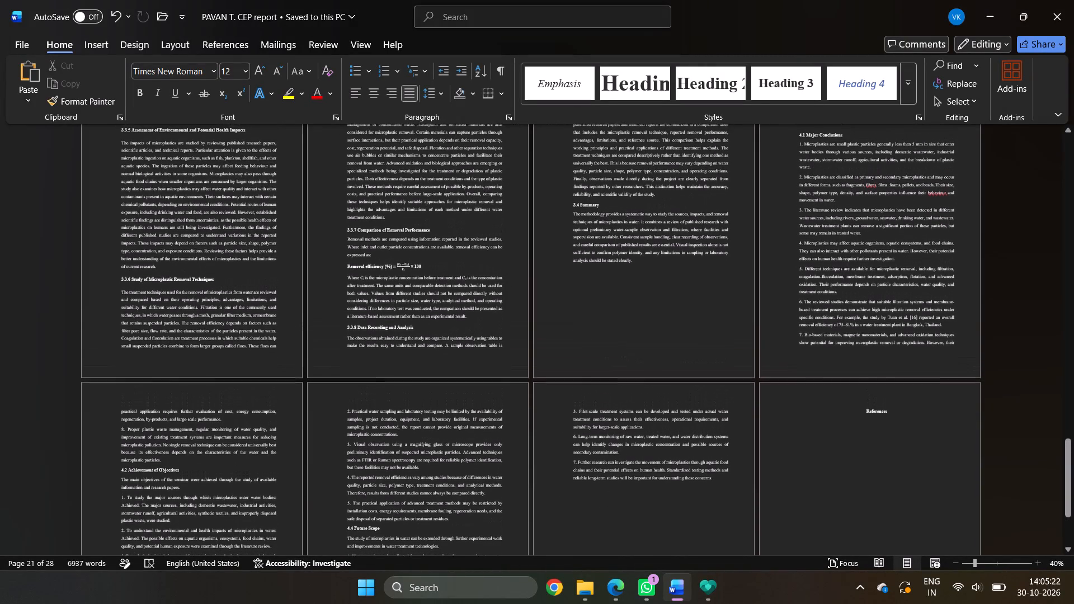
{"action": "scroll", "coordinate": [543, 397], "scroll_direction": "down", "scroll_amount": 2}
{"action": "scroll", "coordinate": [543, 397], "scroll_direction": "up", "scroll_amount": 8}
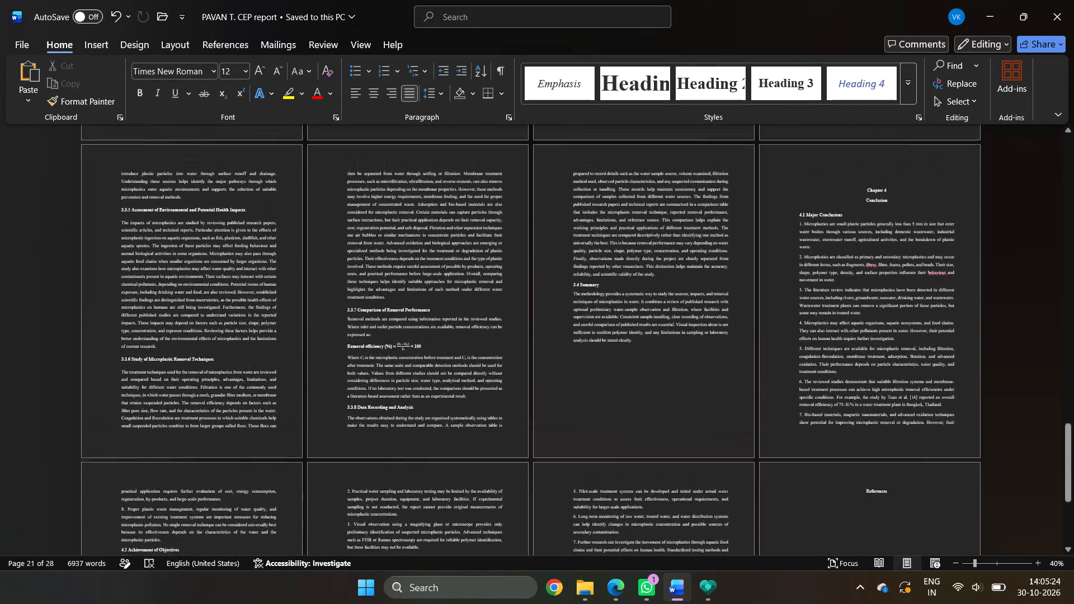
{"action": "scroll", "coordinate": [543, 397], "scroll_direction": "up", "scroll_amount": 3}
{"action": "scroll", "coordinate": [543, 397], "scroll_direction": "down", "scroll_amount": 6}
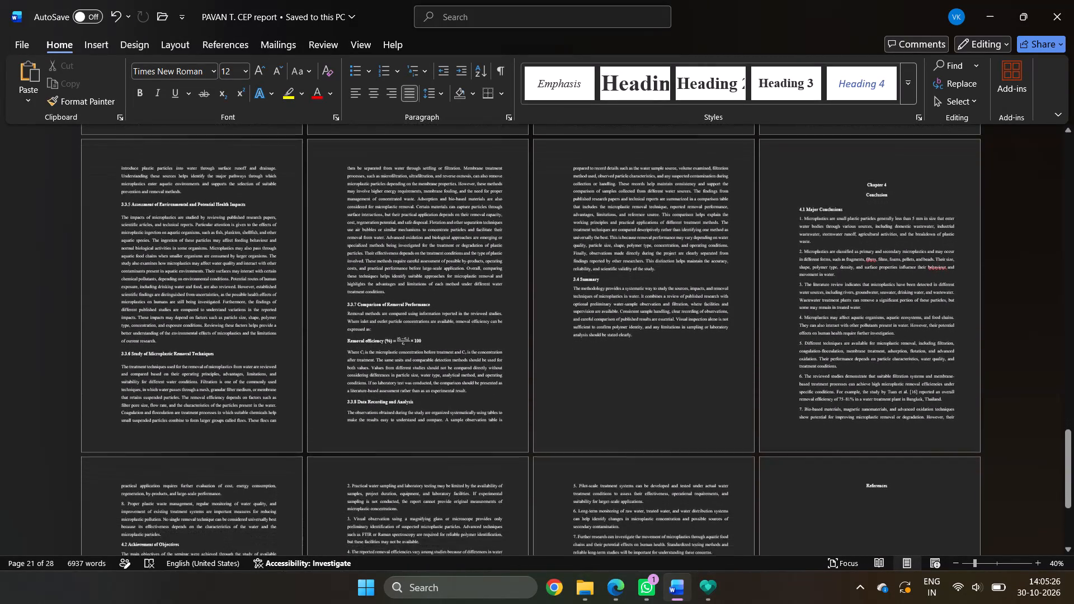
{"action": "scroll", "coordinate": [546, 395], "scroll_direction": "down", "scroll_amount": 5}
{"action": "left_click_drag", "start_coordinate": [1063, 475], "coordinate": [1063, 484]}
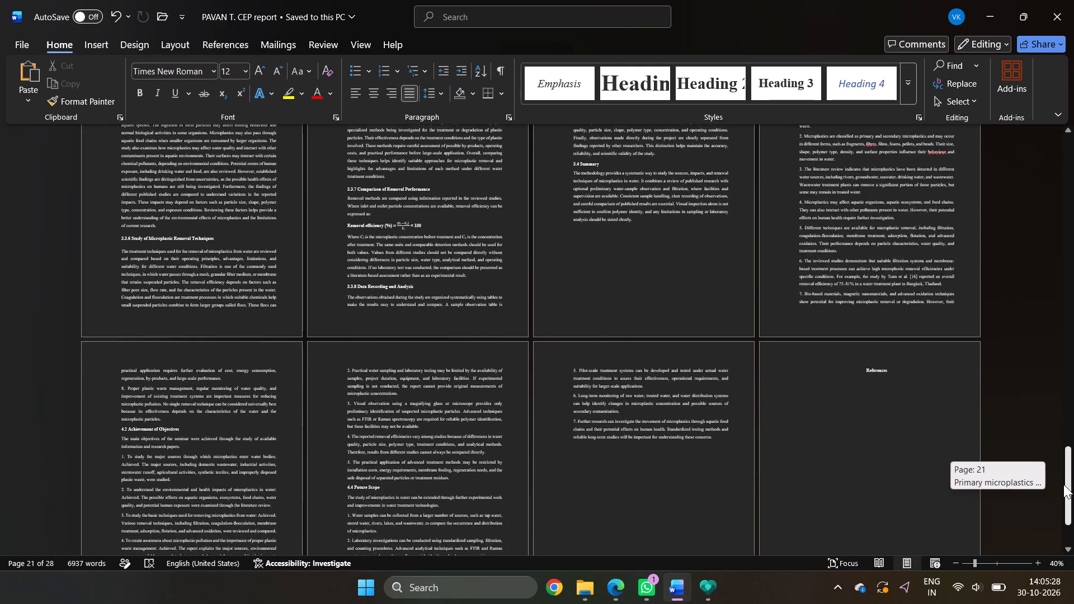
Examine the report's closing pages up close, from section 3.3.6 and the Chapter 4 Conclusion through Future Scope to the References page.
{"action": "left_click_drag", "start_coordinate": [1063, 484], "coordinate": [1063, 503]}
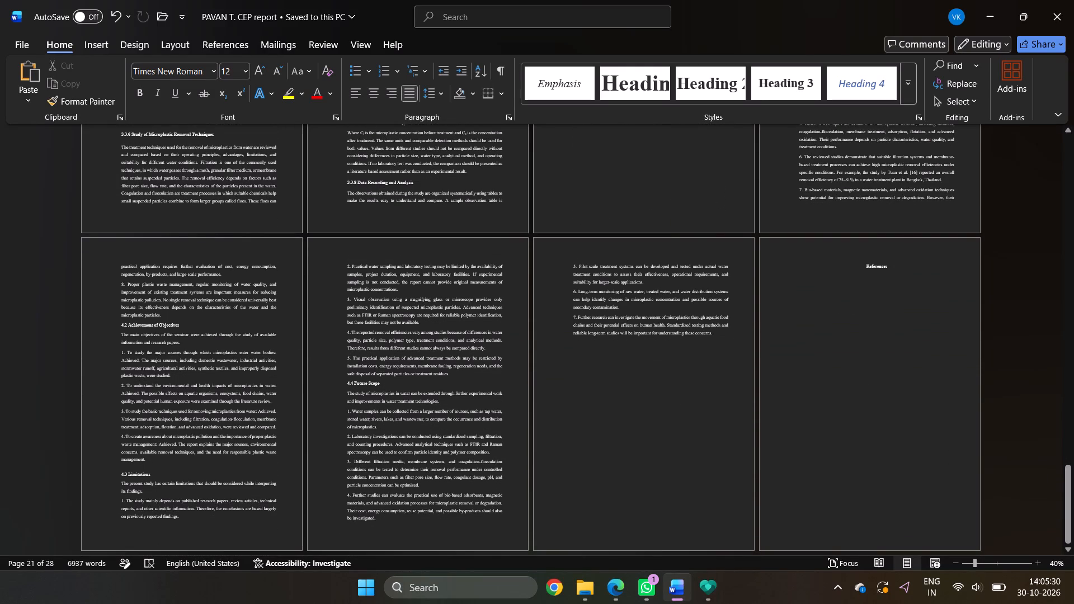
{"action": "scroll", "coordinate": [545, 412], "scroll_direction": "down", "scroll_amount": 1}
{"action": "scroll", "coordinate": [647, 391], "scroll_direction": "up", "scroll_amount": 4}
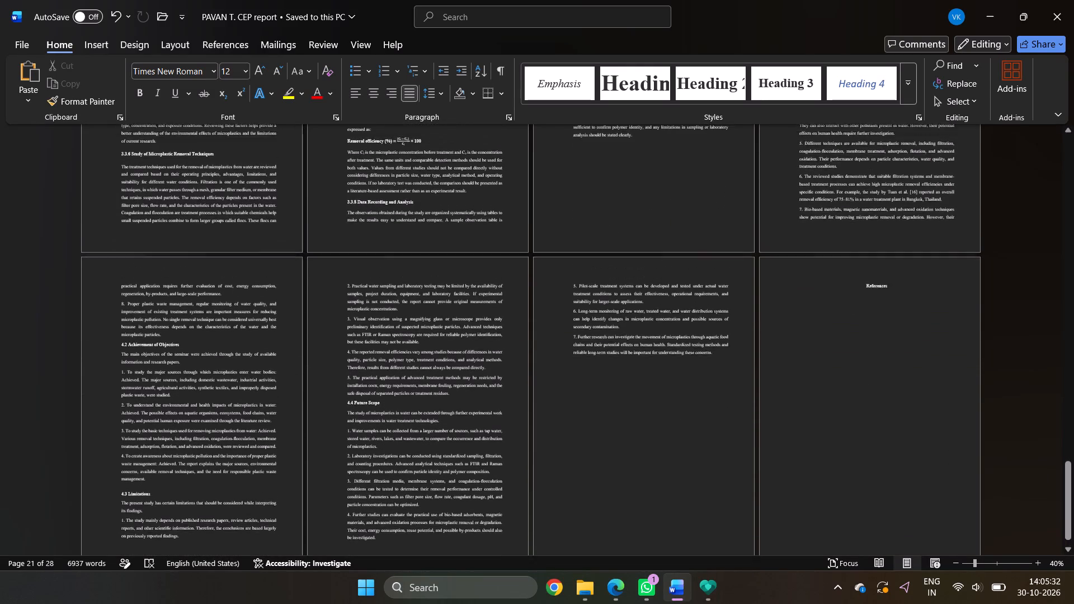
{"action": "scroll", "coordinate": [647, 391], "scroll_direction": "up", "scroll_amount": 11}
{"action": "scroll", "coordinate": [647, 392], "scroll_direction": "down", "scroll_amount": 1}
{"action": "scroll", "coordinate": [646, 391], "scroll_direction": "up", "scroll_amount": 3}
{"action": "scroll", "coordinate": [845, 376], "scroll_direction": "up", "scroll_amount": 2, "text": "ctrl"}
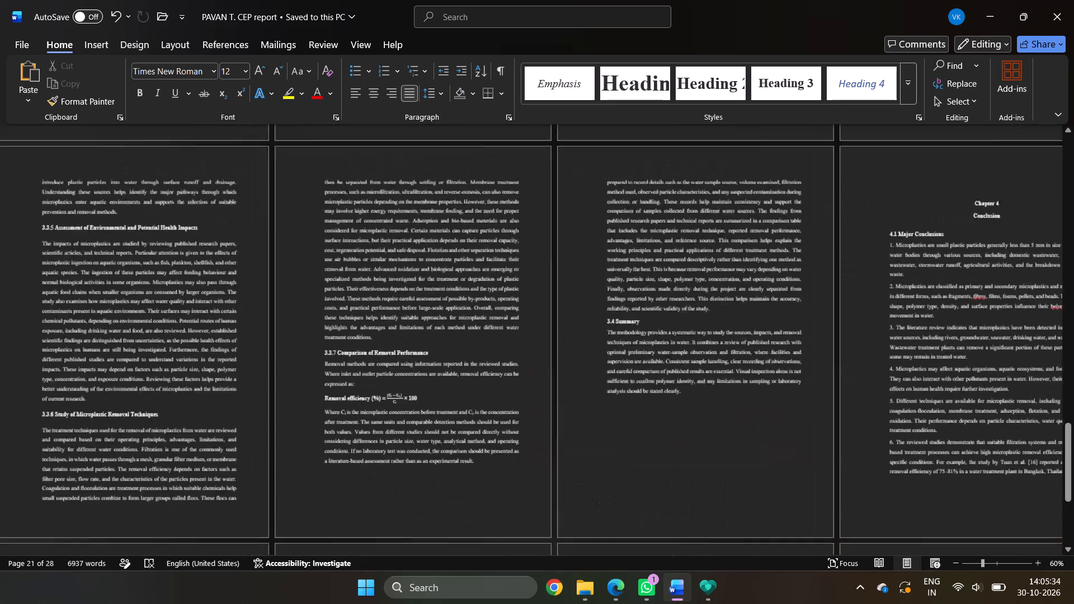
{"action": "scroll", "coordinate": [845, 376], "scroll_direction": "up", "scroll_amount": 1, "text": "ctrl"}
{"action": "scroll", "coordinate": [757, 405], "scroll_direction": "down", "scroll_amount": 13}
{"action": "scroll", "coordinate": [785, 541], "scroll_direction": "down", "scroll_amount": 5}
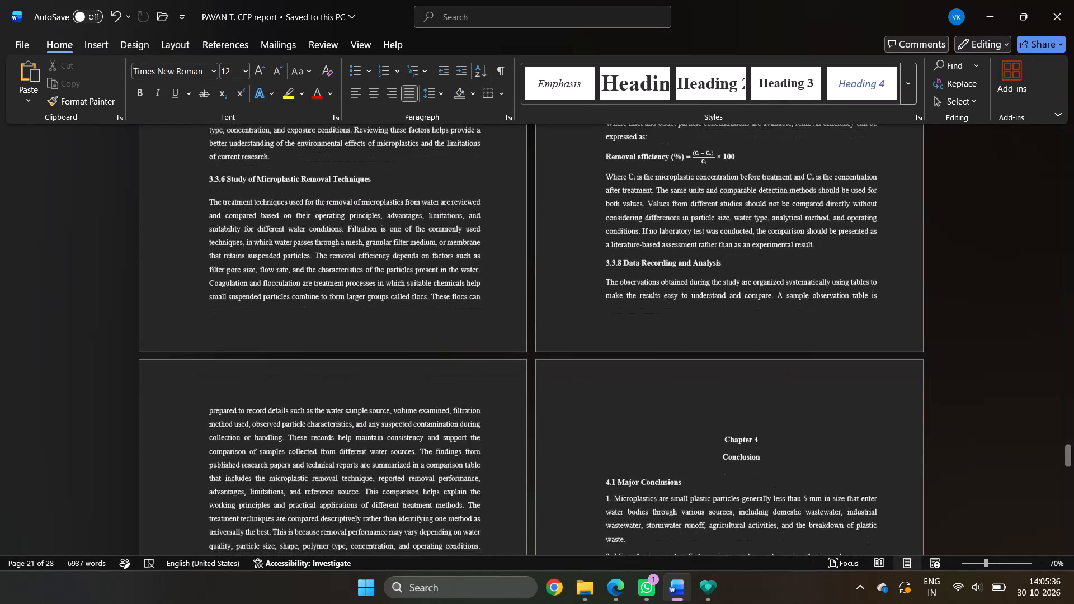
{"action": "scroll", "coordinate": [744, 470], "scroll_direction": "down", "scroll_amount": 20}
{"action": "scroll", "coordinate": [744, 470], "scroll_direction": "down", "scroll_amount": 14}
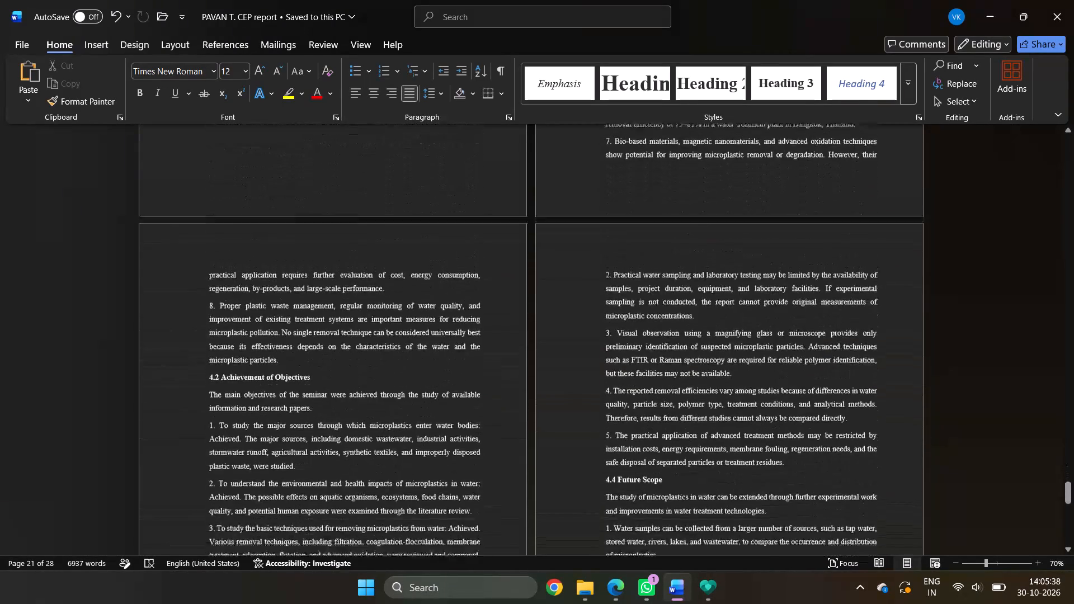
{"action": "scroll", "coordinate": [742, 471], "scroll_direction": "down", "scroll_amount": 15}
{"action": "scroll", "coordinate": [738, 469], "scroll_direction": "up", "scroll_amount": 1}
{"action": "scroll", "coordinate": [738, 469], "scroll_direction": "down", "scroll_amount": 12}
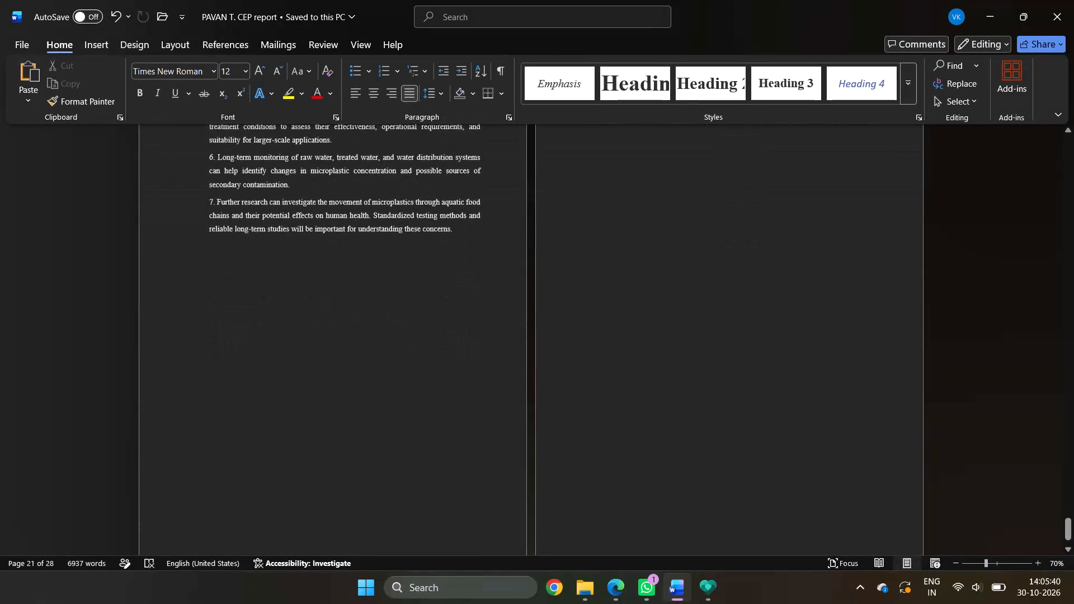
{"action": "scroll", "coordinate": [737, 469], "scroll_direction": "up", "scroll_amount": 3, "text": "ctrl"}
{"action": "scroll", "coordinate": [737, 469], "scroll_direction": "up", "scroll_amount": 4}
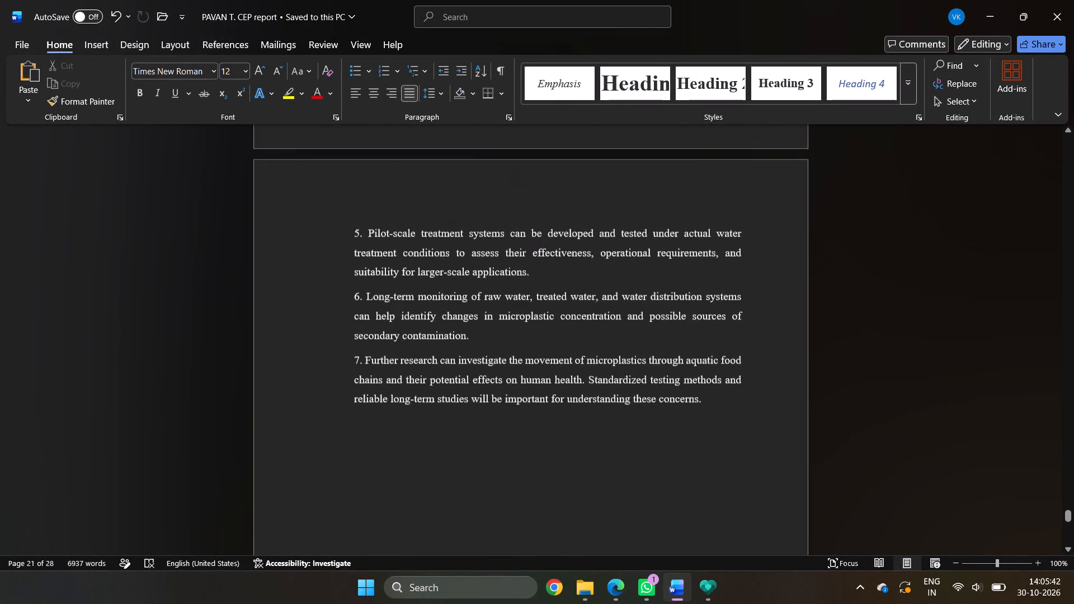
{"action": "scroll", "coordinate": [737, 468], "scroll_direction": "up", "scroll_amount": 4}
{"action": "scroll", "coordinate": [737, 468], "scroll_direction": "down", "scroll_amount": 20}
{"action": "scroll", "coordinate": [737, 468], "scroll_direction": "down", "scroll_amount": 6}
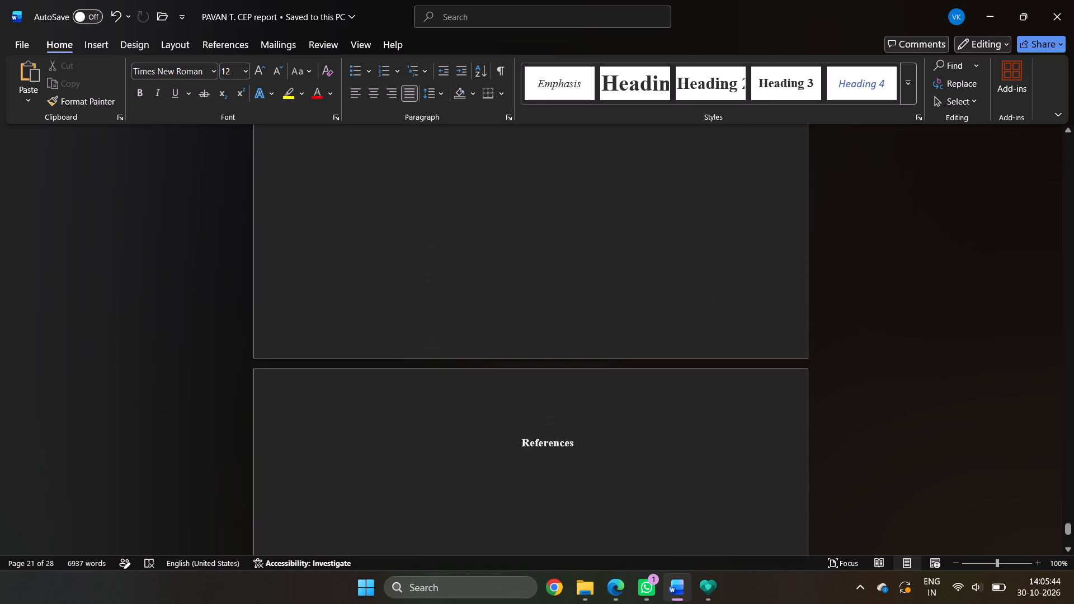
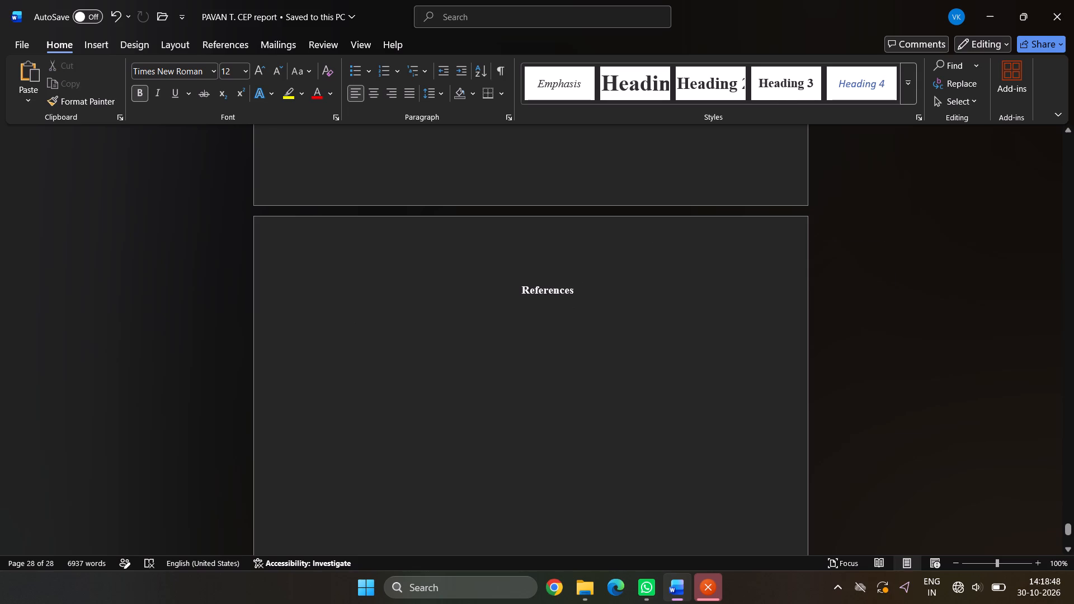
Place the text cursor on the empty line below the References heading on the last page.
{"action": "left_click", "coordinate": [633, 285]}
{"action": "left_click", "coordinate": [616, 333]}
{"action": "left_click", "coordinate": [634, 281]}
{"action": "left_click", "coordinate": [623, 319]}
{"action": "left_click", "coordinate": [635, 284]}
{"action": "left_click", "coordinate": [529, 290]}
{"action": "left_click", "coordinate": [529, 323]}
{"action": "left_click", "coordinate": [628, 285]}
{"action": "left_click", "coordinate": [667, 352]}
Connect the computer to the secured Wi-Fi network moto edge 60 pro_1981, with automatic connection enabled.
{"action": "left_click", "coordinate": [991, 596]}
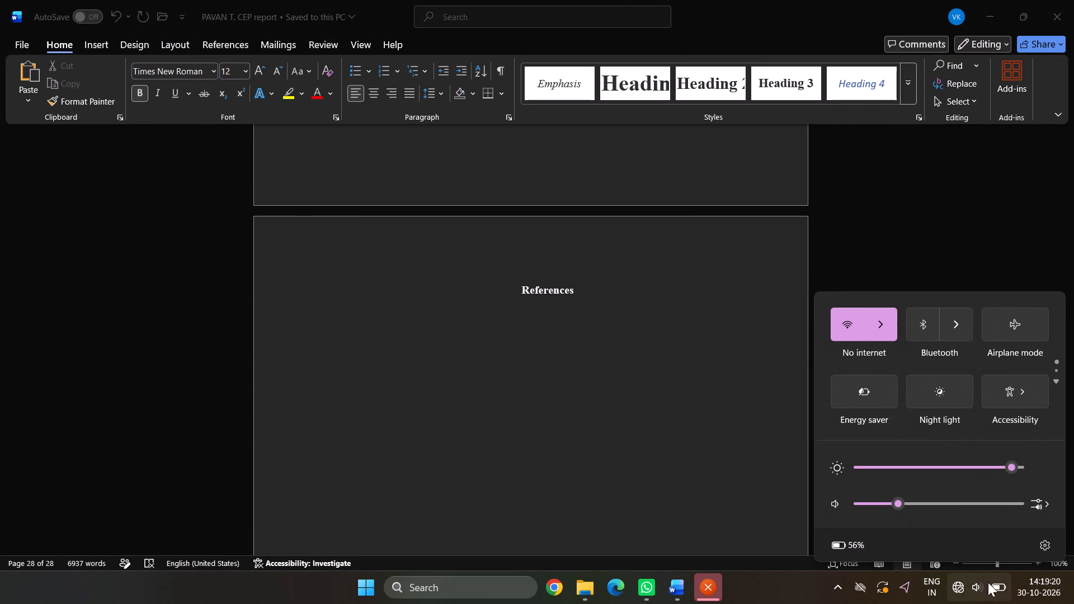
{"action": "left_click", "coordinate": [894, 324]}
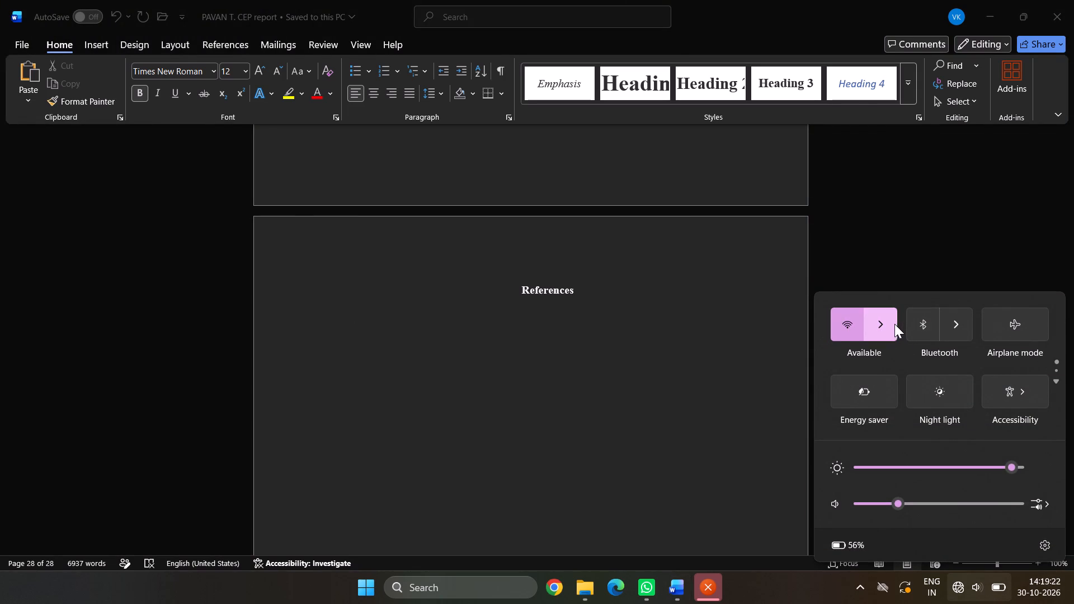
{"action": "left_click", "coordinate": [901, 347]}
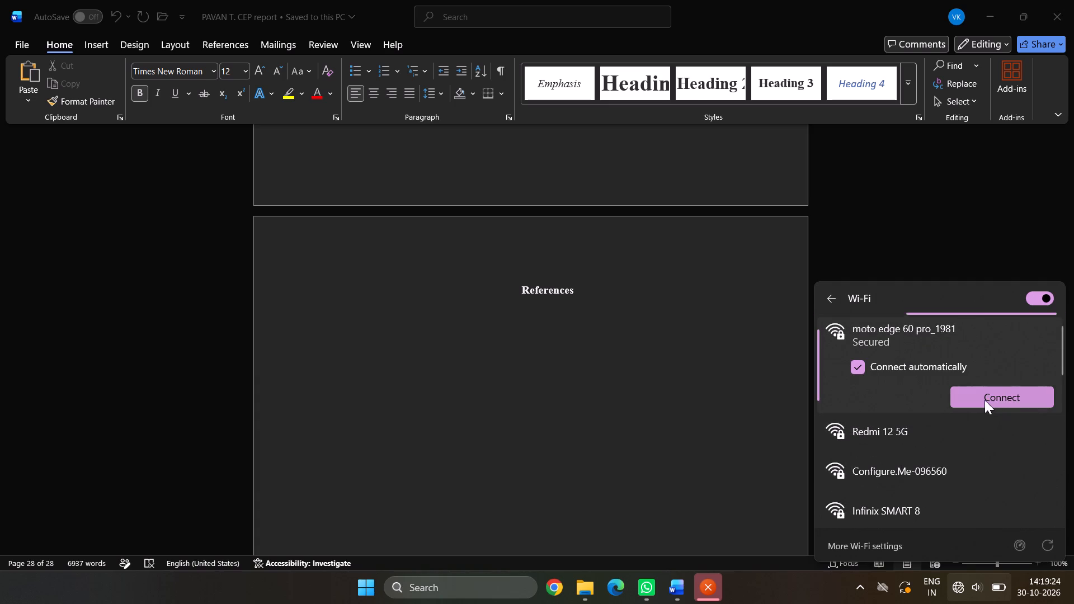
{"action": "left_click", "coordinate": [984, 399]}
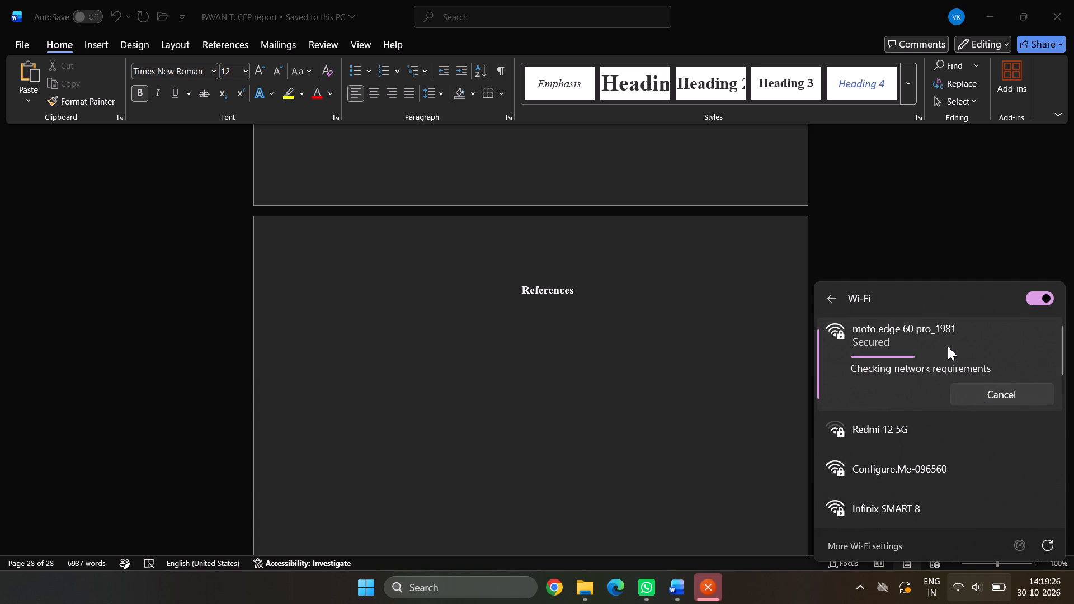
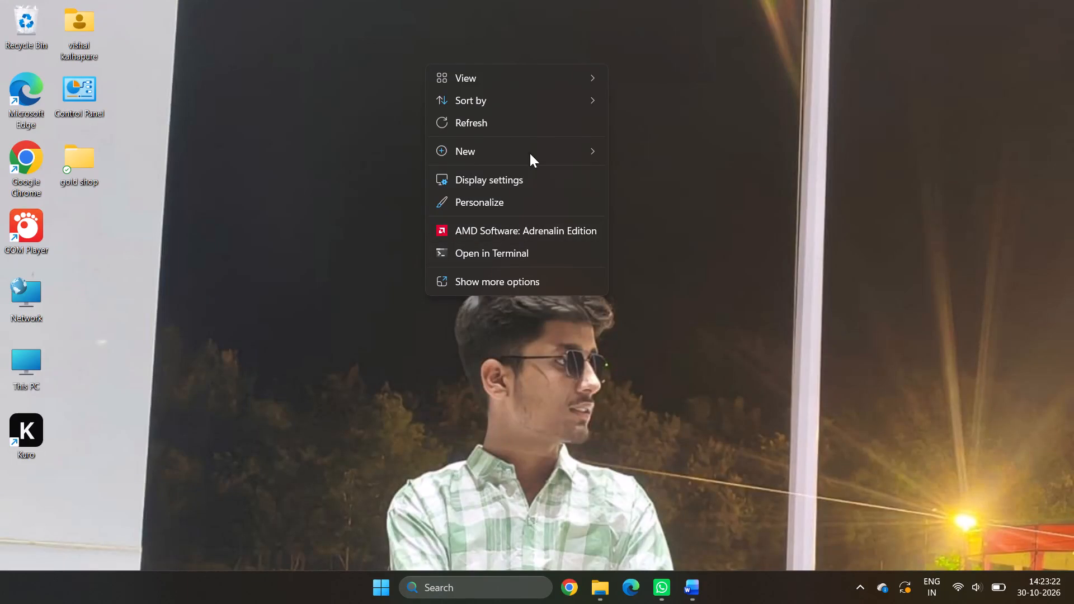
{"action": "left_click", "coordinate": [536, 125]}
Check the computer's Wi-Fi connection in the quick settings, then dismiss them.
{"action": "left_click", "coordinate": [973, 603]}
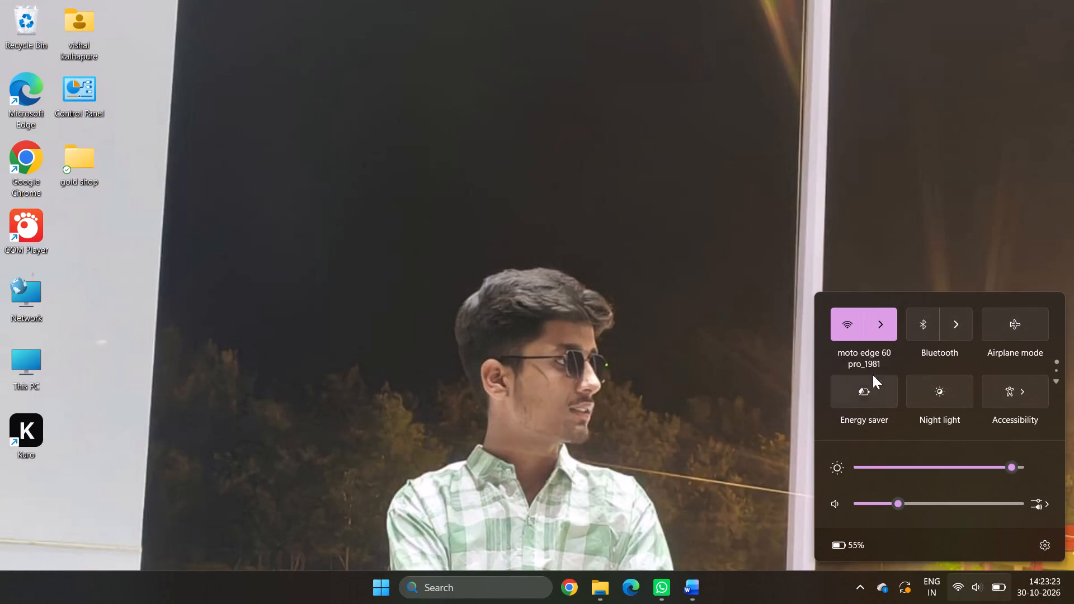
{"action": "left_click", "coordinate": [732, 268]}
Switch back to the CEP report document in Word, at its References page.
{"action": "left_click", "coordinate": [692, 577]}
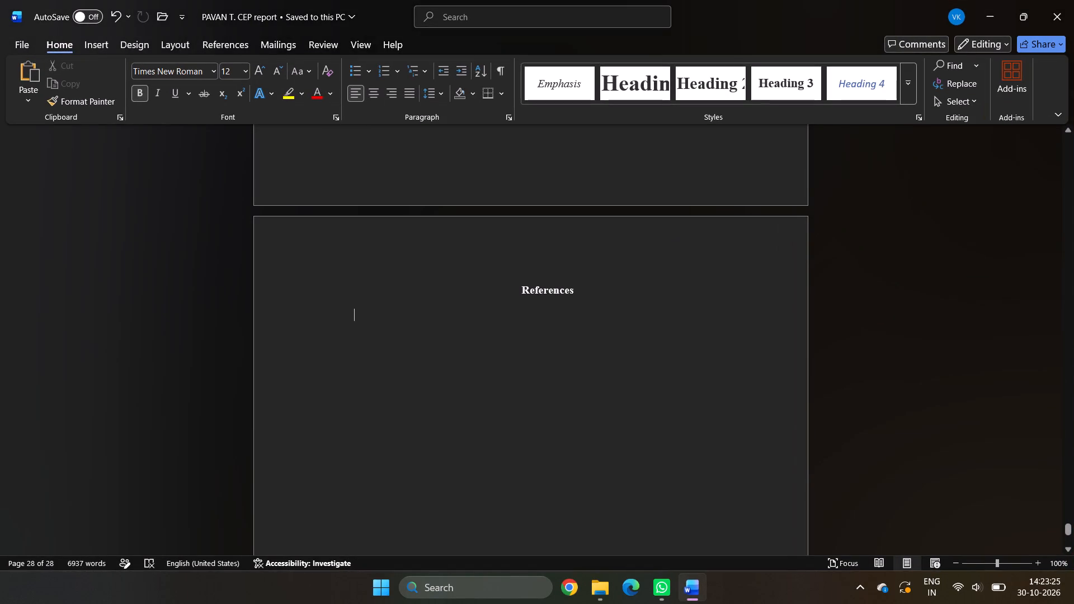
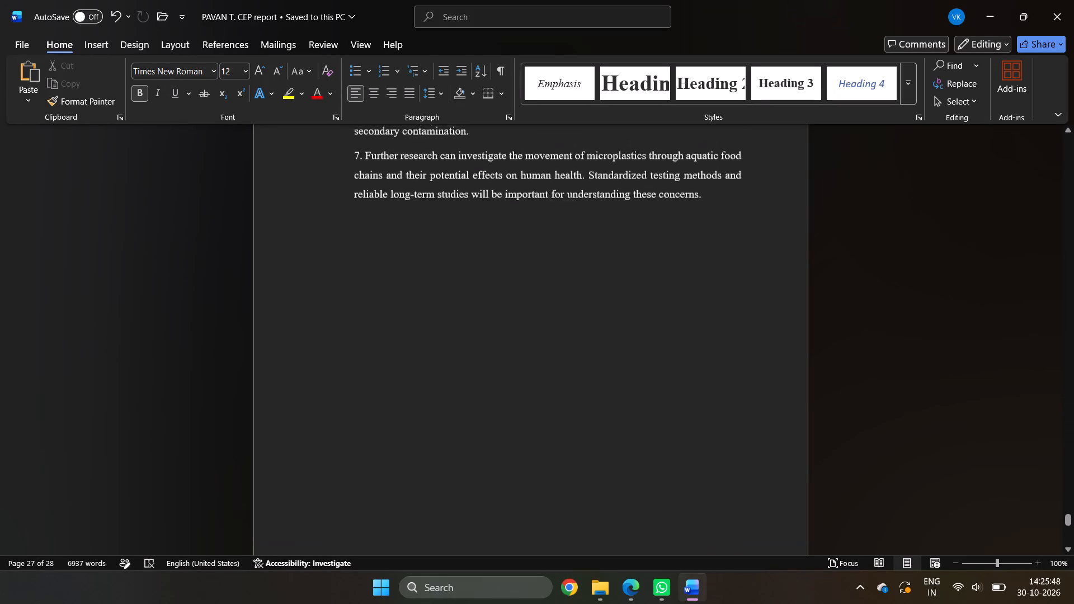
Examine the Chapter 4 pages with the Limitations and Future Scope sections, viewing several pages side by side at 50% zoom.
{"action": "scroll", "coordinate": [688, 405], "scroll_direction": "up", "scroll_amount": 12}
{"action": "scroll", "coordinate": [687, 402], "scroll_direction": "down", "scroll_amount": 1}
{"action": "scroll", "coordinate": [687, 402], "scroll_direction": "up", "scroll_amount": 7}
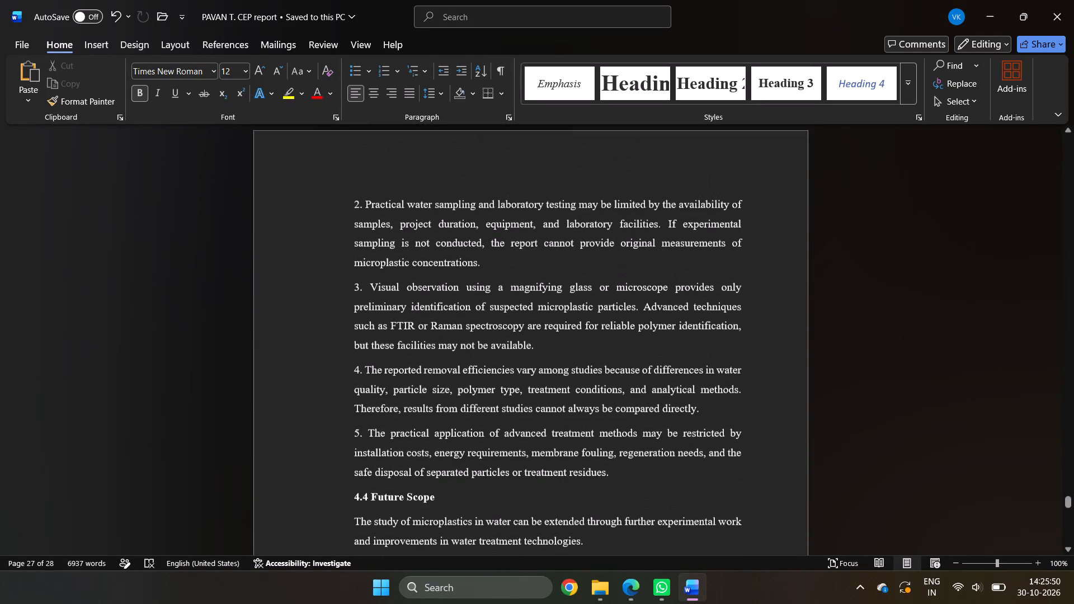
{"action": "scroll", "coordinate": [1030, 438], "scroll_direction": "up", "scroll_amount": 6, "text": "ctrl"}
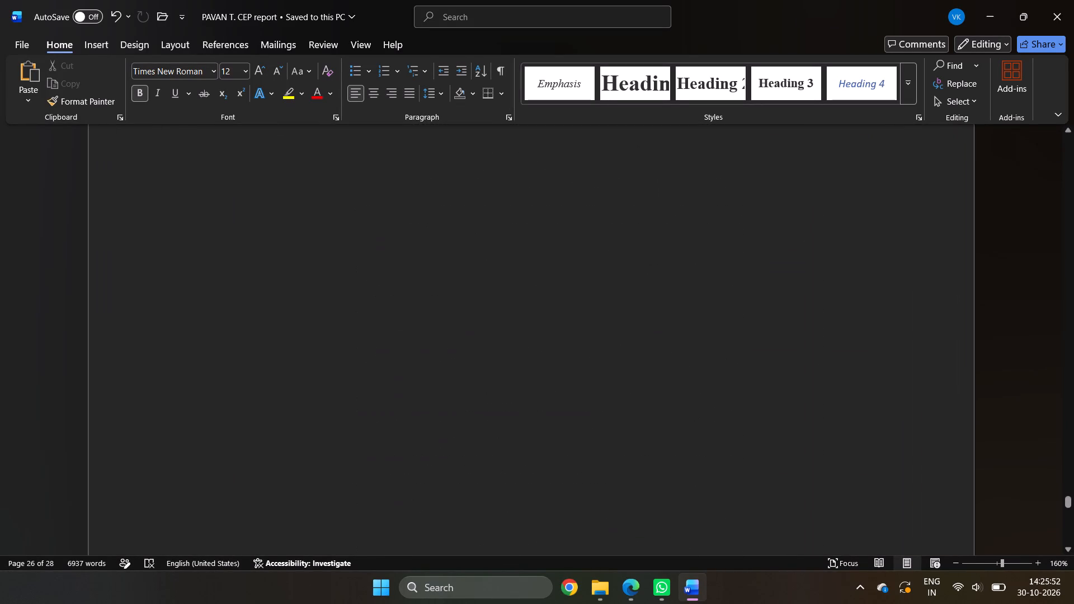
{"action": "scroll", "coordinate": [953, 436], "scroll_direction": "down", "scroll_amount": 11, "text": "ctrl"}
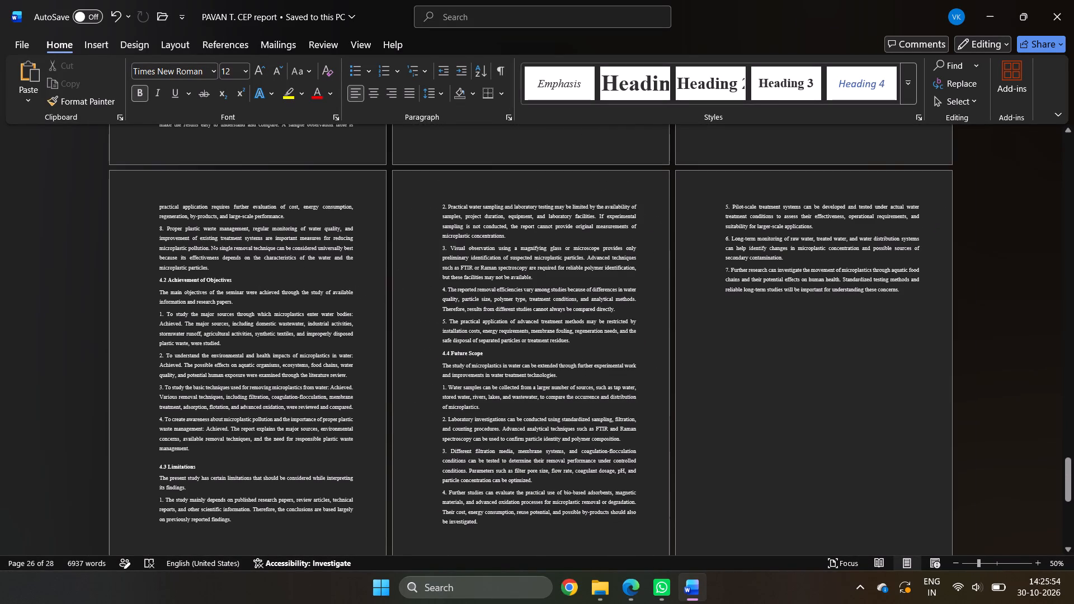
{"action": "scroll", "coordinate": [841, 360], "scroll_direction": "down", "scroll_amount": 1}
{"action": "scroll", "coordinate": [841, 360], "scroll_direction": "up", "scroll_amount": 9}
Review the layout of the report's front matter: title page, certificate, acknowledgement, contents and abstract.
{"action": "left_click_drag", "start_coordinate": [1070, 477], "coordinate": [1045, 243]}
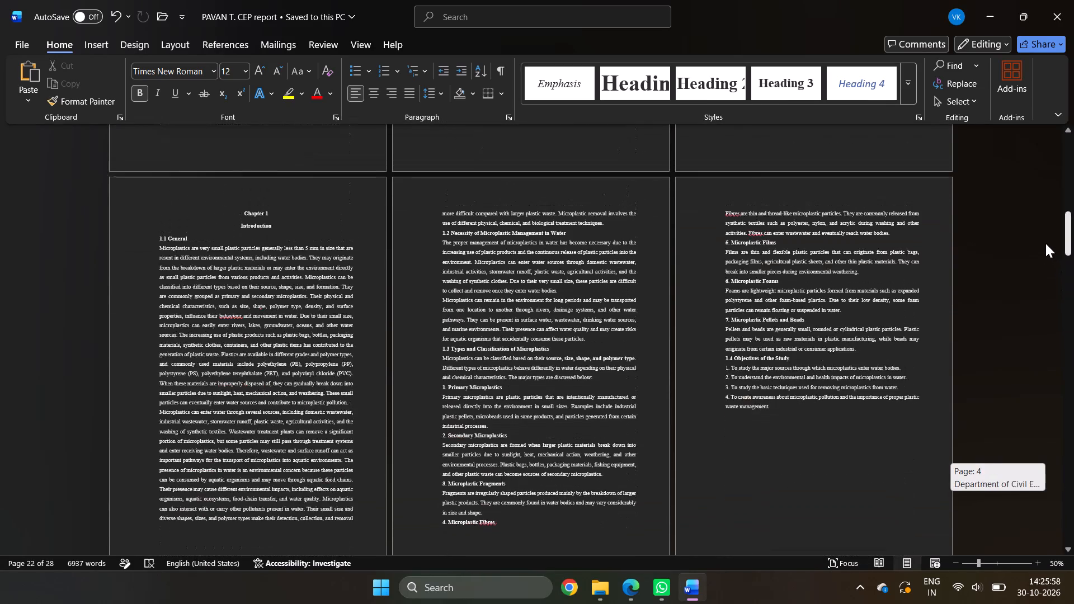
{"action": "left_click_drag", "start_coordinate": [1045, 243], "coordinate": [1024, 152]}
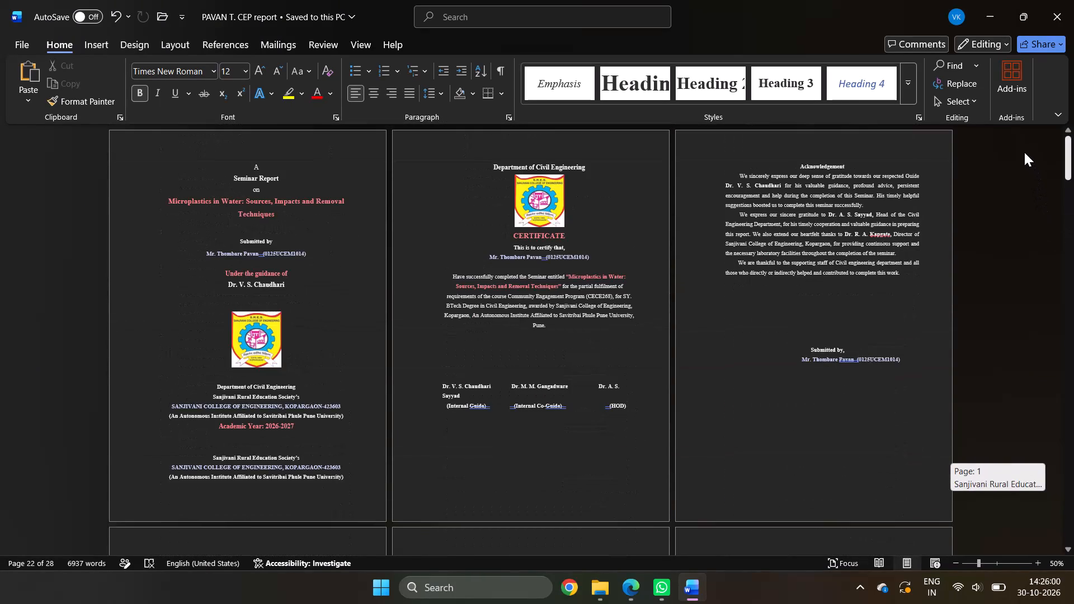
{"action": "left_click_drag", "start_coordinate": [1024, 152], "coordinate": [1024, 154]}
{"action": "left_click_drag", "start_coordinate": [1024, 154], "coordinate": [1024, 163]}
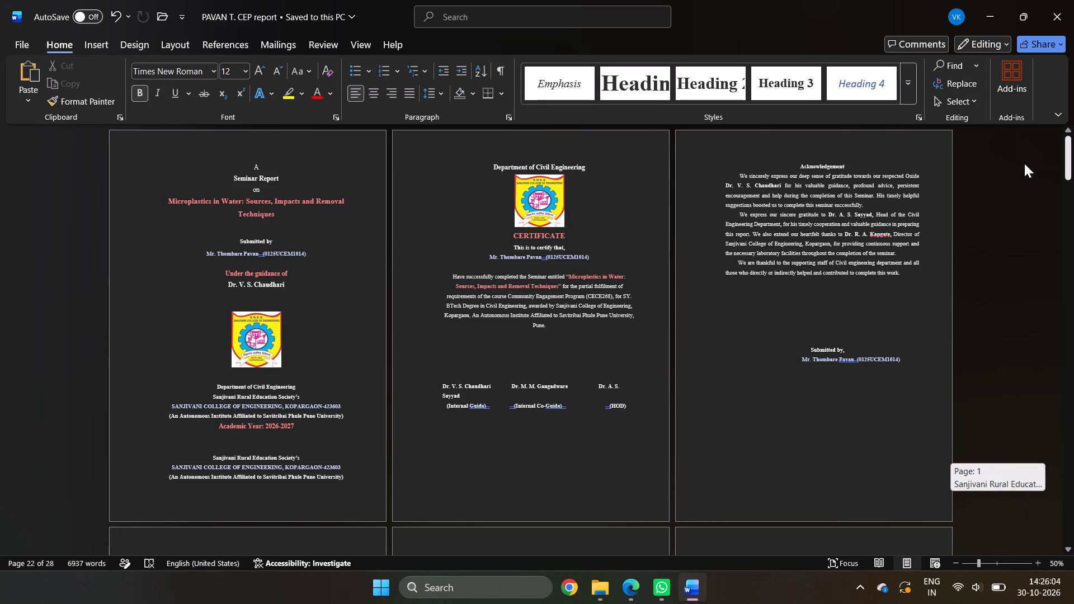
{"action": "left_click_drag", "start_coordinate": [1024, 163], "coordinate": [1024, 171]}
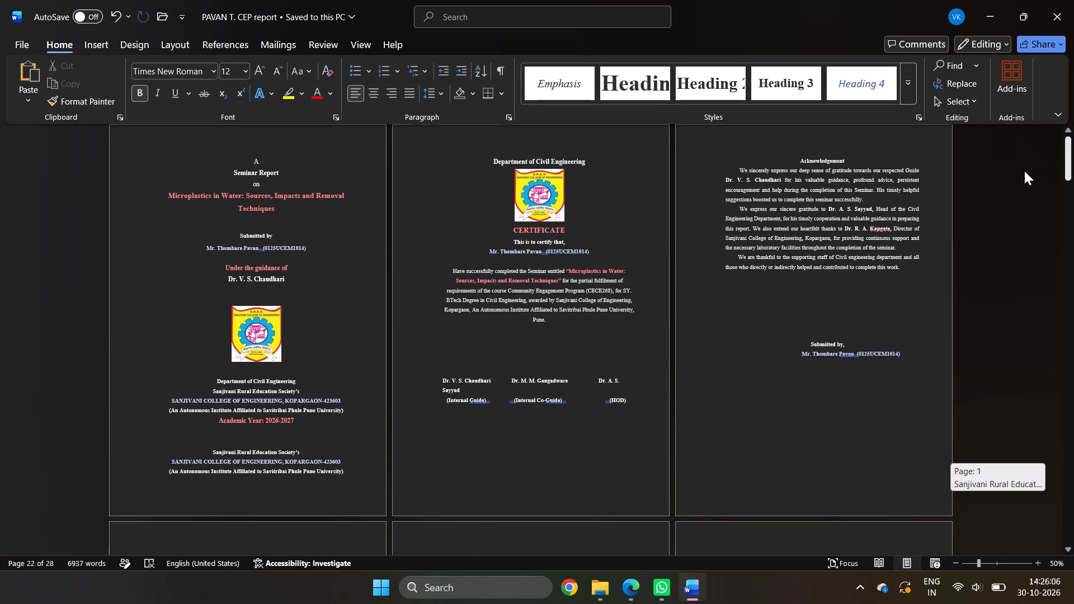
{"action": "left_click_drag", "start_coordinate": [1024, 171], "coordinate": [1026, 196]}
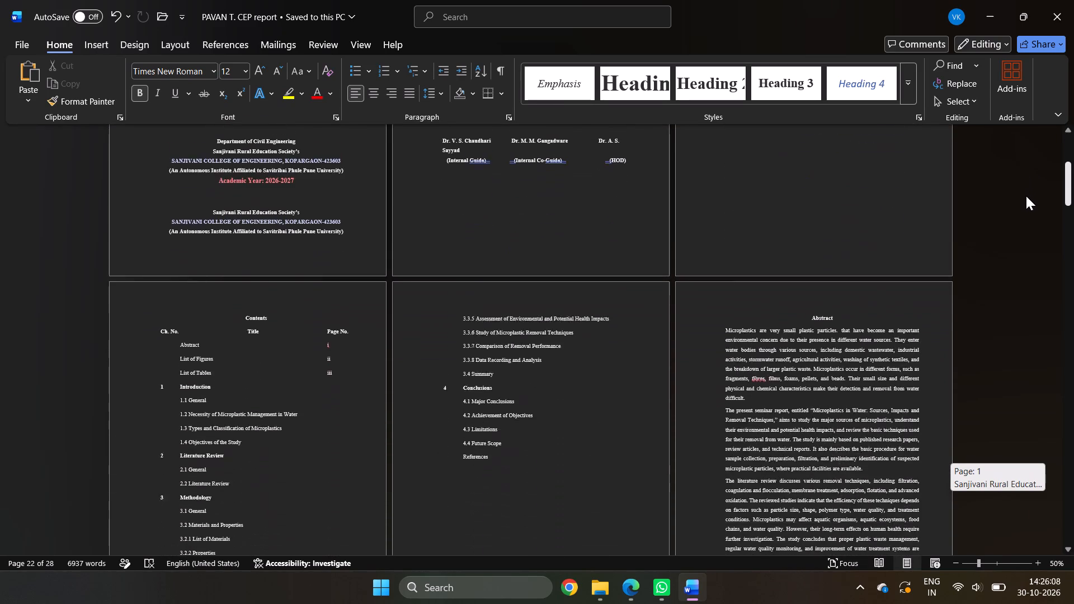
{"action": "left_click_drag", "start_coordinate": [1026, 196], "coordinate": [1028, 209]}
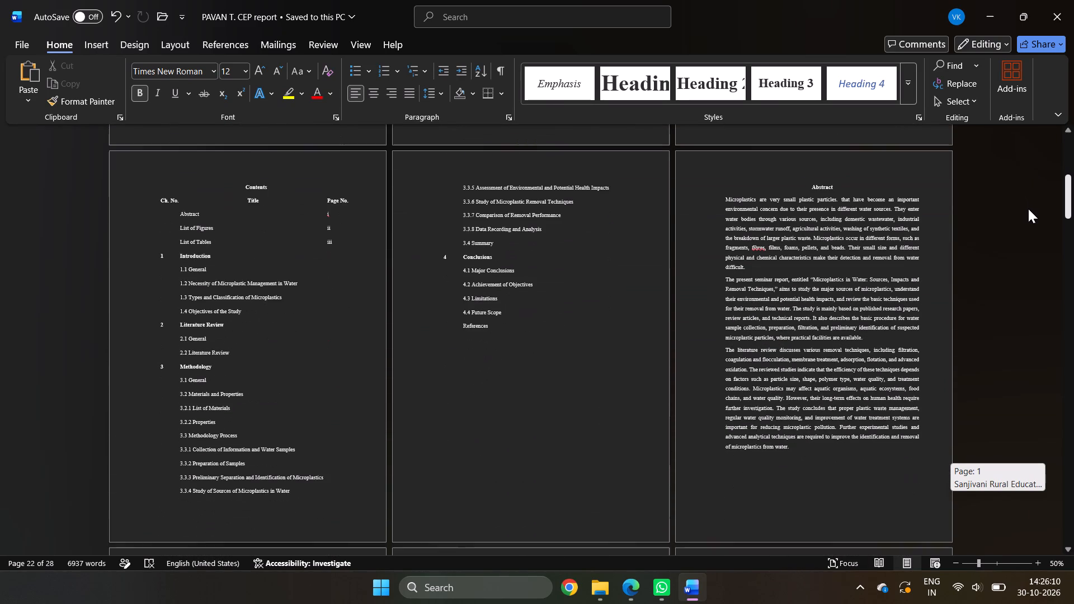
{"action": "left_click_drag", "start_coordinate": [1028, 209], "coordinate": [1026, 194]}
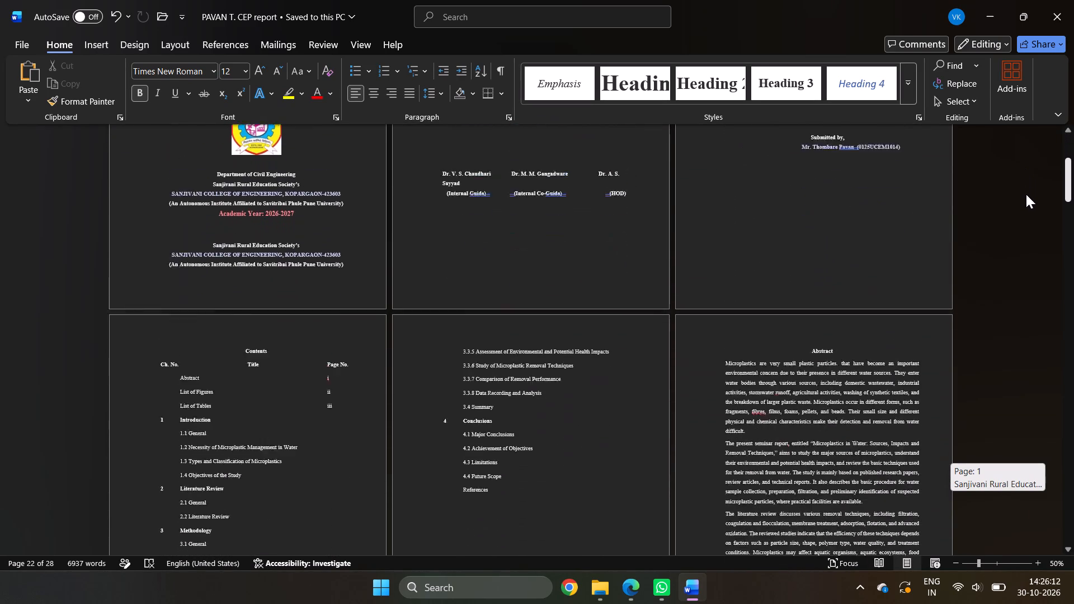
{"action": "left_click_drag", "start_coordinate": [1026, 194], "coordinate": [1023, 165]}
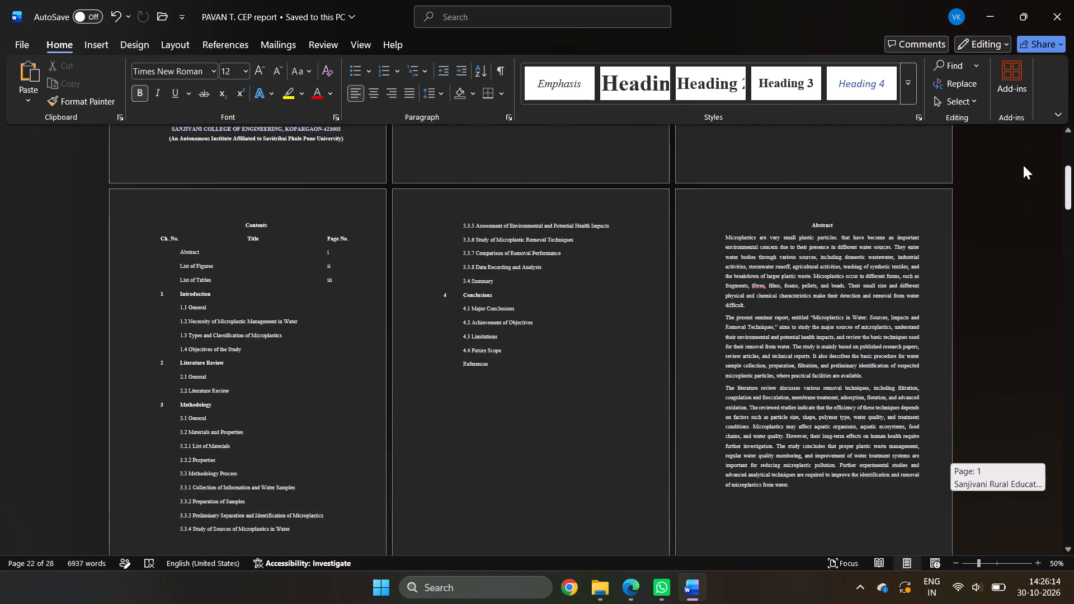
{"action": "left_click_drag", "start_coordinate": [1023, 165], "coordinate": [1013, 158]}
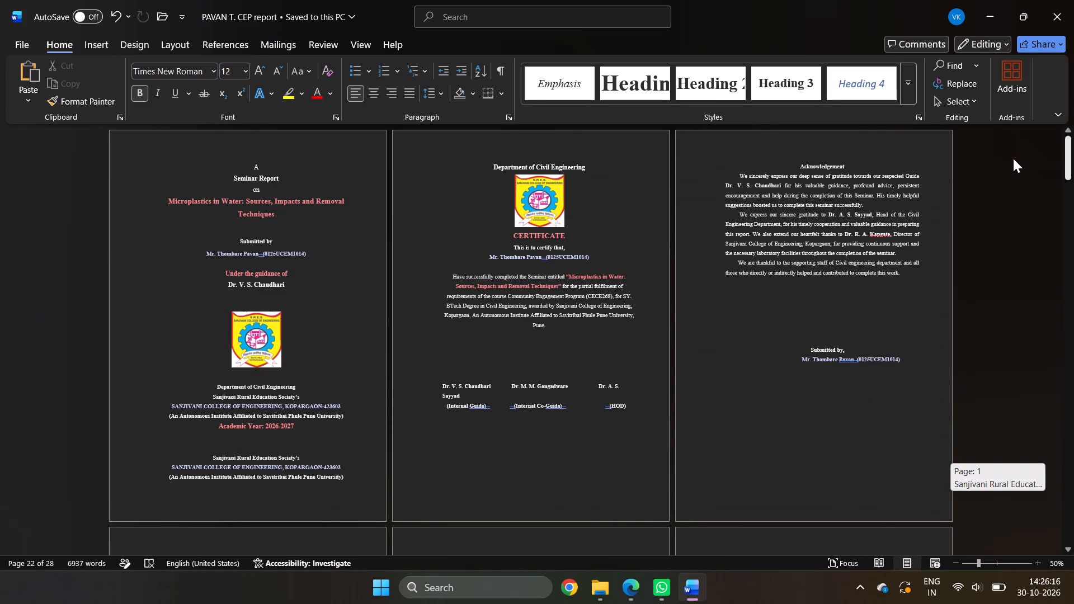
{"action": "left_click_drag", "start_coordinate": [1013, 158], "coordinate": [1014, 194]}
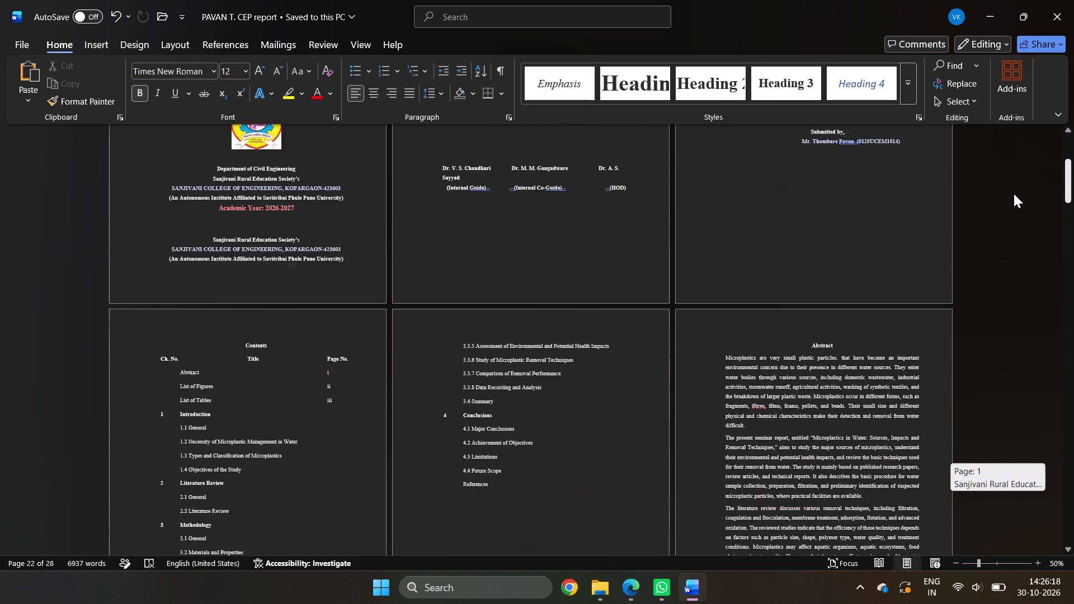
Look through the Introduction, Literature Review and Methodology chapters, including the numbered citations, and finish at the References page.
{"action": "left_click_drag", "start_coordinate": [1014, 194], "coordinate": [1013, 229]}
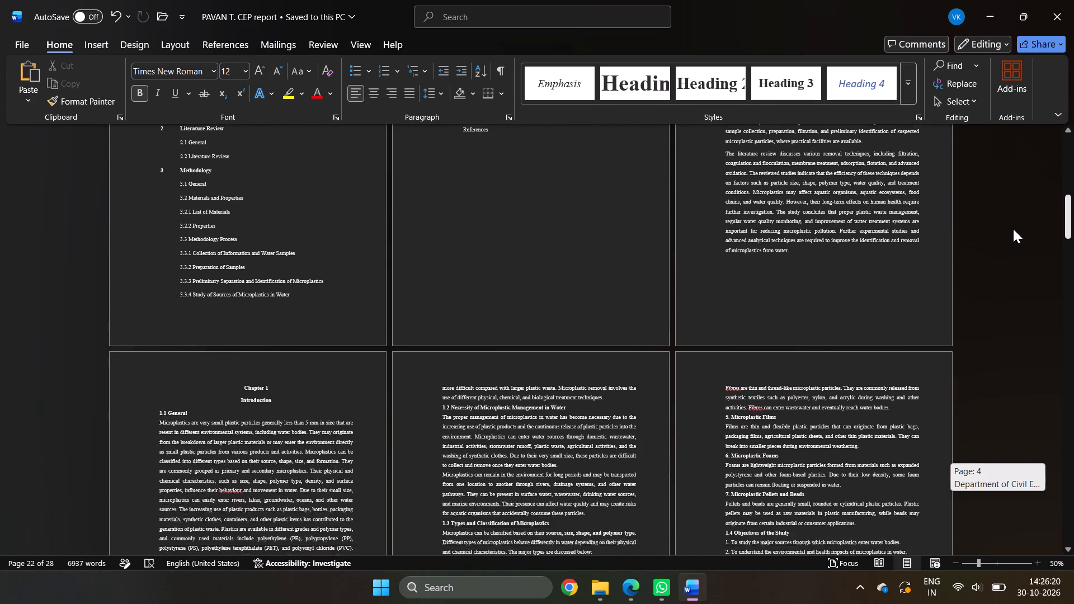
{"action": "left_click_drag", "start_coordinate": [1013, 229], "coordinate": [1015, 279]}
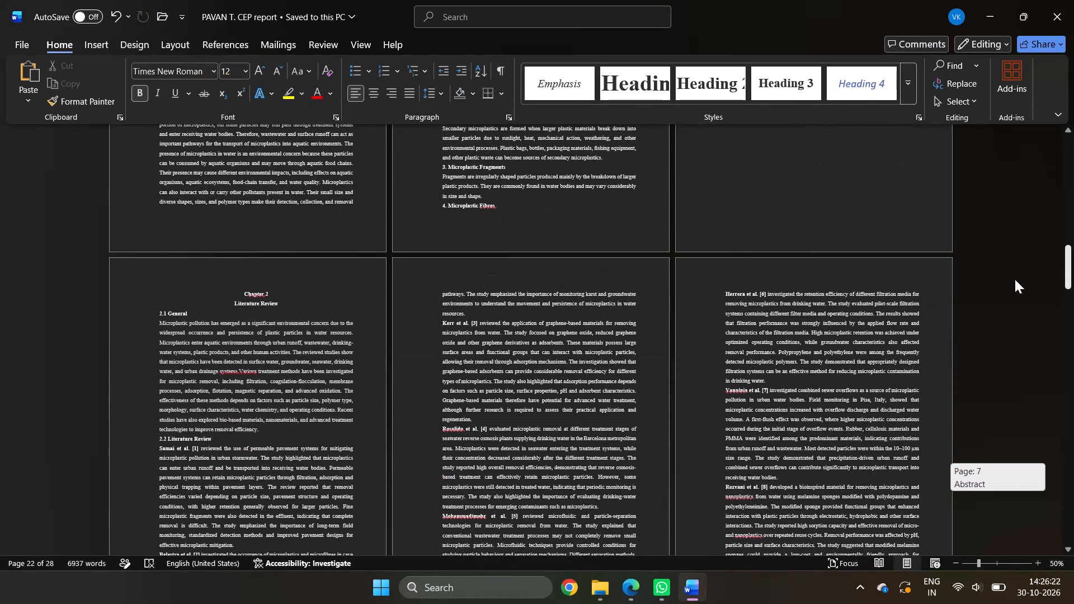
{"action": "left_click_drag", "start_coordinate": [1015, 279], "coordinate": [1015, 281]}
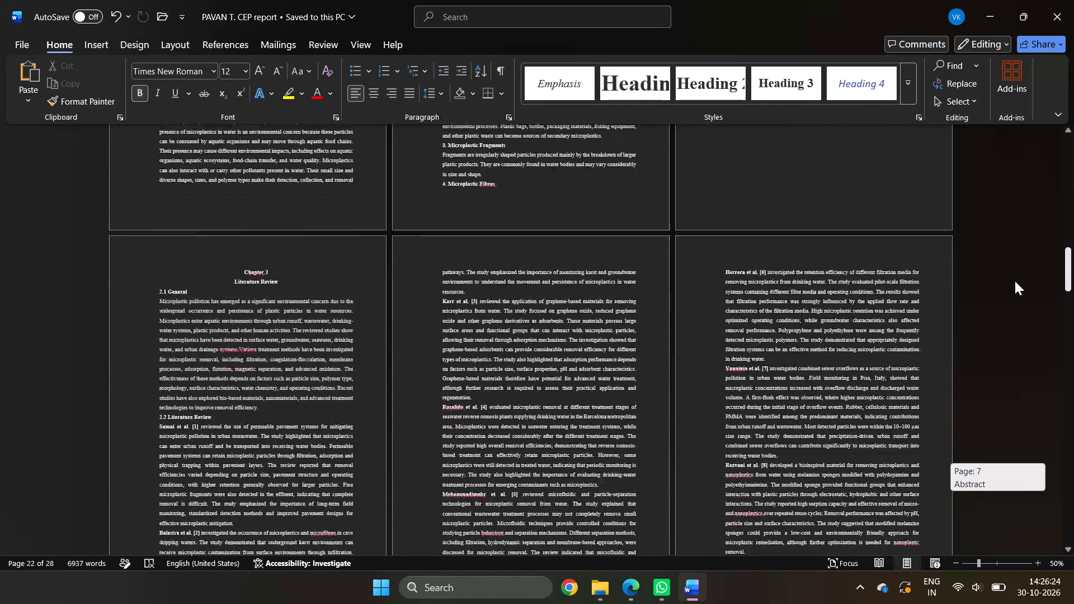
{"action": "left_click_drag", "start_coordinate": [1015, 281], "coordinate": [1017, 342]}
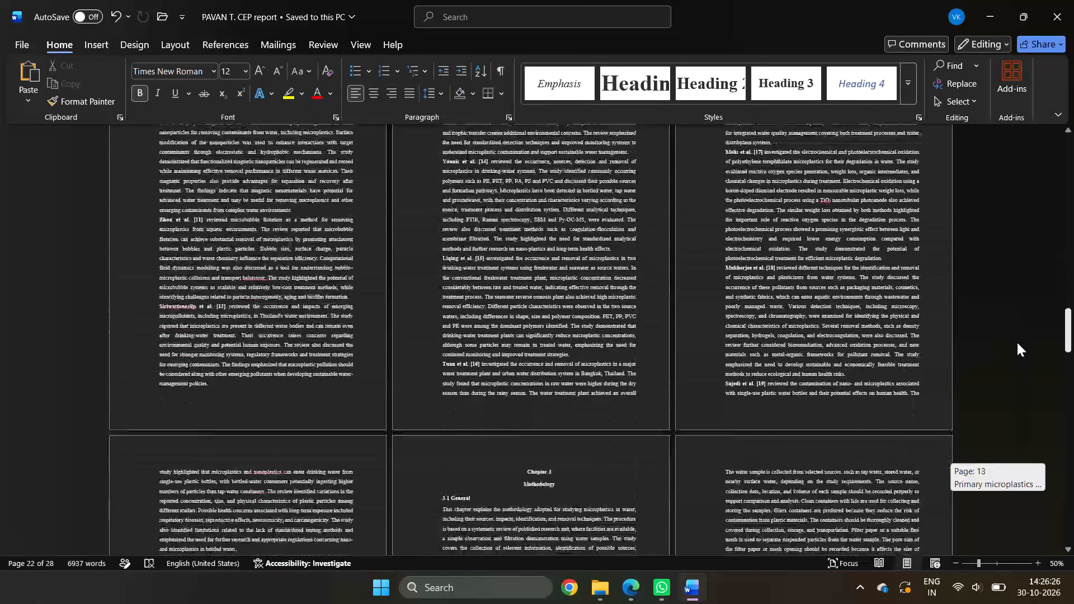
{"action": "left_click_drag", "start_coordinate": [1017, 342], "coordinate": [1017, 343]}
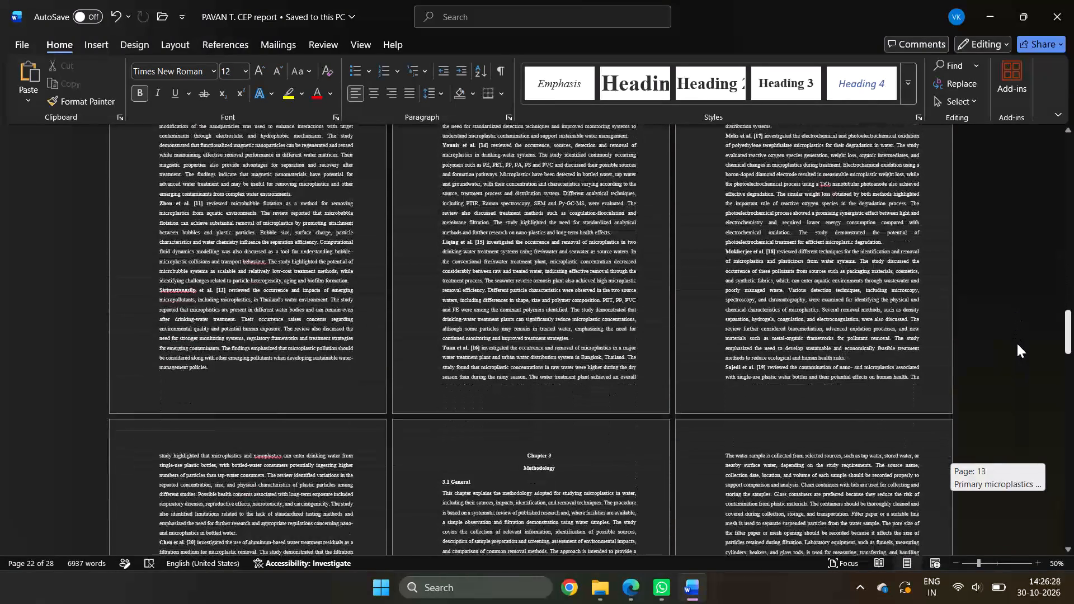
{"action": "left_click_drag", "start_coordinate": [1017, 343], "coordinate": [1021, 361]}
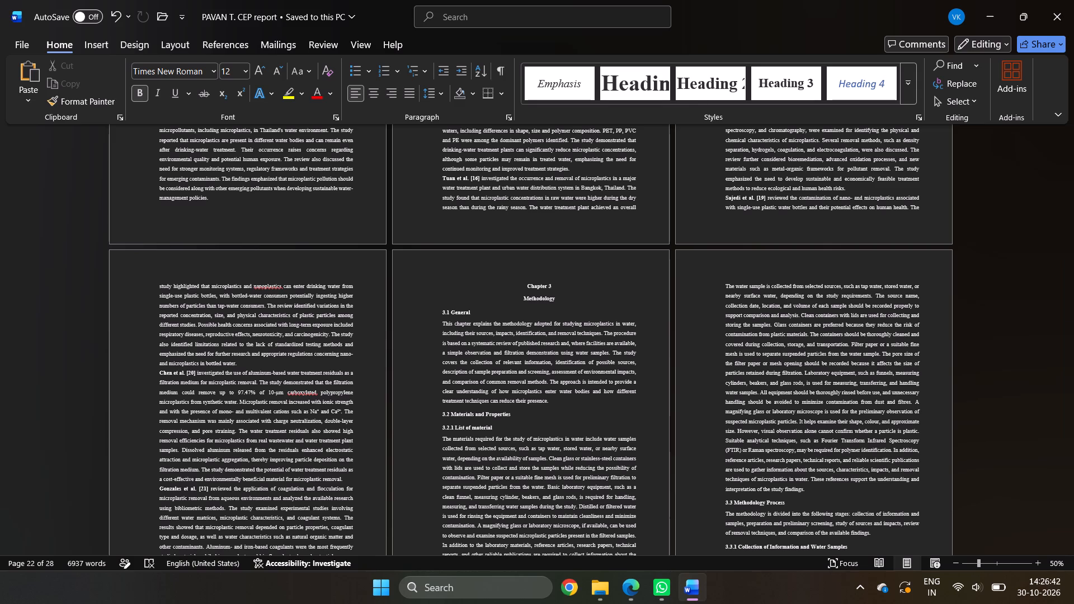
{"action": "scroll", "coordinate": [1003, 263], "scroll_direction": "down", "scroll_amount": 13}
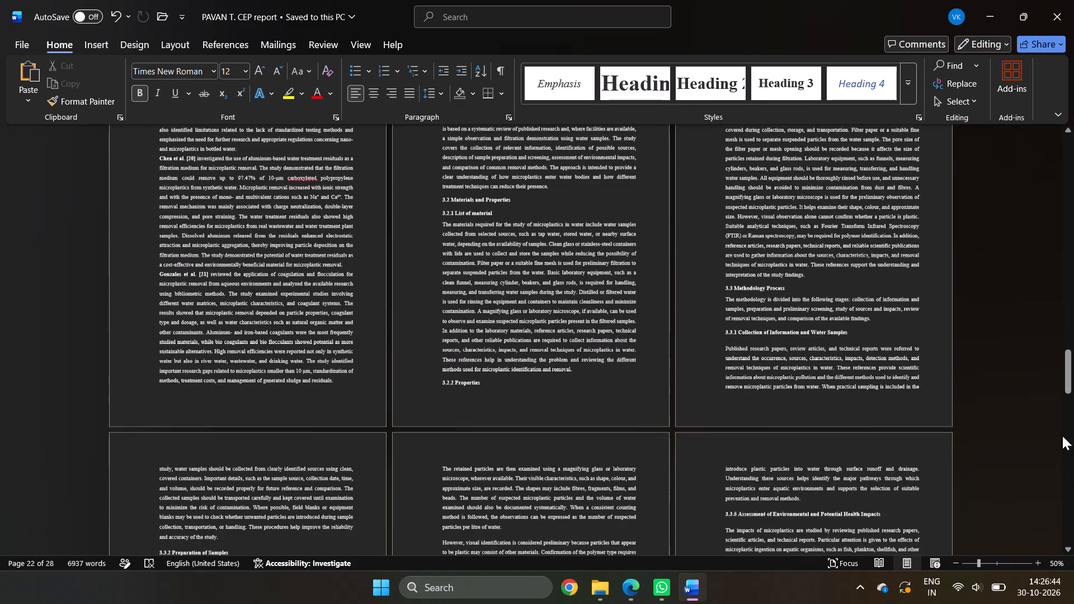
{"action": "left_click_drag", "start_coordinate": [1068, 379], "coordinate": [1072, 602]}
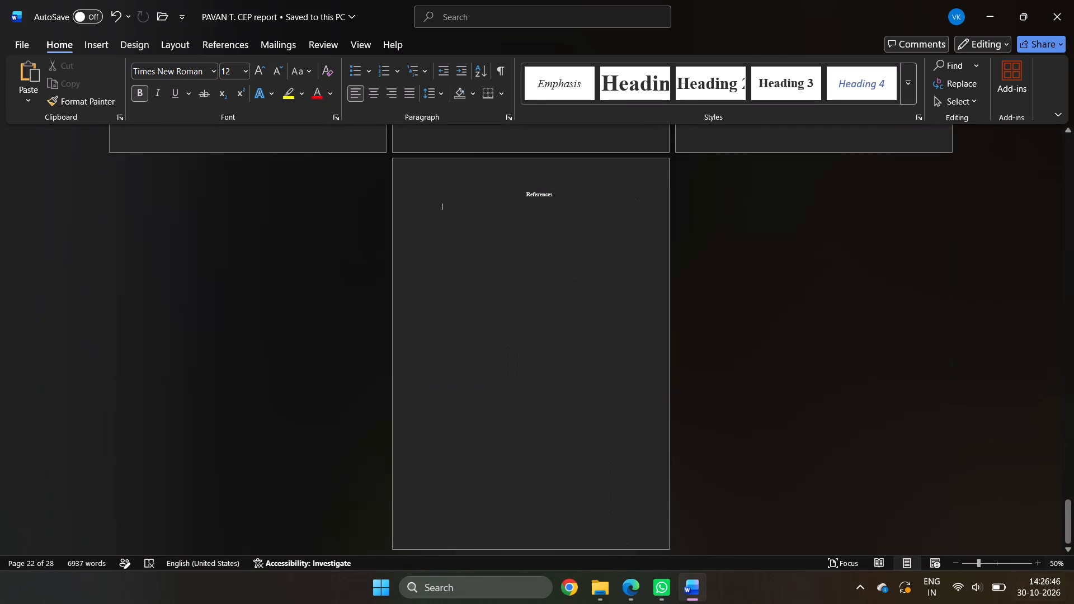
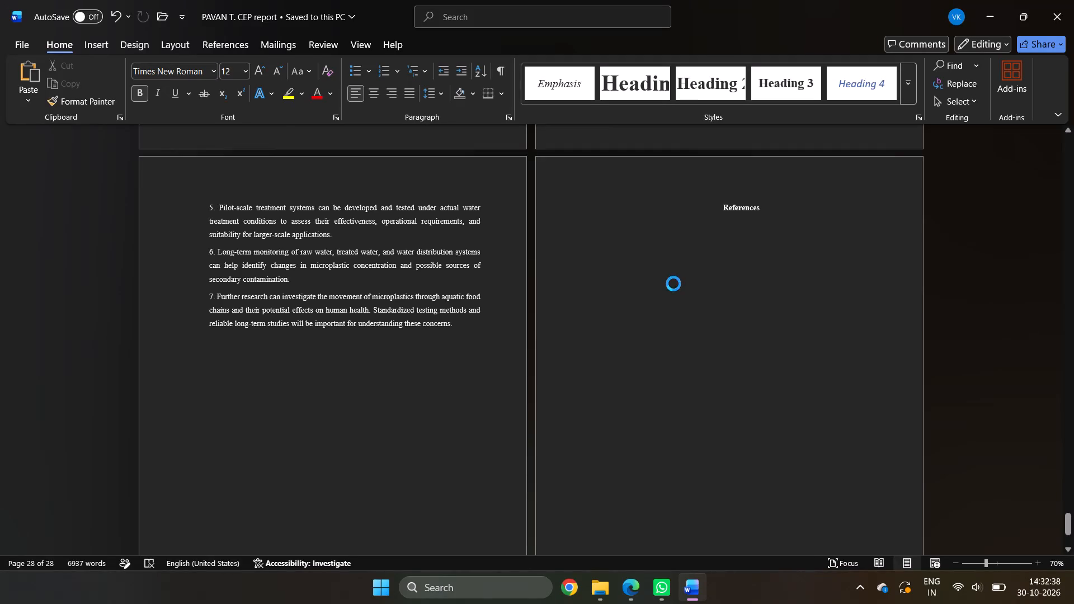
Select the pasted bold reference entries, from the end of entry [21] back up to entry [1].
{"action": "scroll", "coordinate": [671, 296], "scroll_direction": "down", "scroll_amount": 11}
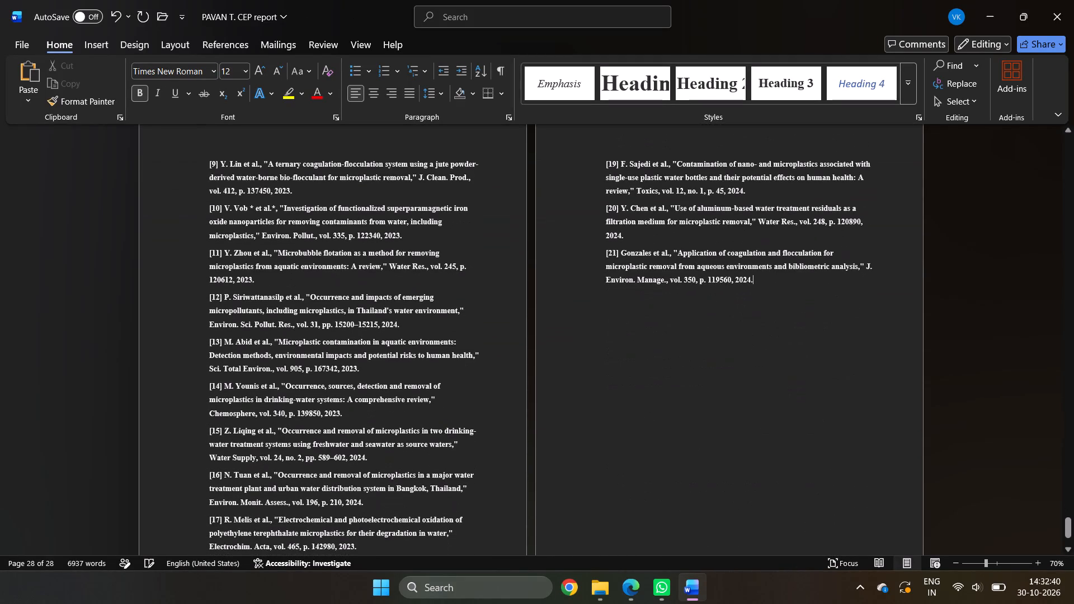
{"action": "left_click_drag", "start_coordinate": [807, 300], "coordinate": [611, 284]}
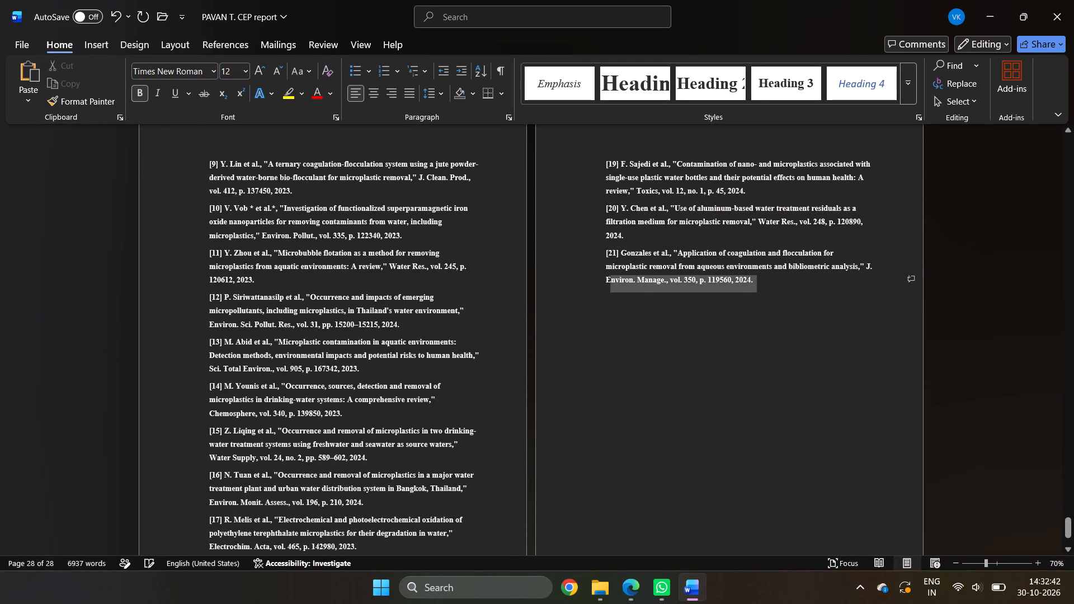
{"action": "left_click_drag", "start_coordinate": [611, 284], "coordinate": [598, 284]}
{"action": "scroll", "coordinate": [610, 284], "scroll_direction": "up", "scroll_amount": 10}
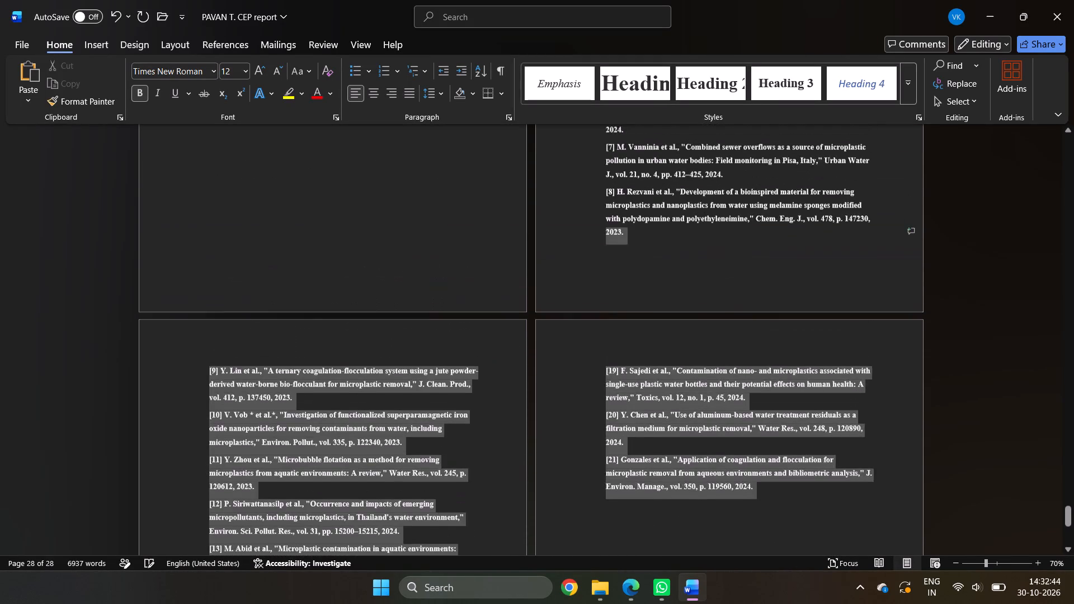
{"action": "left_click_drag", "start_coordinate": [598, 284], "coordinate": [599, 258]}
{"action": "scroll", "coordinate": [598, 284], "scroll_direction": "up", "scroll_amount": 14}
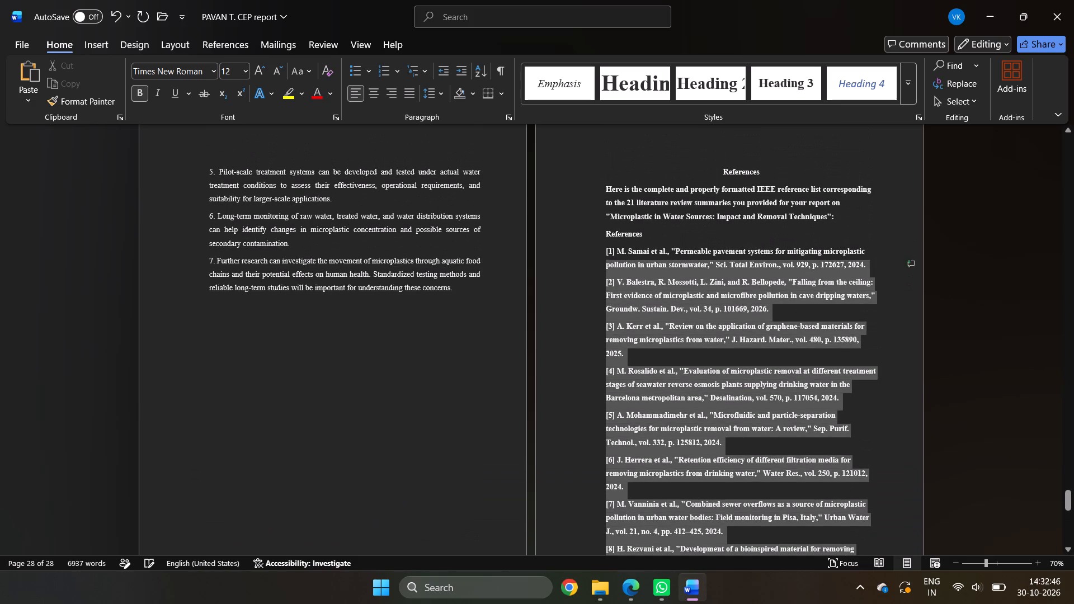
Format the pasted reference entries, starting from [1], as non-bold, 12 pt, justified text.
{"action": "left_click_drag", "start_coordinate": [599, 258], "coordinate": [599, 245]}
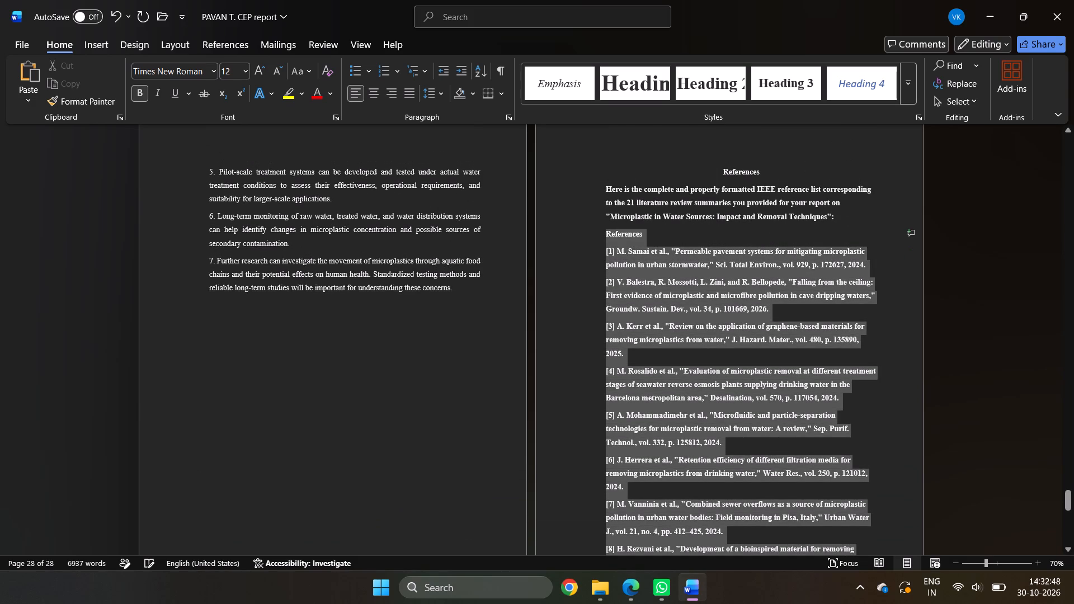
{"action": "left_click_drag", "start_coordinate": [599, 245], "coordinate": [602, 259]}
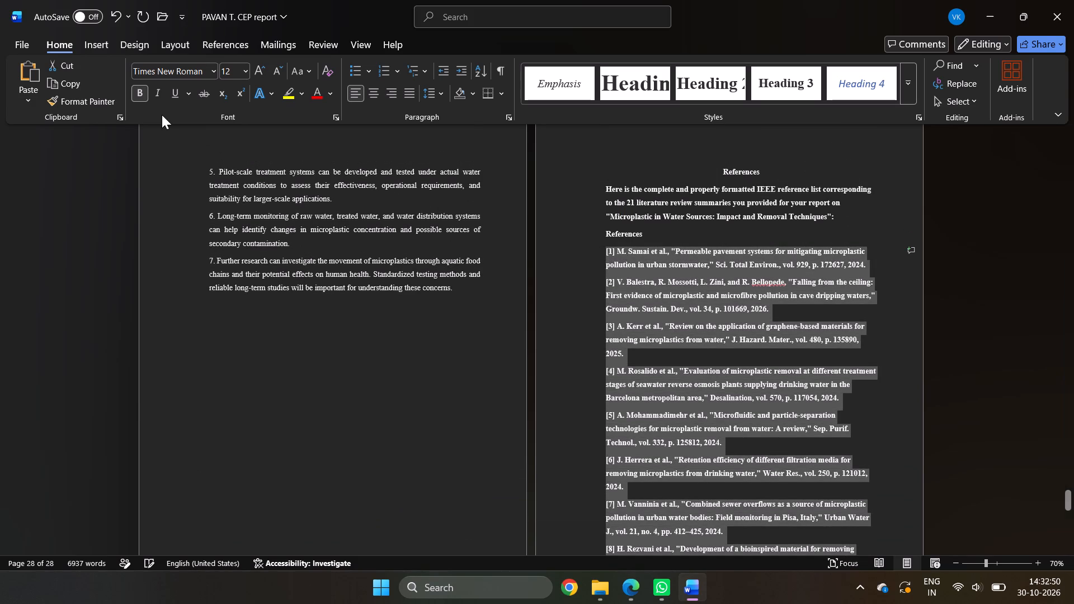
{"action": "left_click", "coordinate": [144, 91]}
{"action": "left_click", "coordinate": [244, 65]}
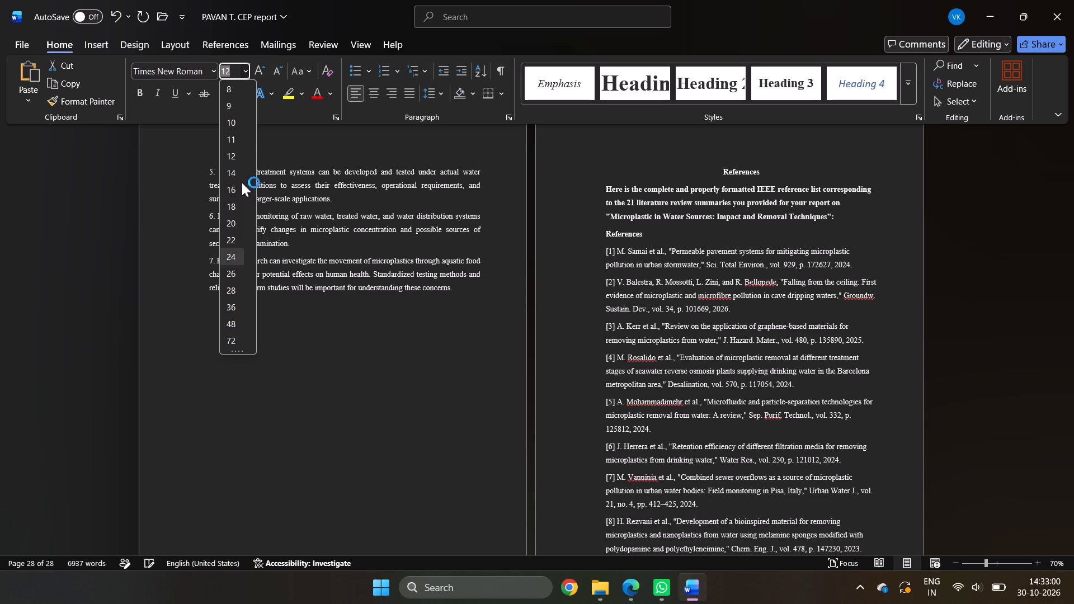
{"action": "left_click", "coordinate": [232, 155]}
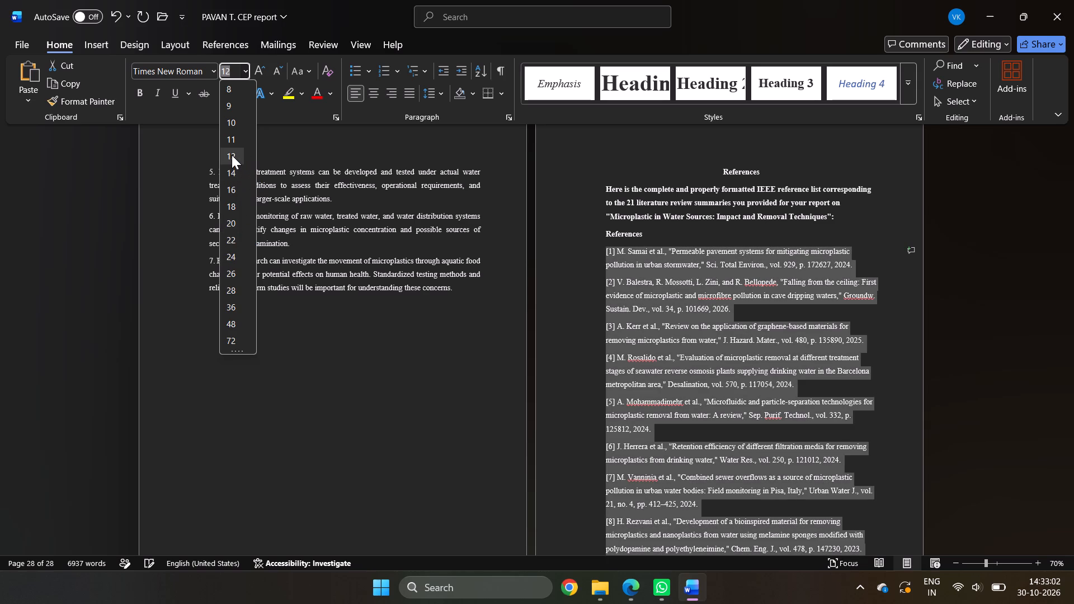
{"action": "left_click", "coordinate": [404, 96]}
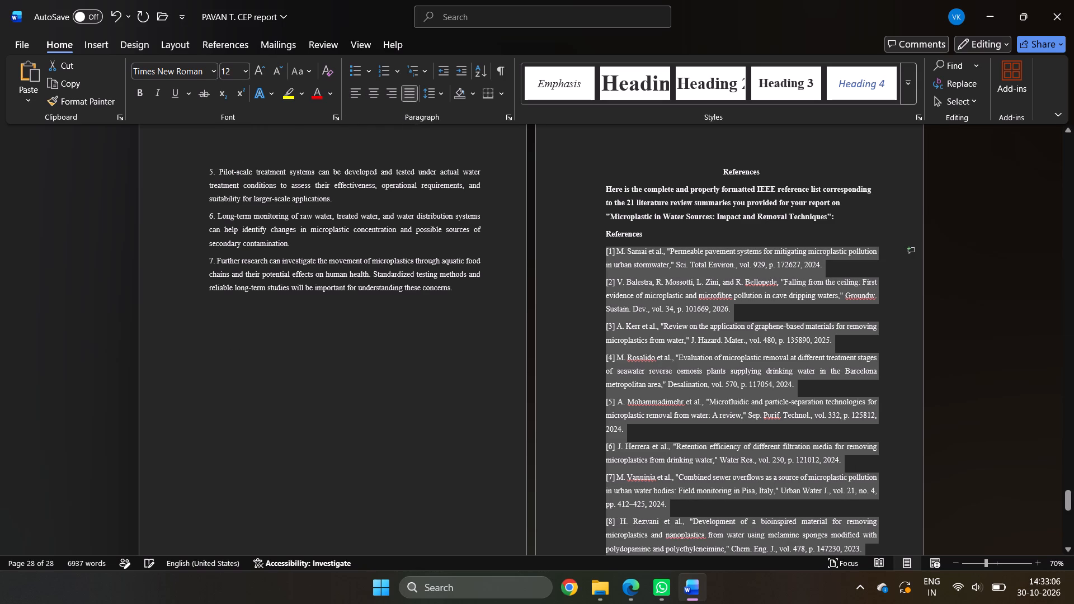
Delete the introductory "Here is the complete and properly formatted IEEE reference list" paragraph and the duplicate References heading above entry [1].
{"action": "left_click", "coordinate": [663, 234]}
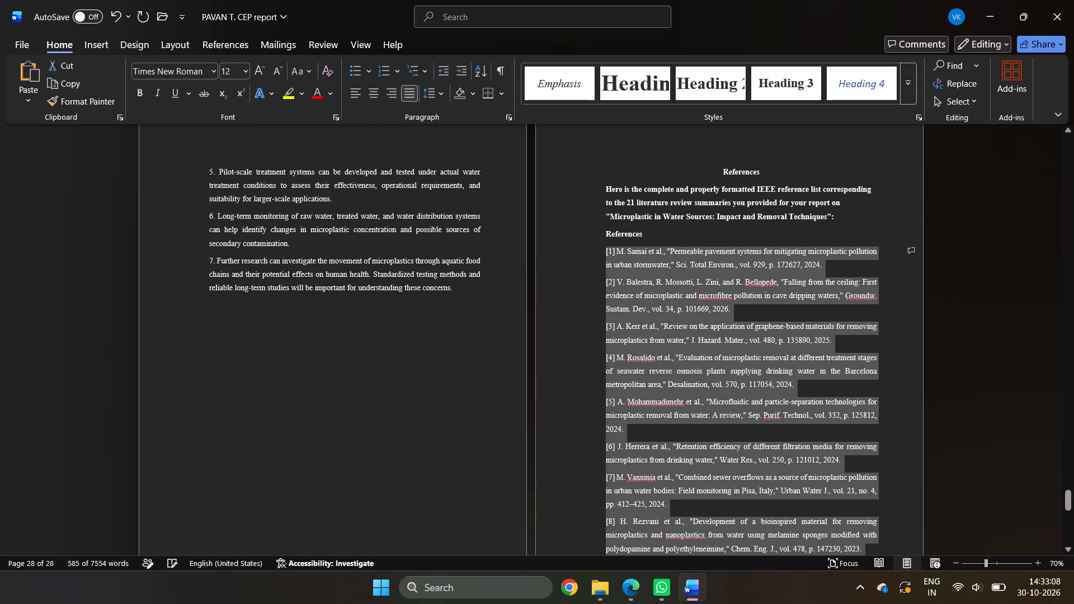
{"action": "left_click_drag", "start_coordinate": [700, 232], "coordinate": [619, 238]}
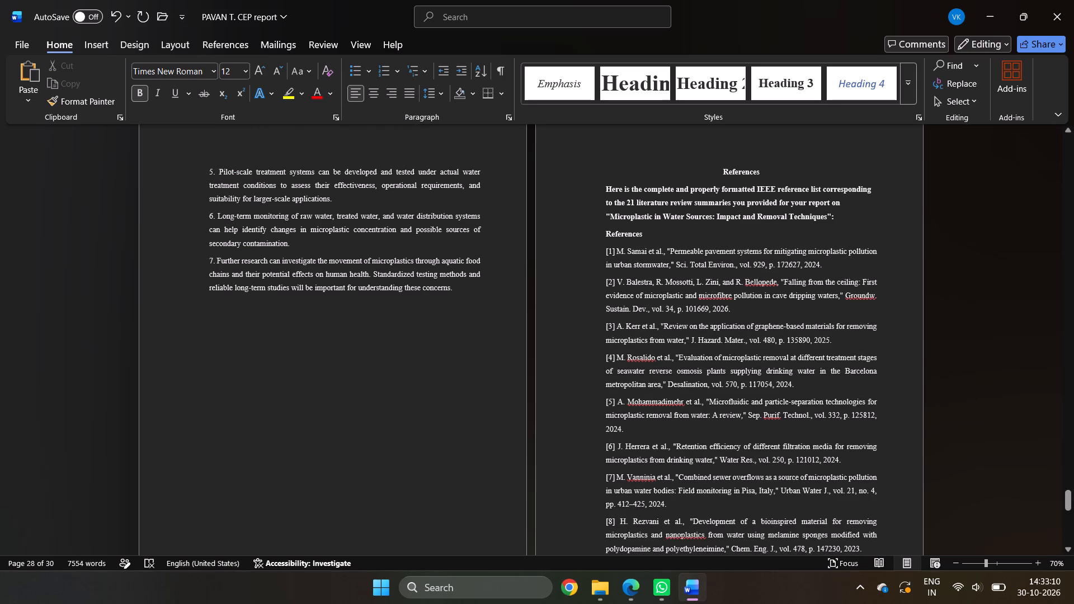
{"action": "left_click_drag", "start_coordinate": [619, 238], "coordinate": [583, 182]}
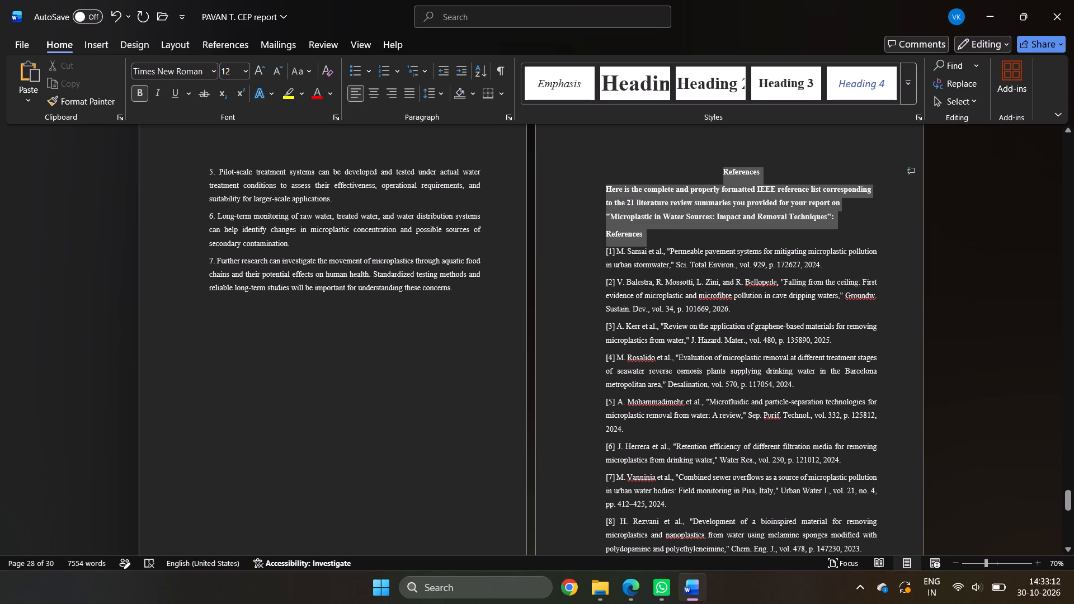
{"action": "left_click_drag", "start_coordinate": [583, 182], "coordinate": [606, 188]}
{"action": "key", "text": "Delete"}
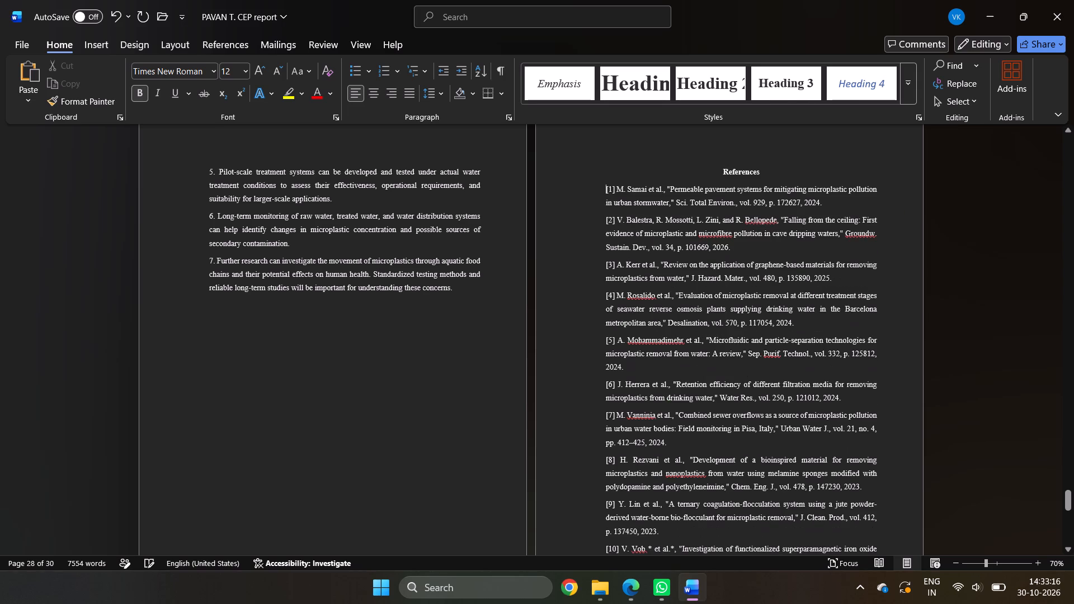
Rejoin entry [1] with the References heading, then break it back onto its own left-aligned line.
{"action": "key", "text": "BackSpace"}
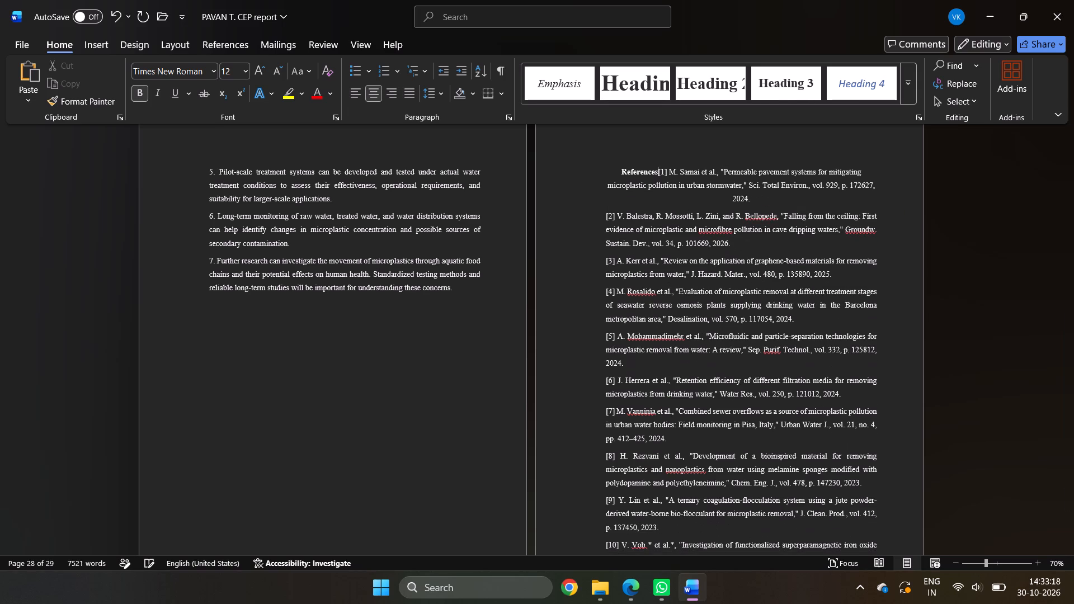
{"action": "key", "text": "Return"}
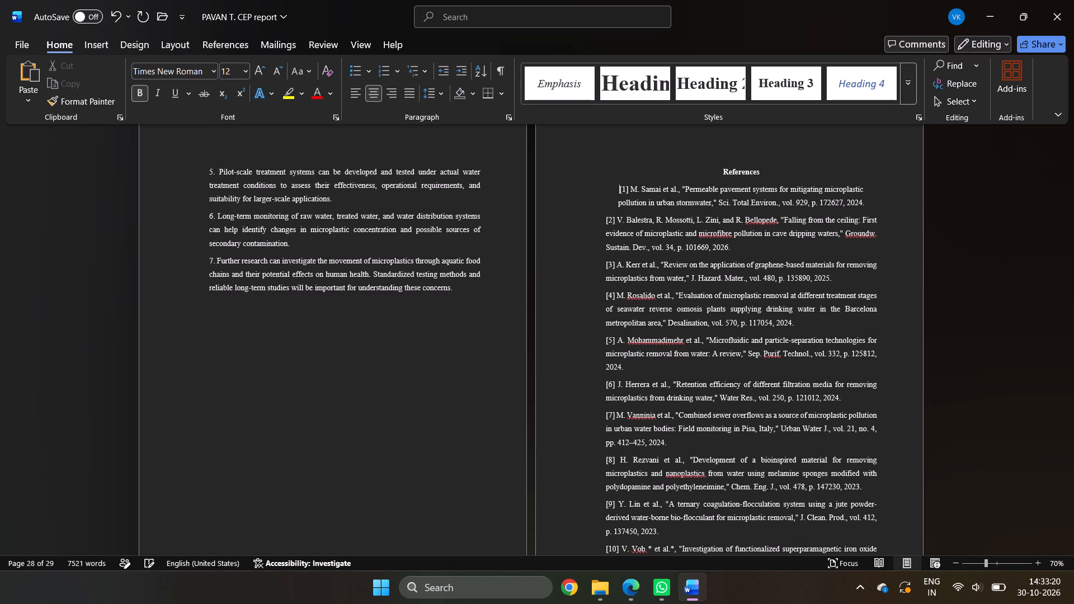
{"action": "key", "text": "BackSpace"}
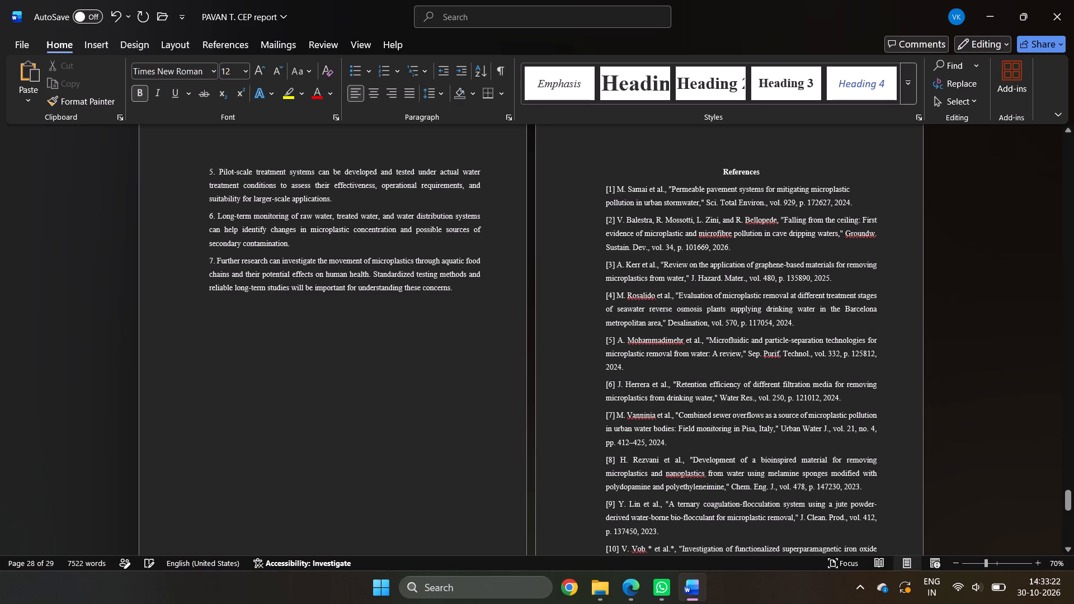
{"action": "key", "text": "BackSpace"}
{"action": "key", "text": "Return"}
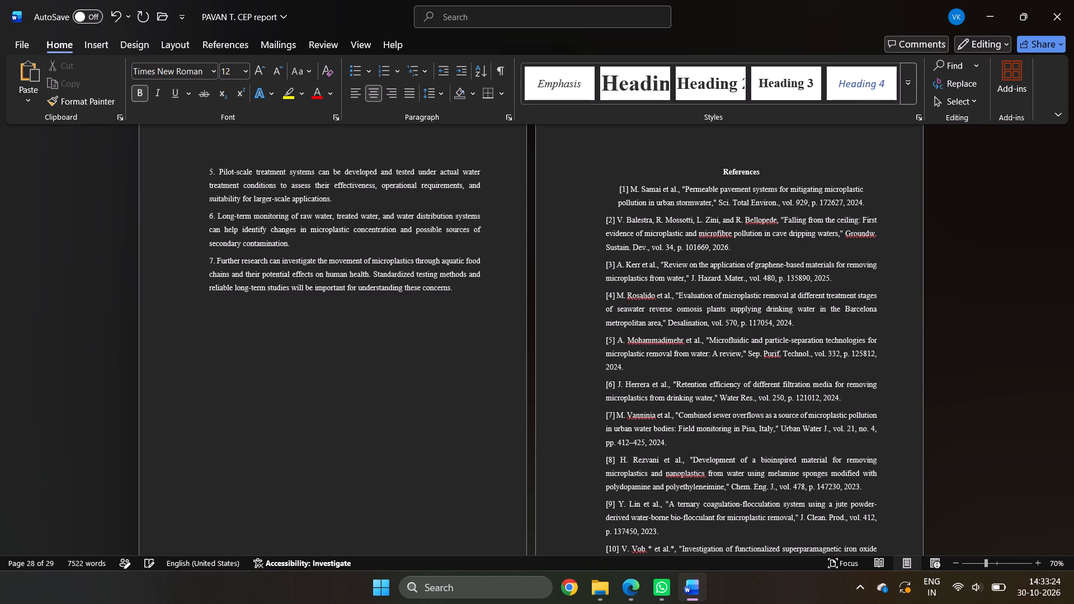
{"action": "key", "text": "BackSpace"}
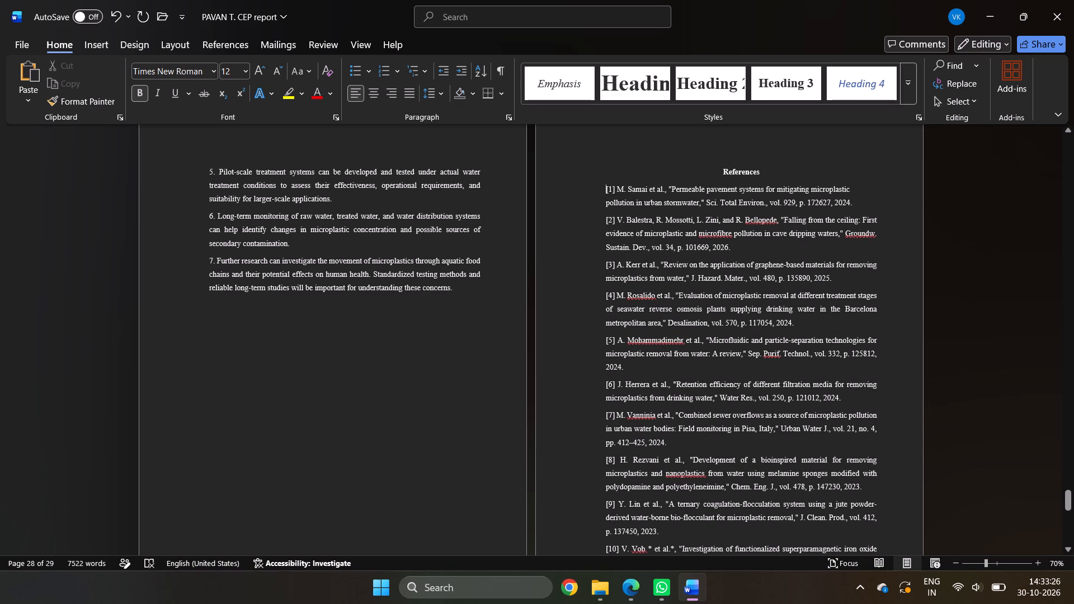
Split entry [1] into a new paragraph before "pollution in urban stormwater".
{"action": "left_click", "coordinate": [604, 202]}
{"action": "key", "text": "BackSpace"}
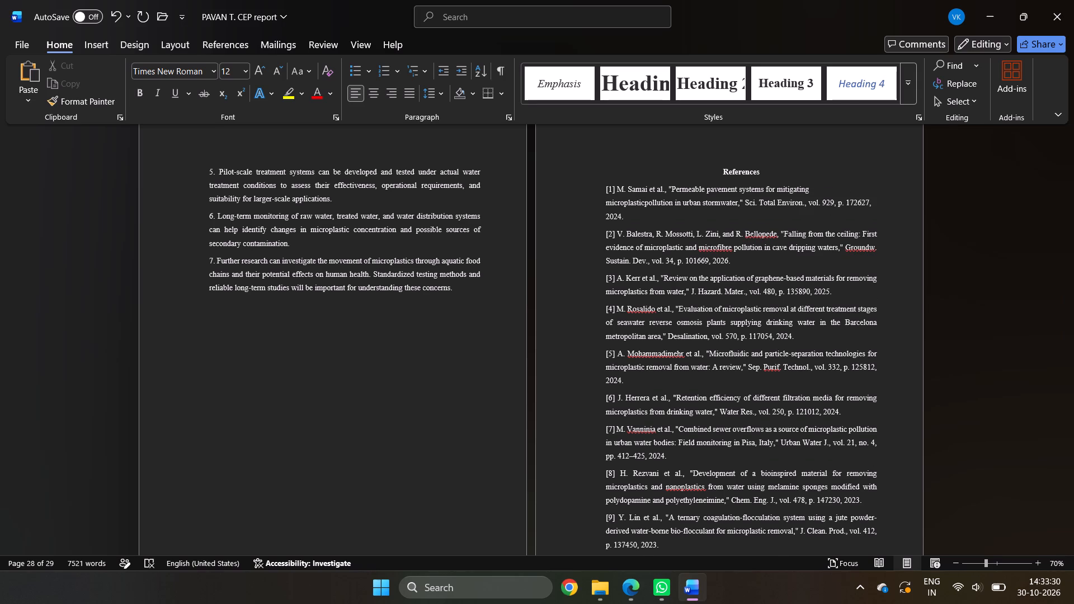
{"action": "key", "text": "Return"}
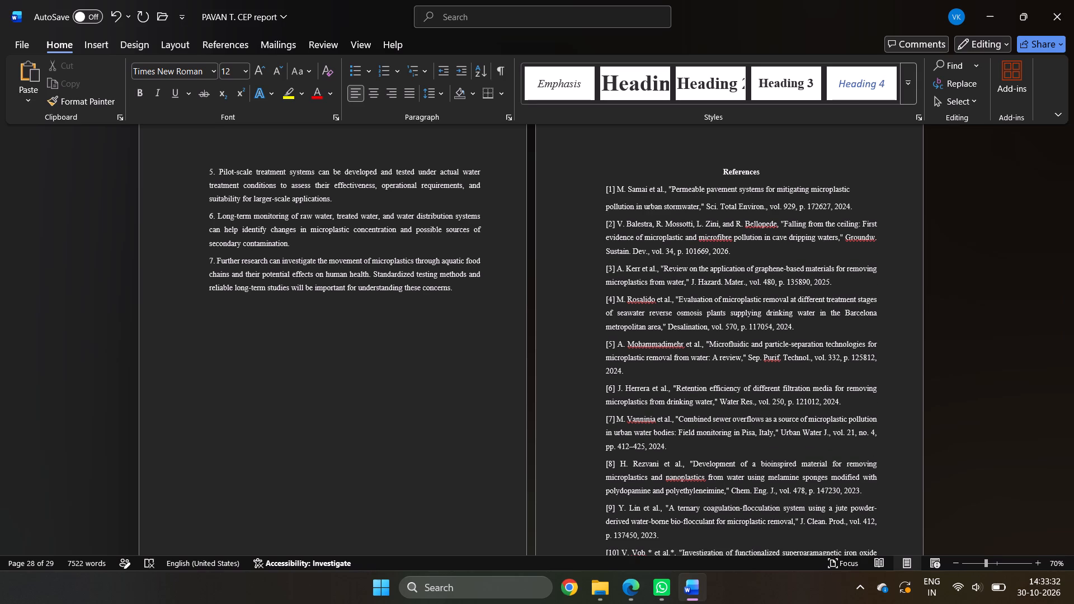
{"action": "key", "text": "space"}
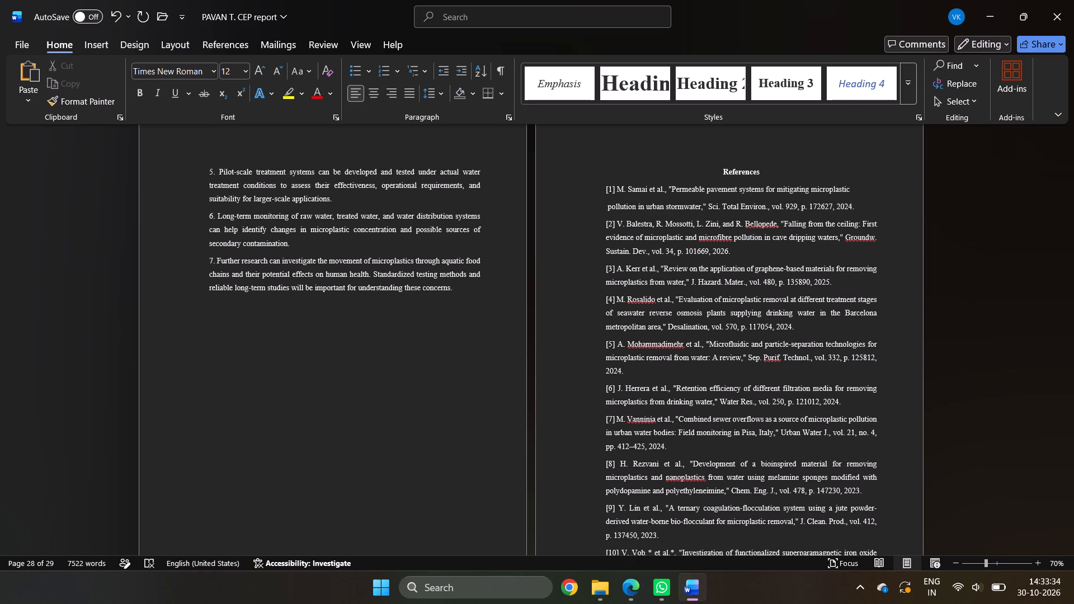
{"action": "key", "text": "BackSpace"}
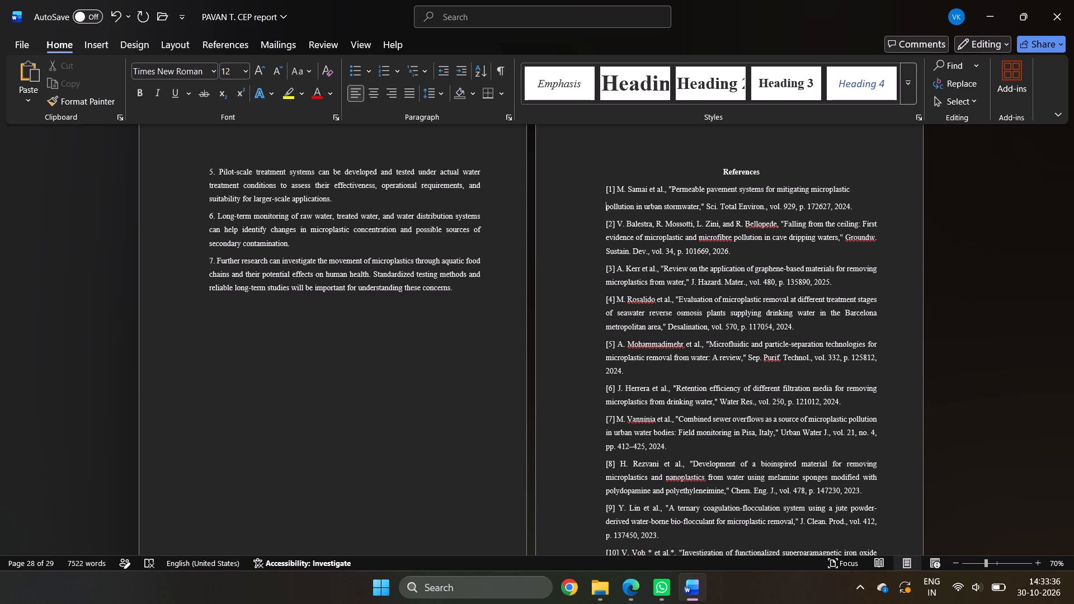
{"action": "key", "text": "Up"}
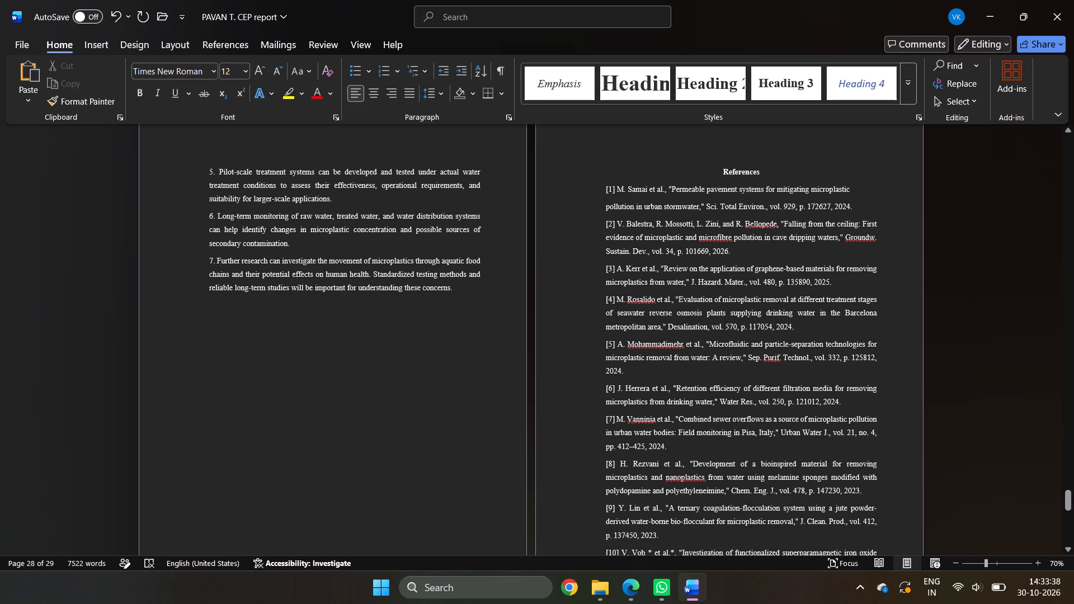
Clear the bold formatting from the whole References section, including the heading and entries [1] to [21].
{"action": "left_click_drag", "start_coordinate": [634, 170], "coordinate": [779, 432]}
{"action": "scroll", "coordinate": [779, 432], "scroll_direction": "down", "scroll_amount": 7}
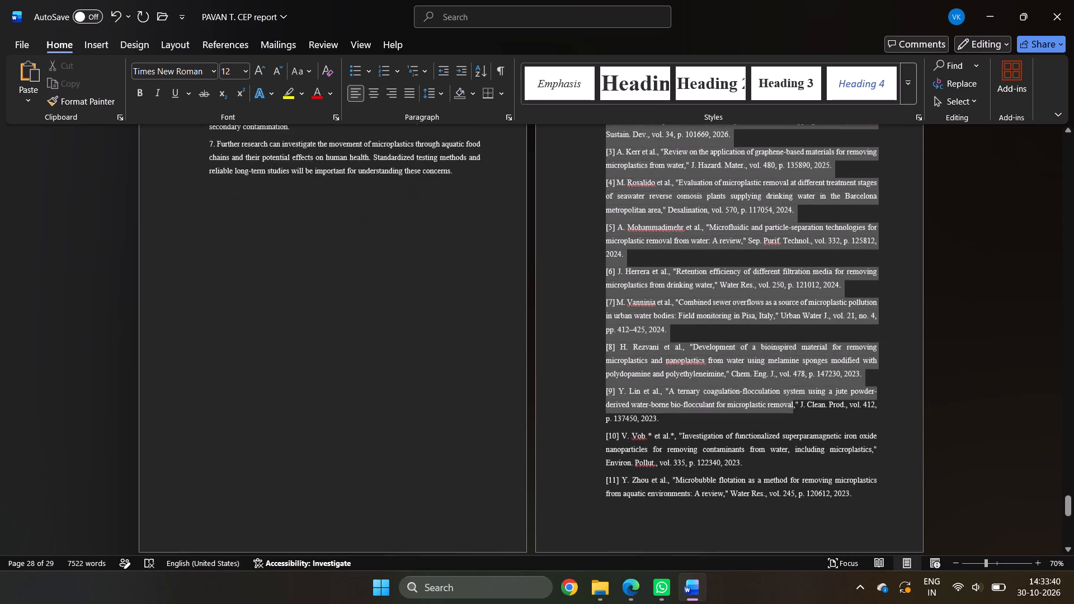
{"action": "scroll", "coordinate": [779, 432], "scroll_direction": "down", "scroll_amount": 3}
{"action": "left_click_drag", "start_coordinate": [779, 432], "coordinate": [696, 471]}
{"action": "scroll", "coordinate": [779, 432], "scroll_direction": "down", "scroll_amount": 6}
{"action": "scroll", "coordinate": [745, 455], "scroll_direction": "down", "scroll_amount": 20}
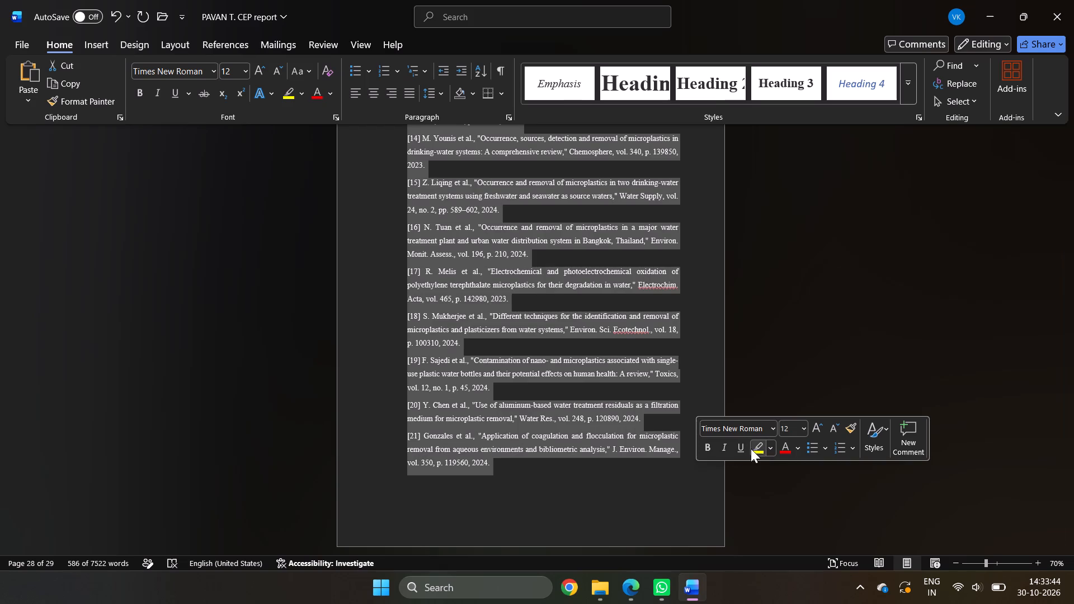
{"action": "left_click", "coordinate": [707, 445]}
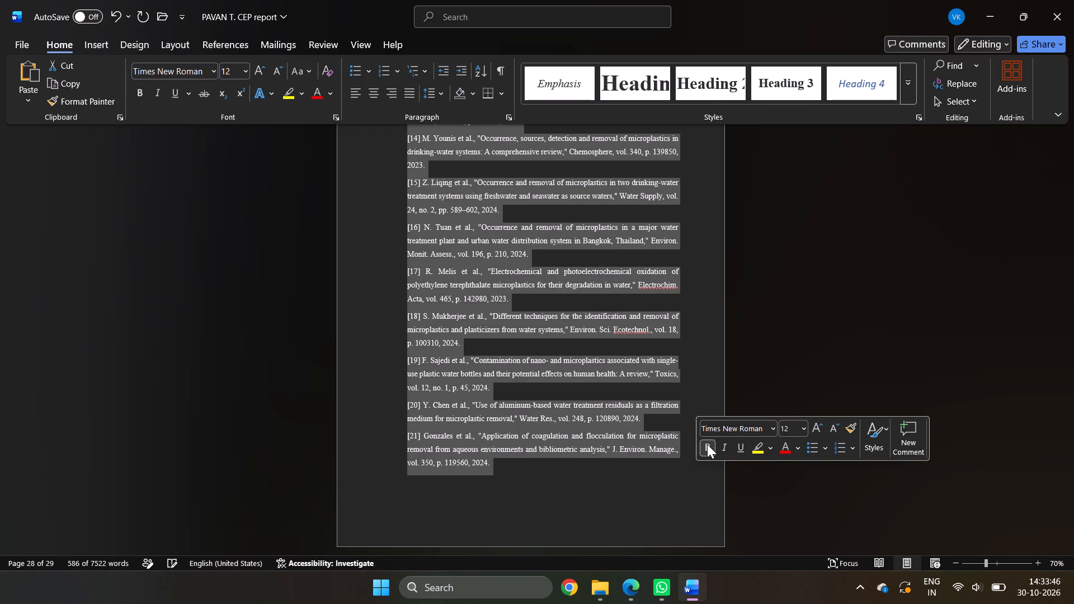
{"action": "left_click", "coordinate": [705, 449]}
{"action": "scroll", "coordinate": [608, 402], "scroll_direction": "up", "scroll_amount": 4}
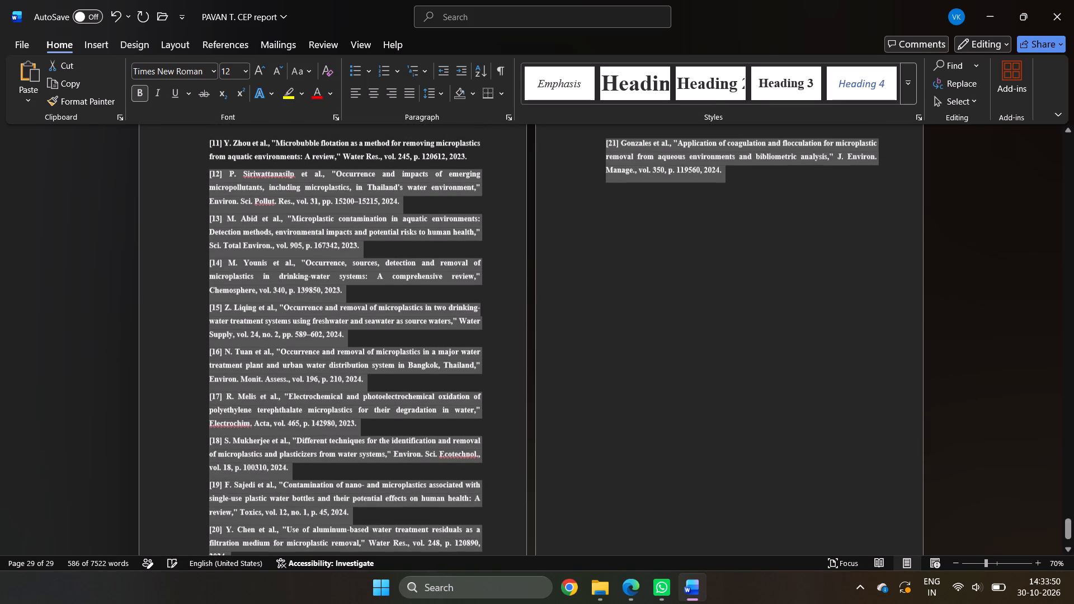
{"action": "scroll", "coordinate": [608, 402], "scroll_direction": "down", "scroll_amount": 2}
{"action": "scroll", "coordinate": [608, 402], "scroll_direction": "up", "scroll_amount": 6}
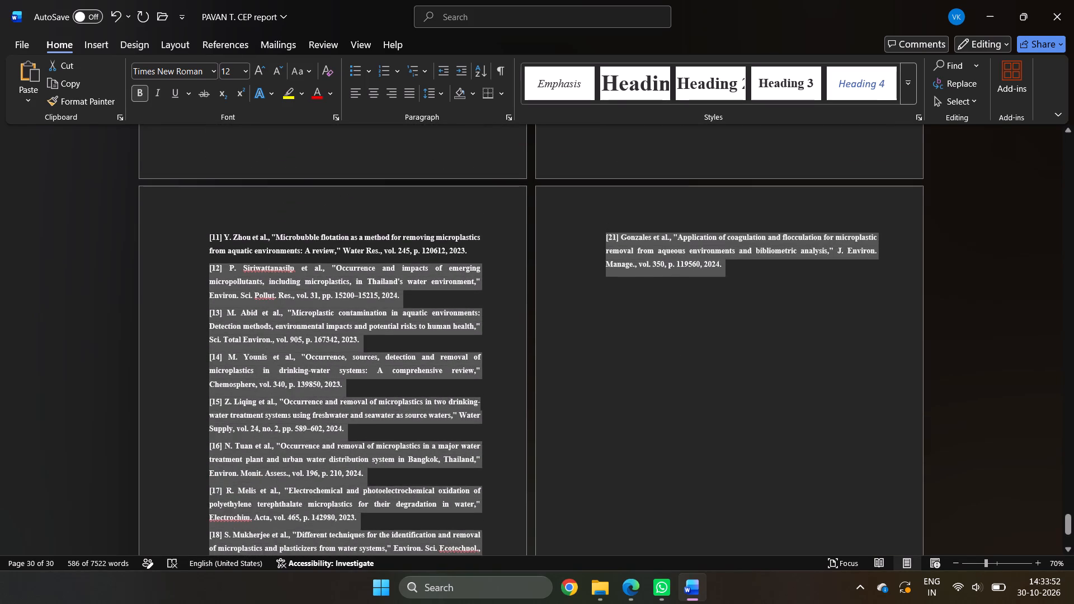
{"action": "scroll", "coordinate": [608, 402], "scroll_direction": "up", "scroll_amount": 6}
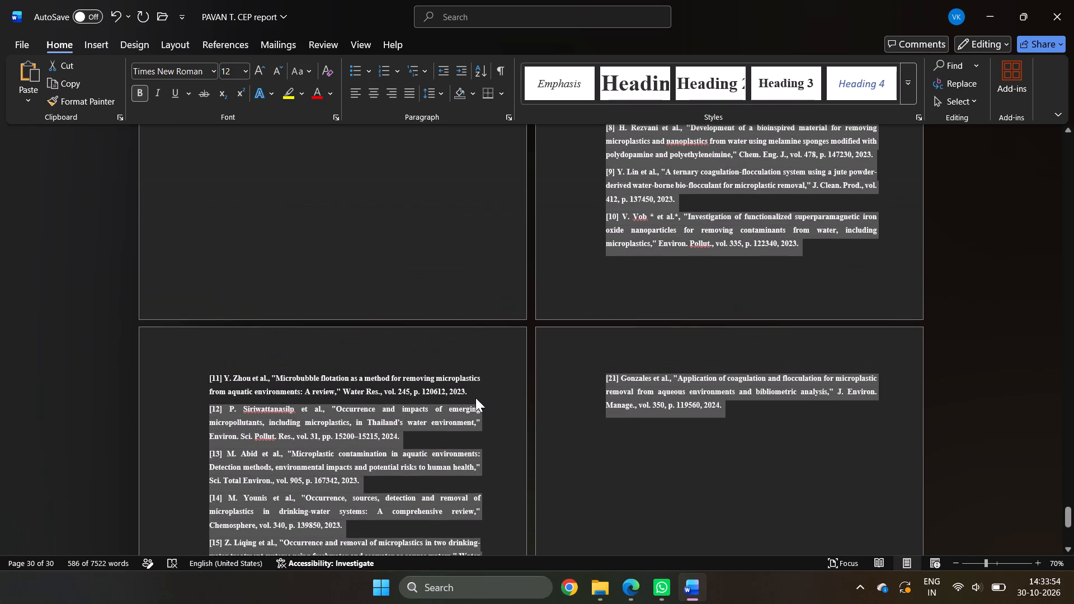
{"action": "scroll", "coordinate": [630, 362], "scroll_direction": "down", "scroll_amount": 4}
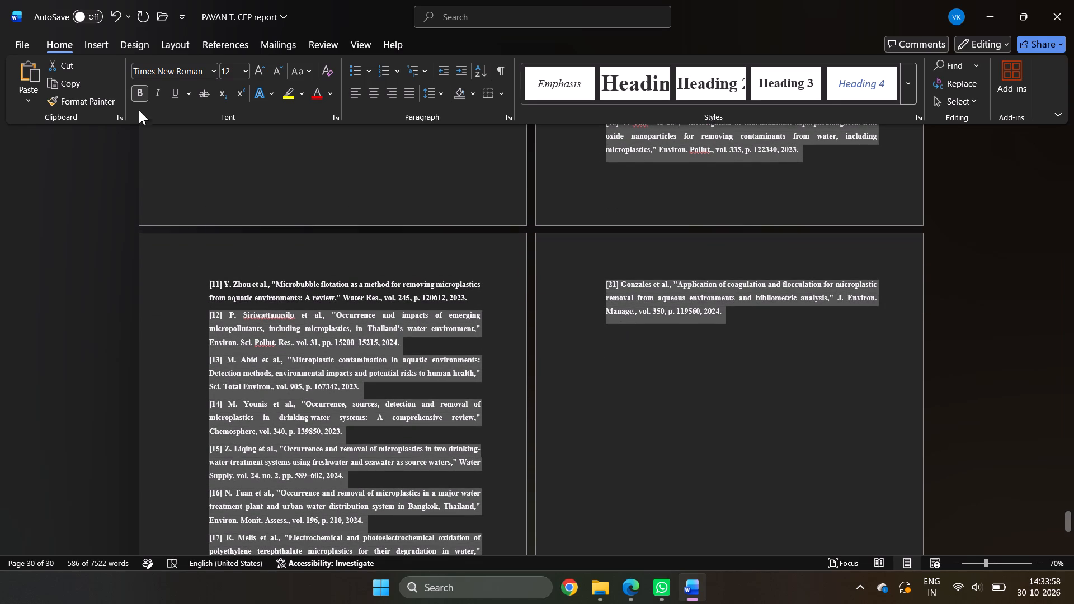
{"action": "left_click", "coordinate": [143, 92]}
Look through the formatted reference list from the References heading to the final entry [21].
{"action": "scroll", "coordinate": [661, 362], "scroll_direction": "down", "scroll_amount": 1}
{"action": "scroll", "coordinate": [661, 361], "scroll_direction": "up", "scroll_amount": 5}
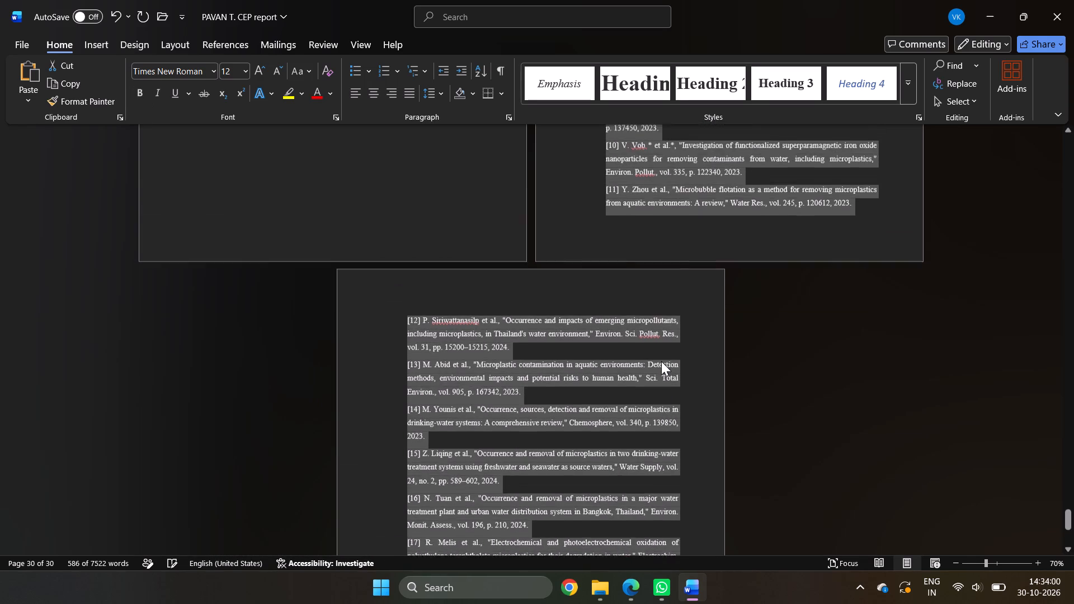
{"action": "scroll", "coordinate": [661, 361], "scroll_direction": "up", "scroll_amount": 20}
{"action": "scroll", "coordinate": [661, 361], "scroll_direction": "up", "scroll_amount": 1}
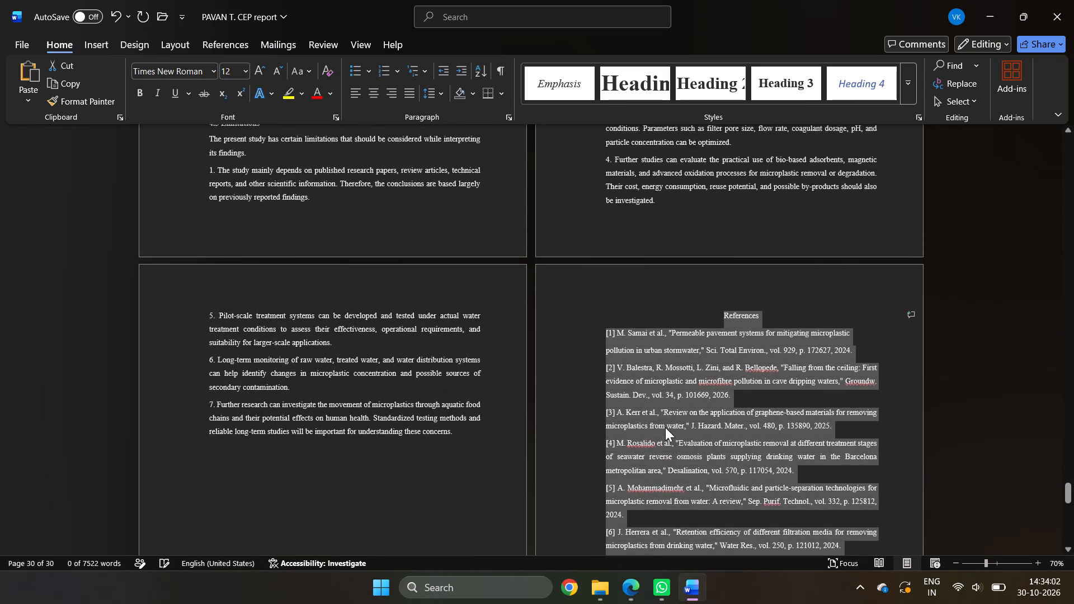
{"action": "scroll", "coordinate": [665, 427], "scroll_direction": "down", "scroll_amount": 19}
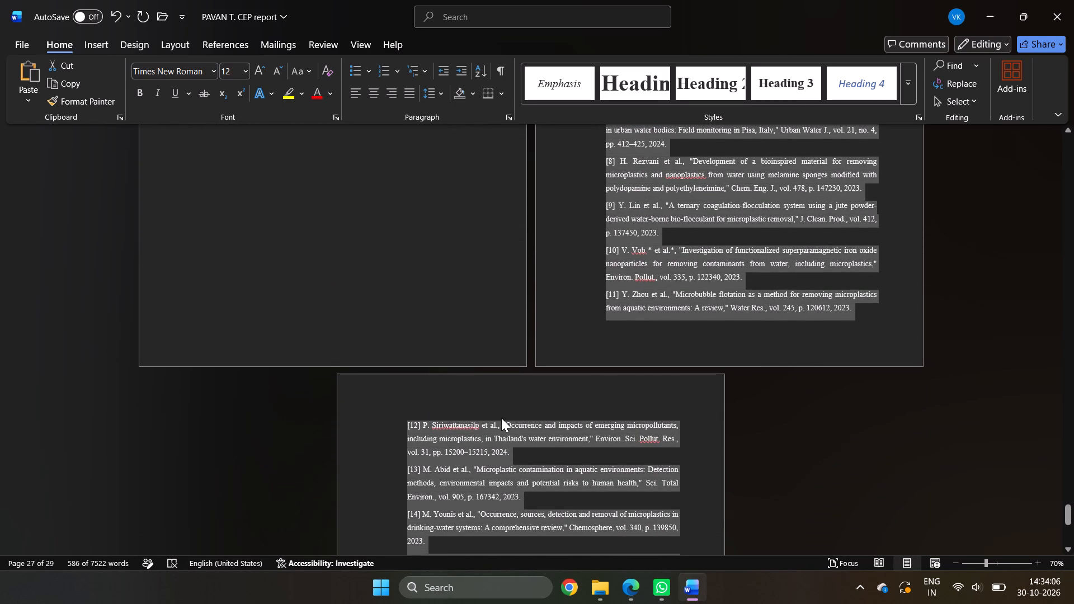
{"action": "scroll", "coordinate": [501, 418], "scroll_direction": "down", "scroll_amount": 18}
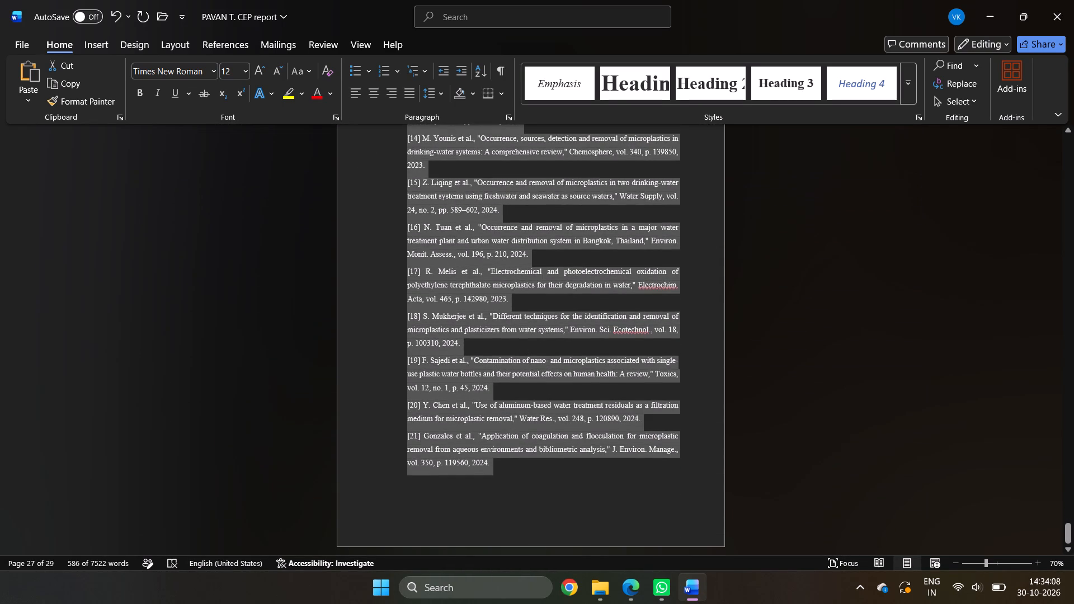
{"action": "left_click", "coordinate": [501, 460]}
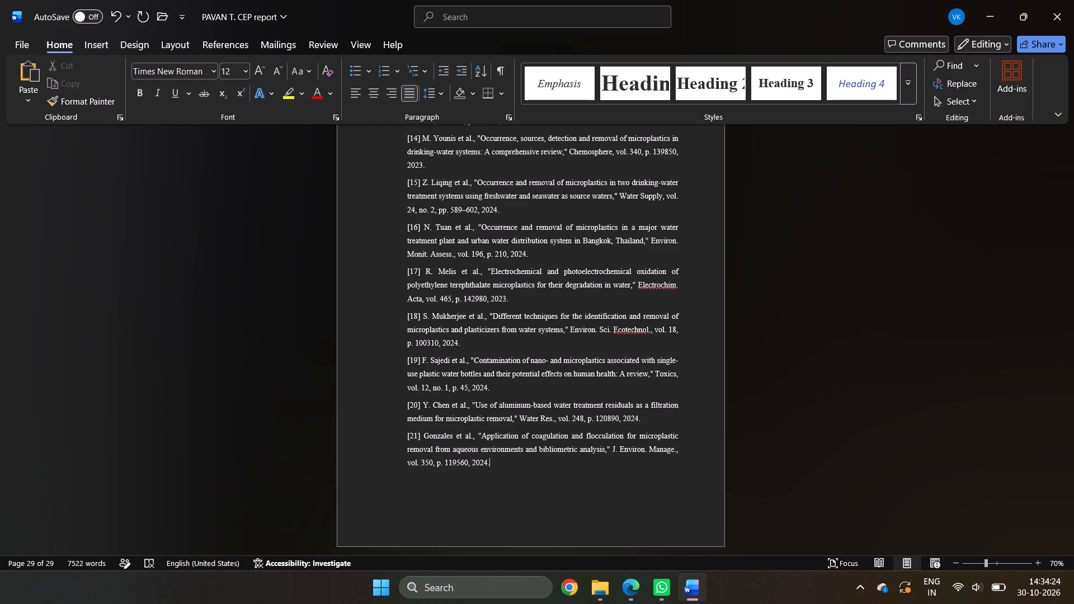
{"action": "scroll", "coordinate": [705, 533], "scroll_direction": "up", "scroll_amount": 5}
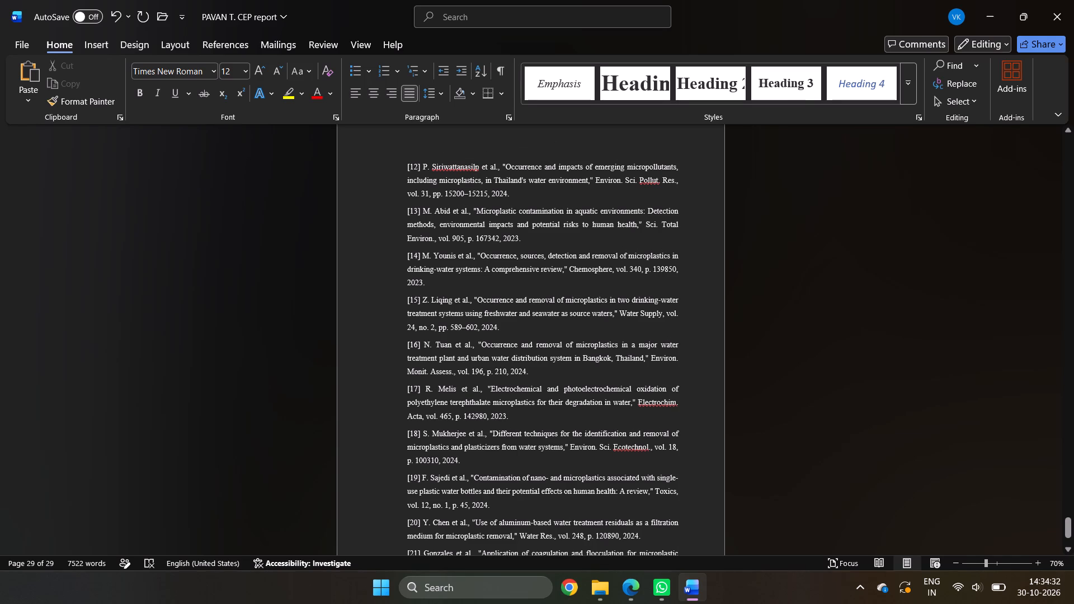
{"action": "scroll", "coordinate": [514, 407], "scroll_direction": "down", "scroll_amount": 10}
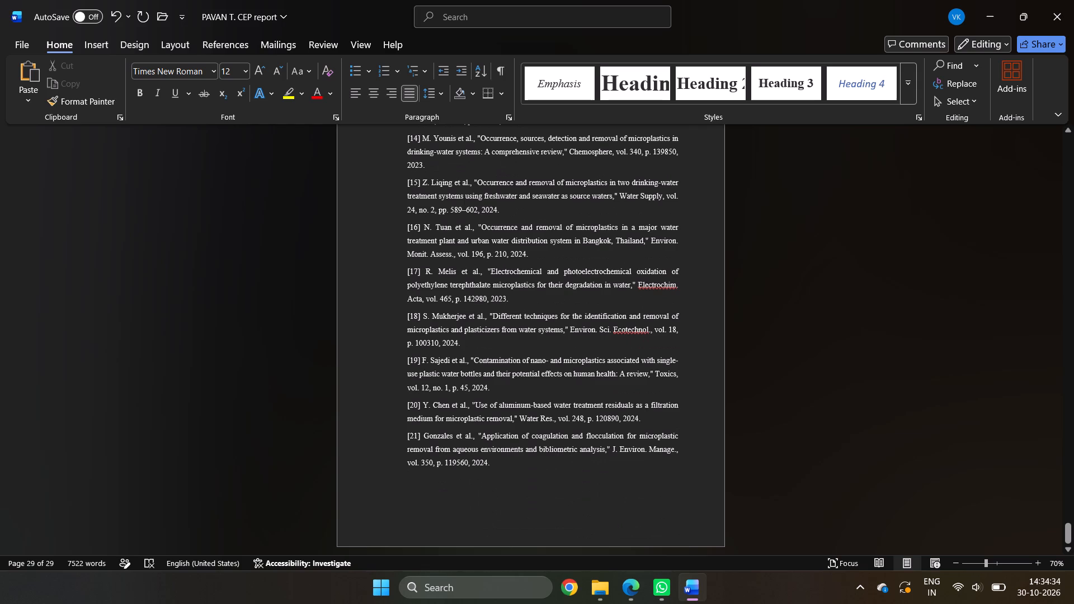
Check the reference pages from entry [21] back to the References heading and the preceding Limitations and Future Scope sections.
{"action": "left_click", "coordinate": [544, 466]}
{"action": "scroll", "coordinate": [543, 484], "scroll_direction": "down", "scroll_amount": 5}
{"action": "scroll", "coordinate": [506, 459], "scroll_direction": "up", "scroll_amount": 8}
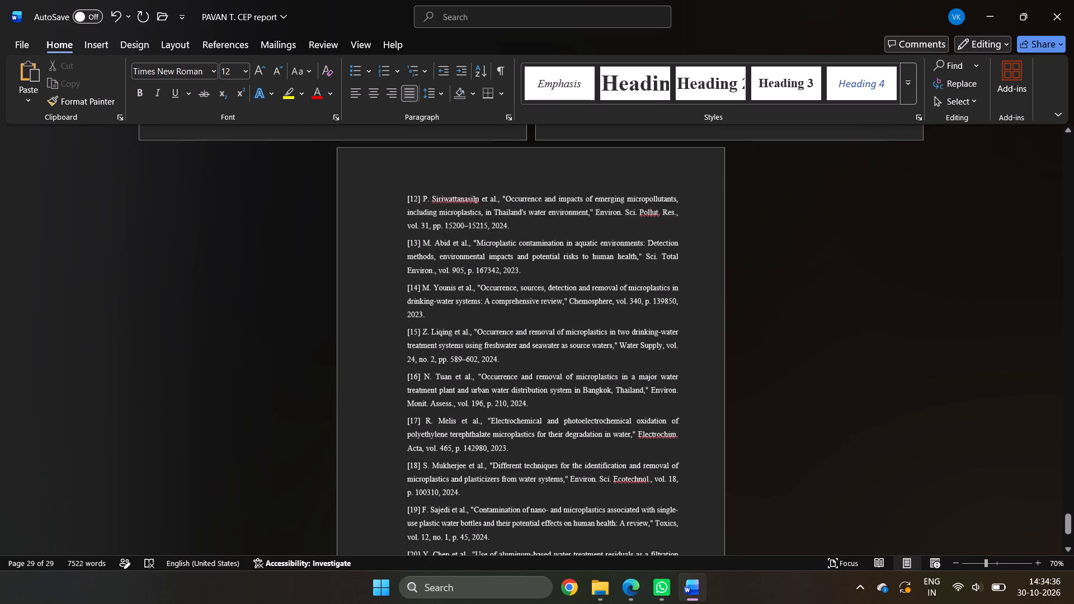
{"action": "scroll", "coordinate": [506, 459], "scroll_direction": "up", "scroll_amount": 7}
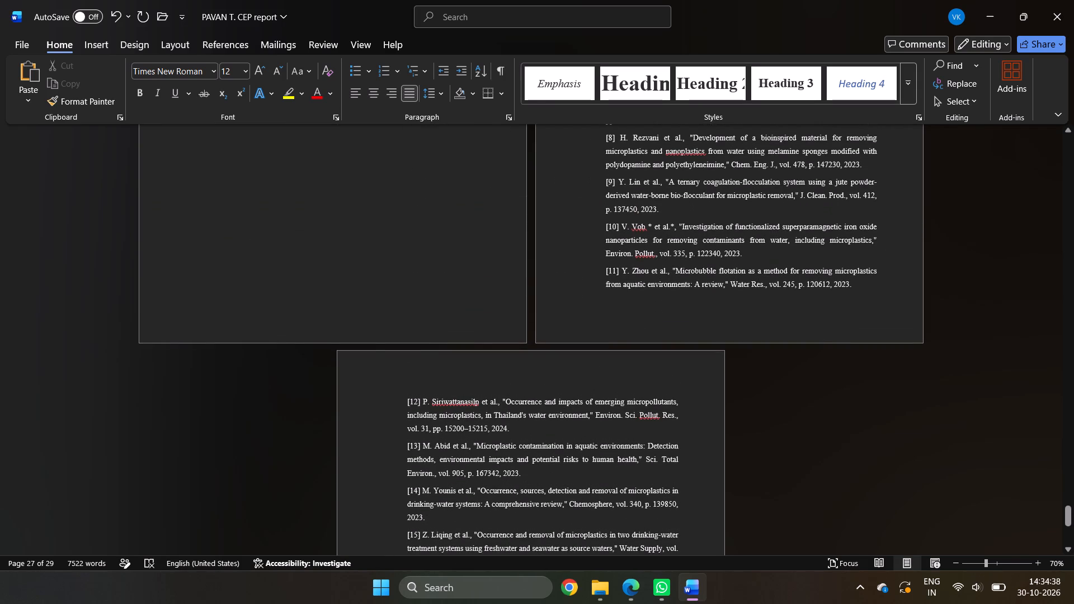
{"action": "scroll", "coordinate": [586, 301], "scroll_direction": "up", "scroll_amount": 1}
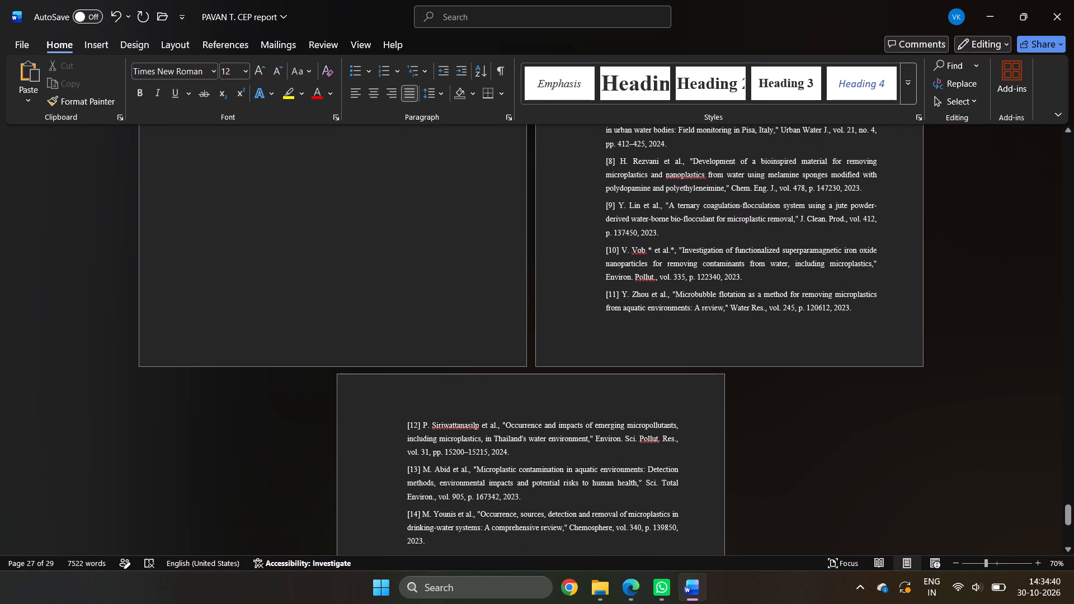
{"action": "scroll", "coordinate": [586, 301], "scroll_direction": "up", "scroll_amount": 1}
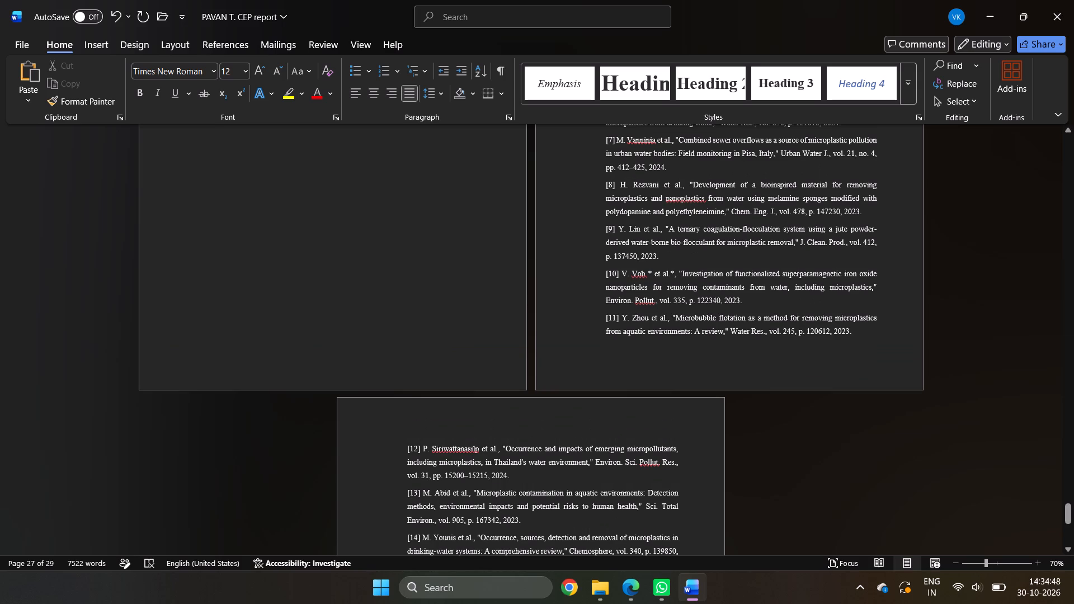
{"action": "scroll", "coordinate": [490, 452], "scroll_direction": "up", "scroll_amount": 1}
{"action": "scroll", "coordinate": [615, 412], "scroll_direction": "up", "scroll_amount": 3}
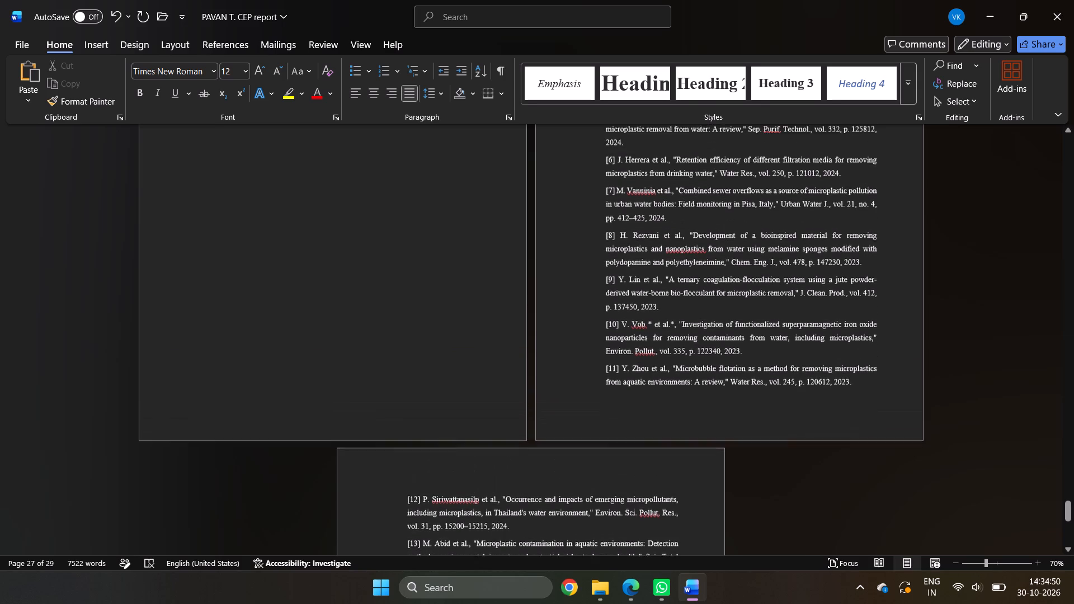
{"action": "scroll", "coordinate": [615, 412], "scroll_direction": "up", "scroll_amount": 20}
{"action": "scroll", "coordinate": [615, 412], "scroll_direction": "up", "scroll_amount": 1}
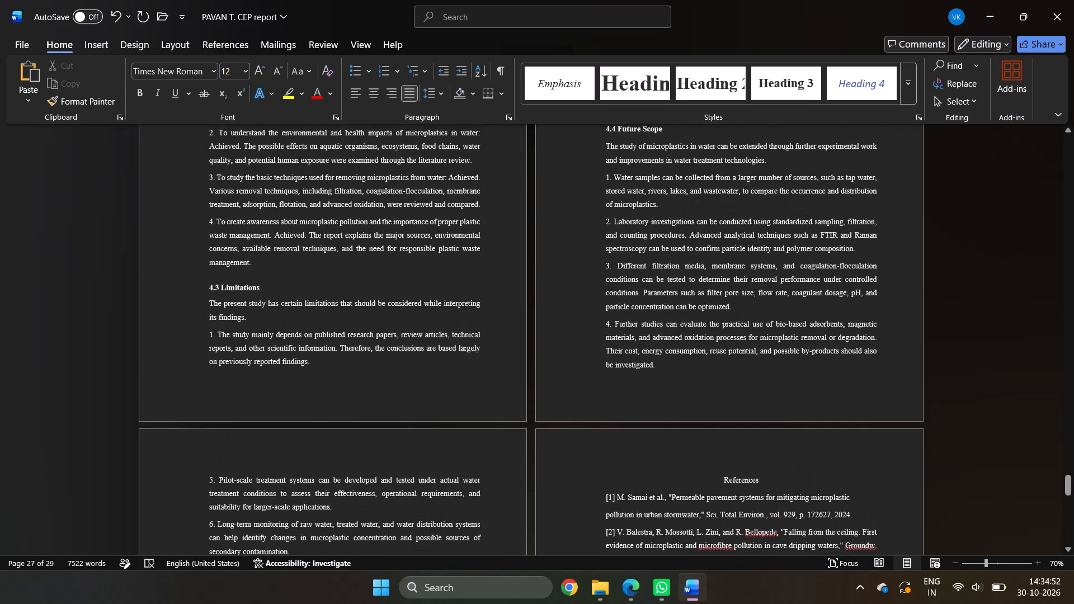
{"action": "scroll", "coordinate": [659, 495], "scroll_direction": "up", "scroll_amount": 3, "text": "ctrl"}
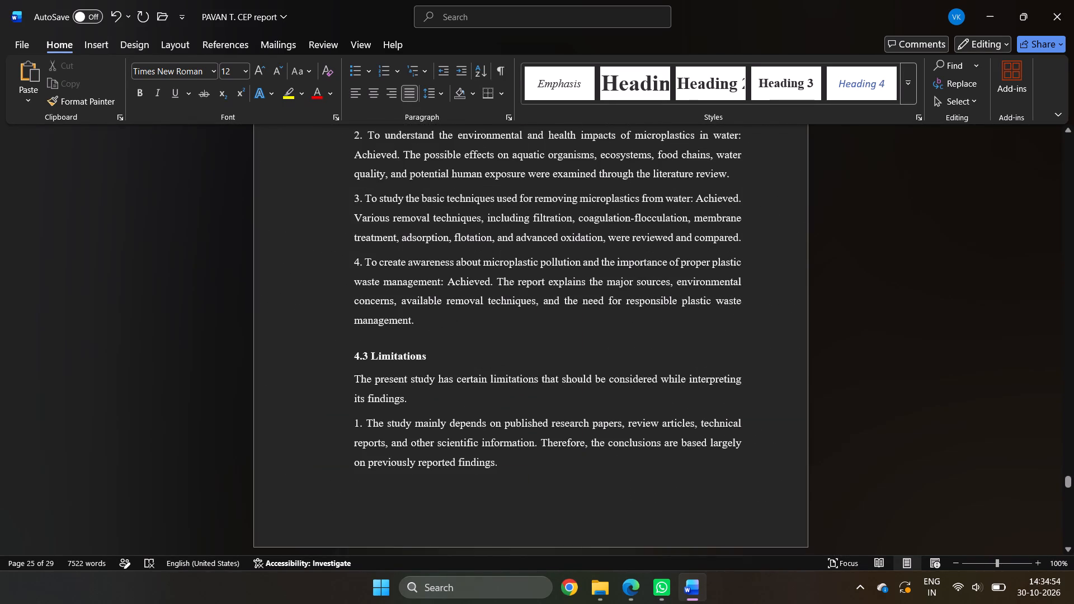
Select the whole References section, from entry [21] up to its heading, and inspect the custom page margin settings without changing them.
{"action": "scroll", "coordinate": [651, 490], "scroll_direction": "down", "scroll_amount": 20}
{"action": "scroll", "coordinate": [651, 490], "scroll_direction": "down", "scroll_amount": 16}
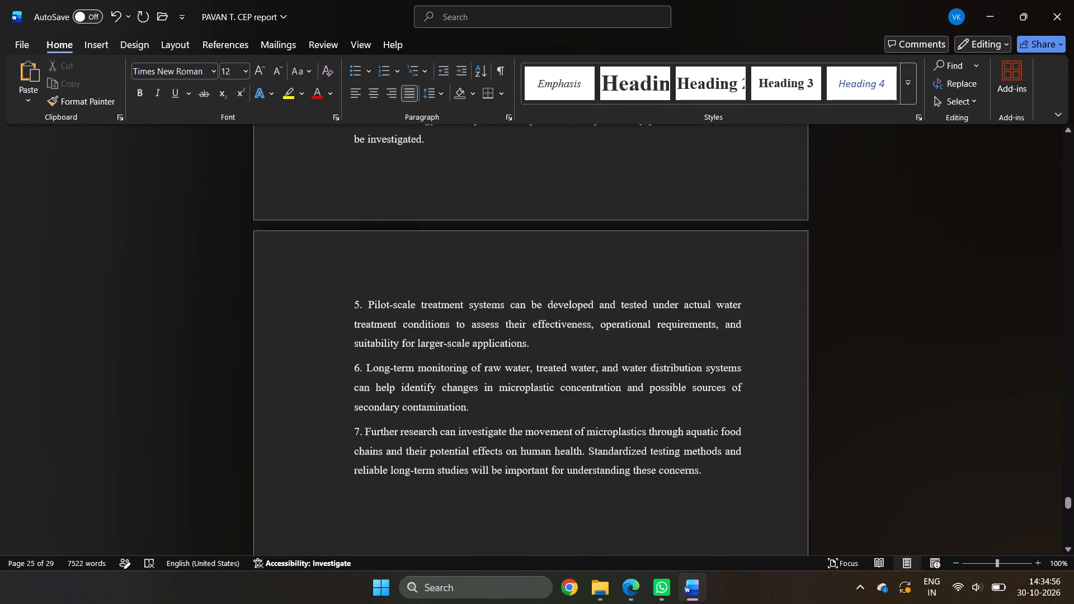
{"action": "left_click_drag", "start_coordinate": [1067, 504], "coordinate": [1068, 516]}
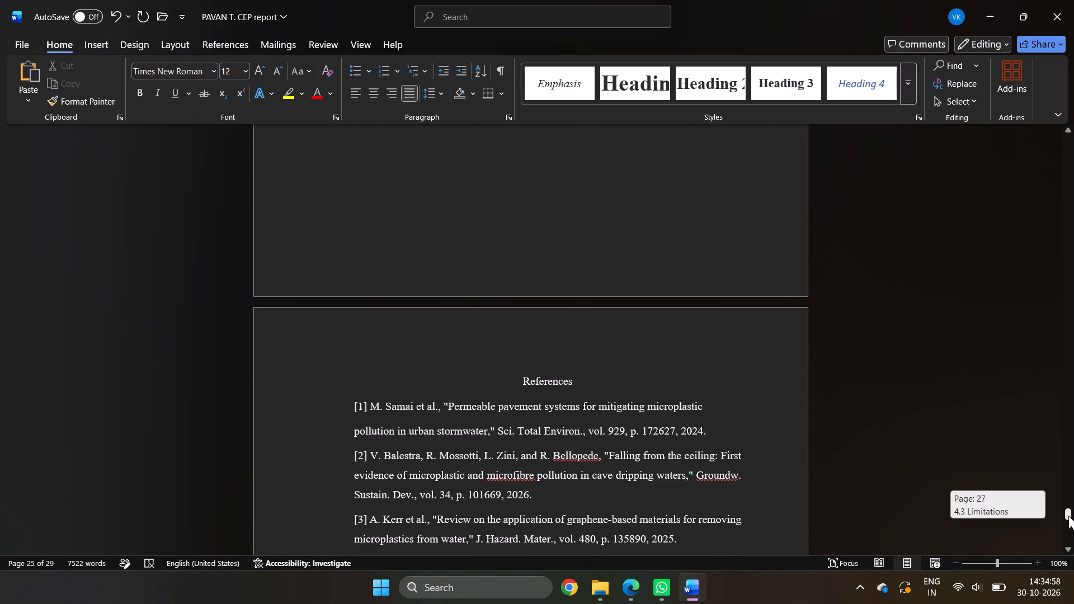
{"action": "left_click_drag", "start_coordinate": [1068, 516], "coordinate": [1072, 545]}
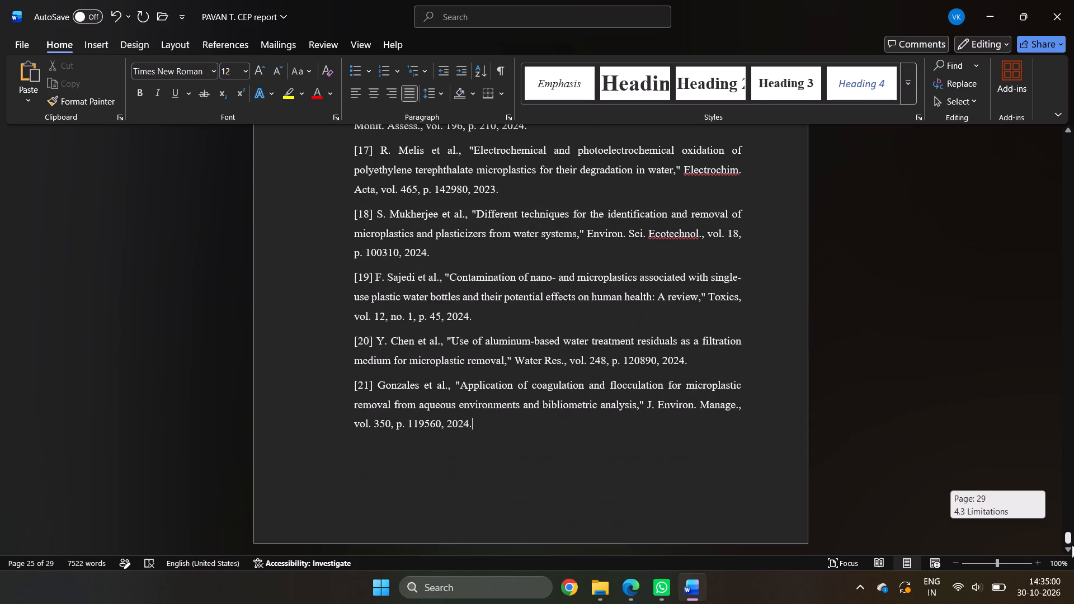
{"action": "left_click_drag", "start_coordinate": [1072, 545], "coordinate": [1072, 547]}
{"action": "left_click_drag", "start_coordinate": [525, 459], "coordinate": [457, 412]}
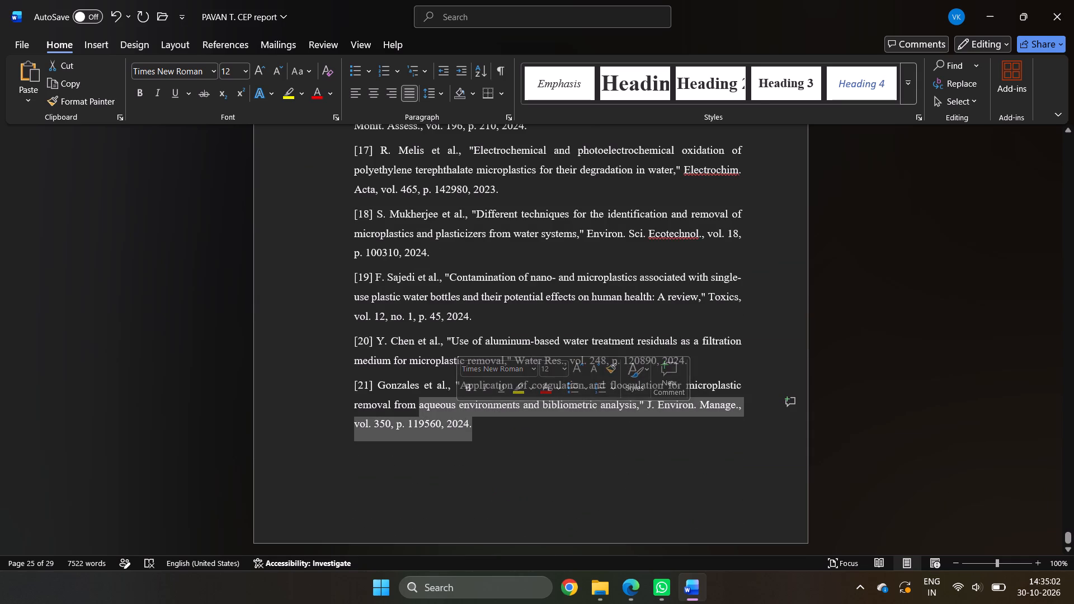
{"action": "left_click_drag", "start_coordinate": [495, 435], "coordinate": [338, 313]}
{"action": "scroll", "coordinate": [362, 312], "scroll_direction": "up", "scroll_amount": 17}
{"action": "scroll", "coordinate": [338, 313], "scroll_direction": "up", "scroll_amount": 15}
{"action": "scroll", "coordinate": [338, 313], "scroll_direction": "up", "scroll_amount": 7}
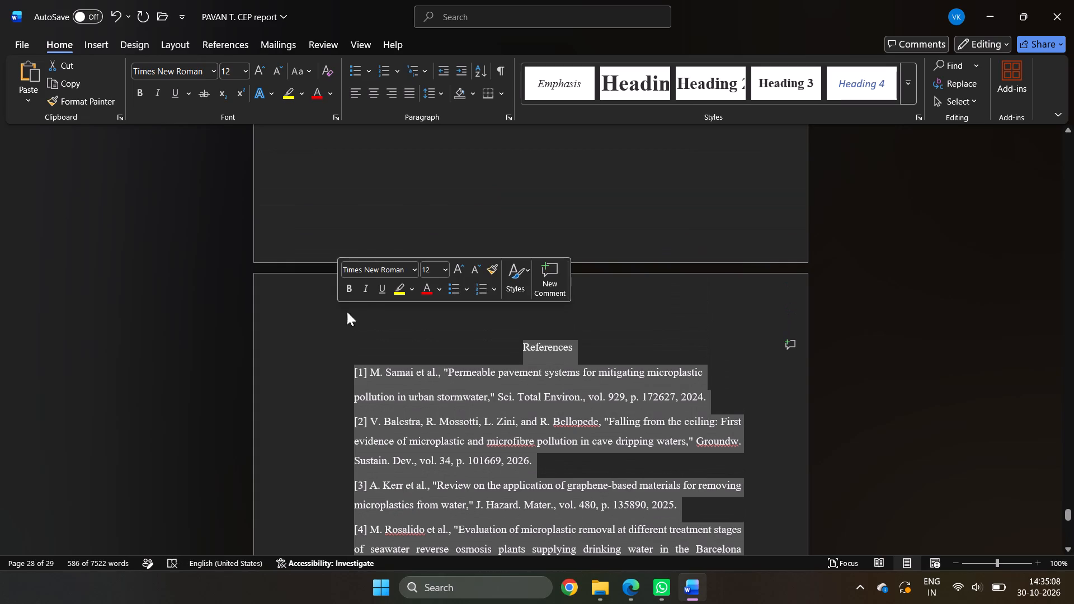
{"action": "left_click", "coordinate": [175, 45]}
{"action": "left_click", "coordinate": [319, 43]}
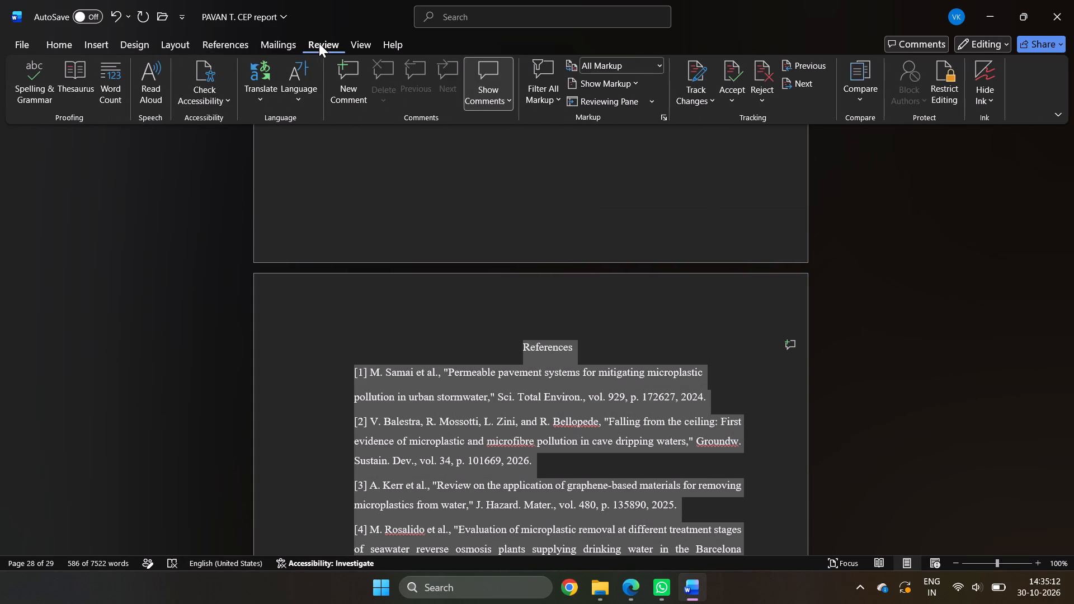
{"action": "left_click", "coordinate": [247, 41]}
{"action": "left_click", "coordinate": [280, 40]}
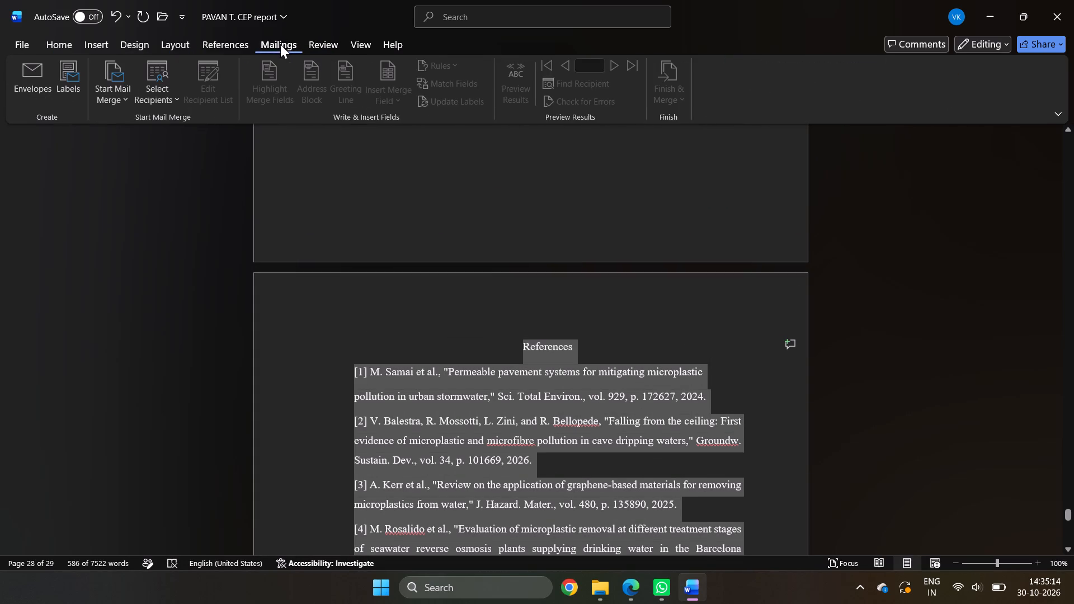
{"action": "left_click", "coordinate": [230, 39]}
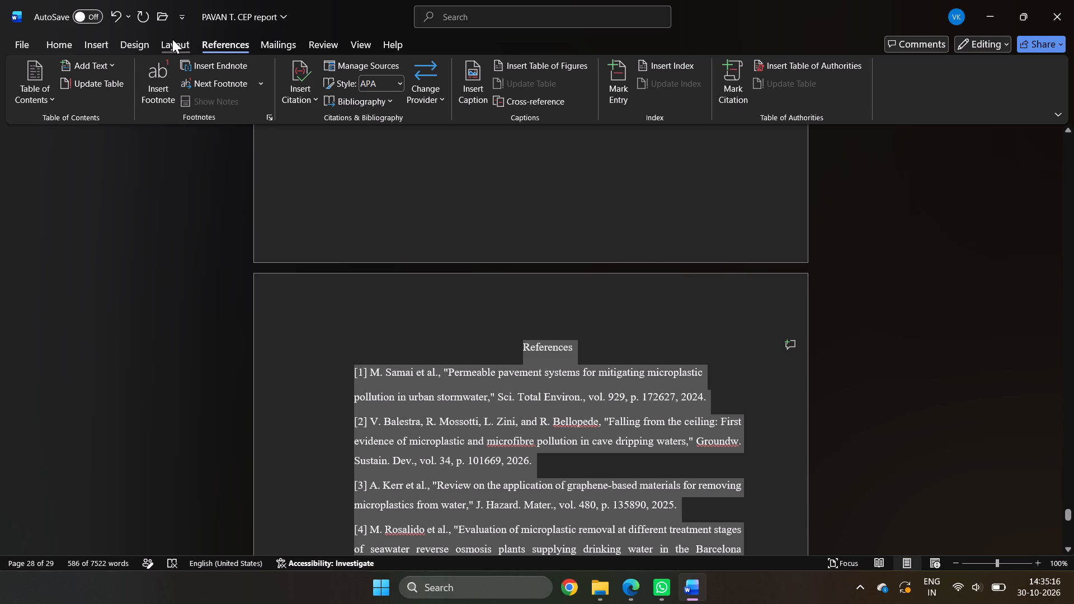
{"action": "left_click", "coordinate": [172, 39]}
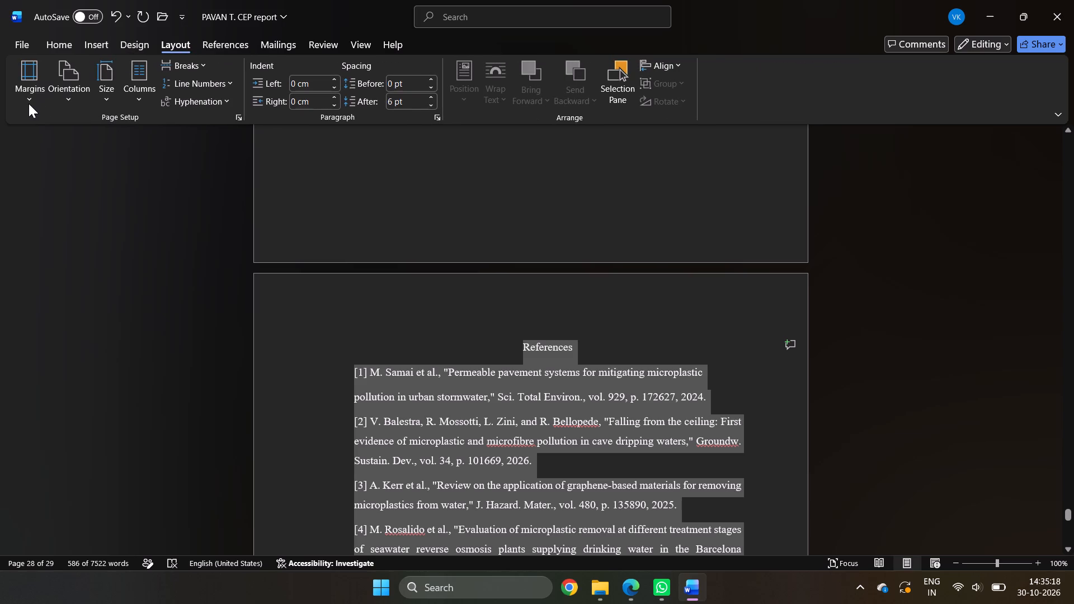
{"action": "left_click", "coordinate": [29, 104]}
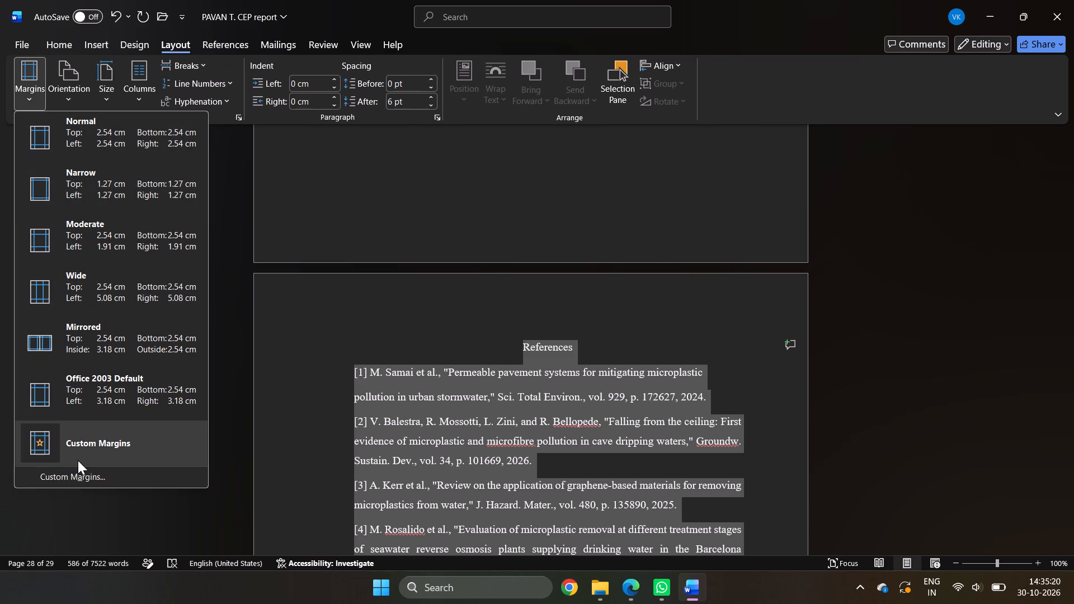
{"action": "left_click", "coordinate": [59, 479]}
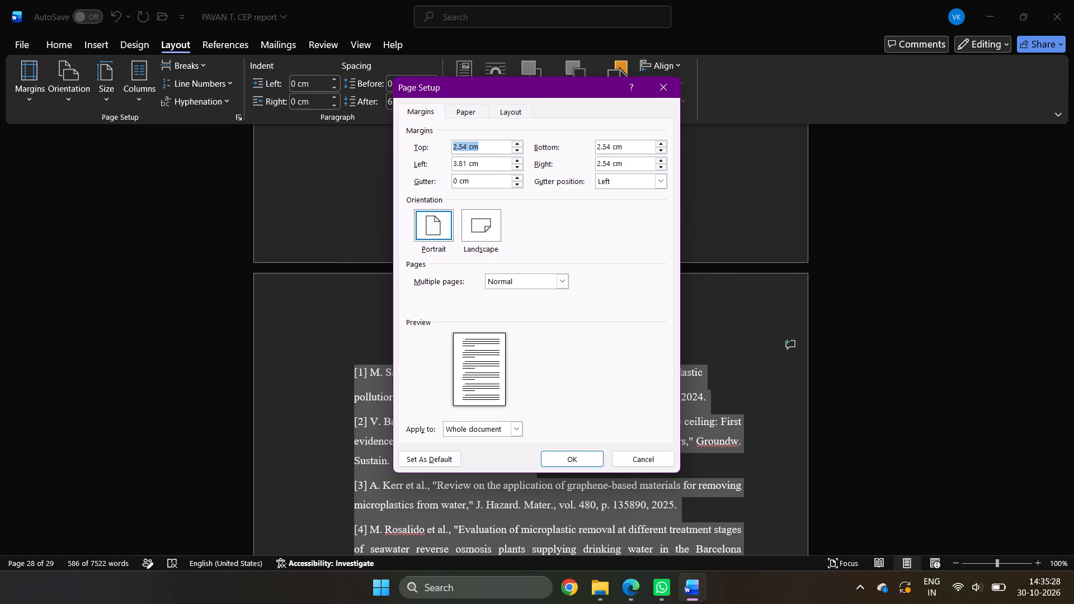
{"action": "left_click", "coordinate": [657, 92]}
{"action": "left_click", "coordinate": [577, 234]}
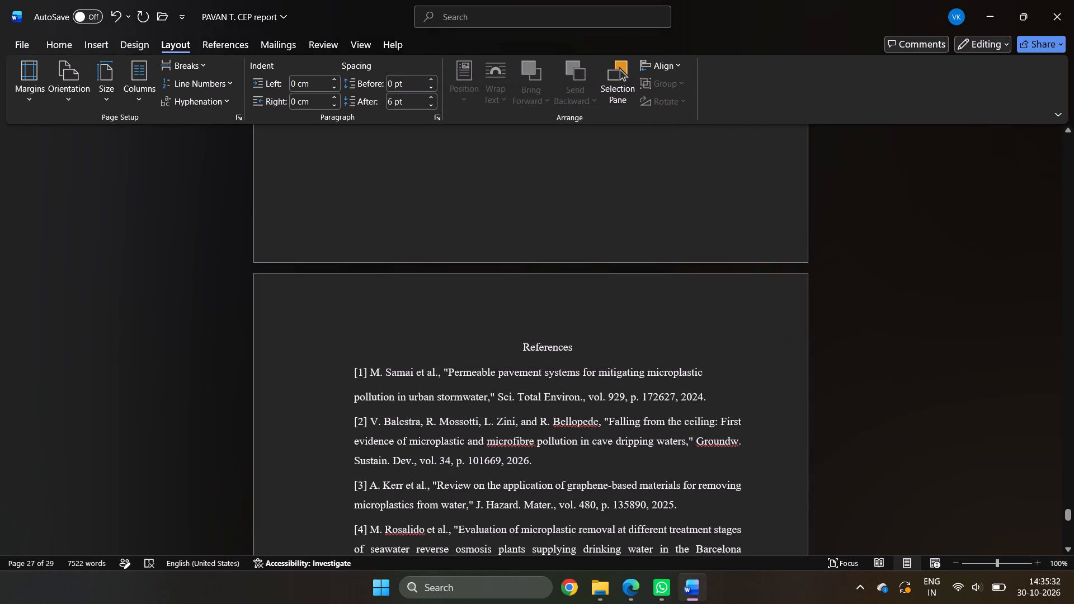
{"action": "key", "text": "Escape"}
Look back through the concluding chapter, from the page before References up to section 4.1 Major Conclusions.
{"action": "scroll", "coordinate": [418, 365], "scroll_direction": "up", "scroll_amount": 7}
{"action": "scroll", "coordinate": [418, 365], "scroll_direction": "down", "scroll_amount": 1}
{"action": "scroll", "coordinate": [417, 365], "scroll_direction": "up", "scroll_amount": 3}
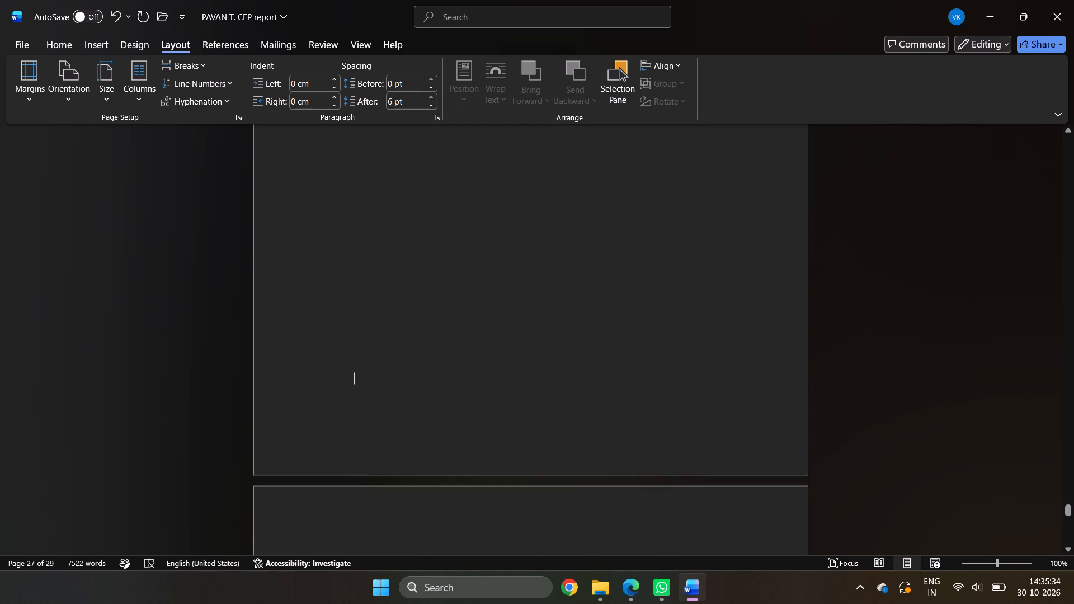
{"action": "scroll", "coordinate": [417, 365], "scroll_direction": "up", "scroll_amount": 20}
{"action": "scroll", "coordinate": [417, 365], "scroll_direction": "up", "scroll_amount": 8}
{"action": "scroll", "coordinate": [414, 367], "scroll_direction": "down", "scroll_amount": 1}
{"action": "scroll", "coordinate": [414, 367], "scroll_direction": "up", "scroll_amount": 15}
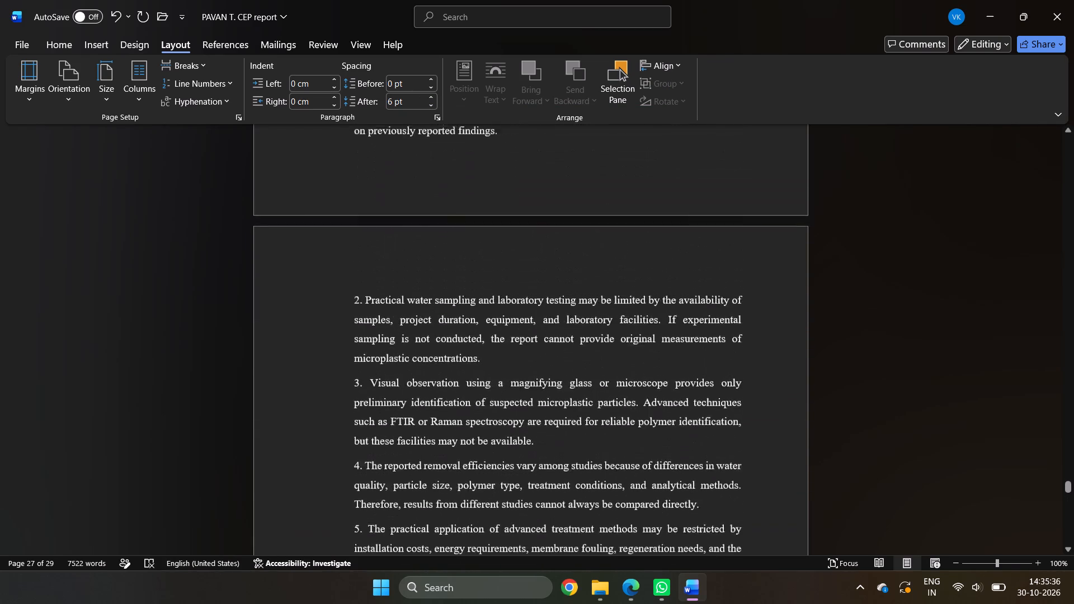
{"action": "scroll", "coordinate": [413, 370], "scroll_direction": "up", "scroll_amount": 20}
{"action": "scroll", "coordinate": [413, 370], "scroll_direction": "up", "scroll_amount": 8}
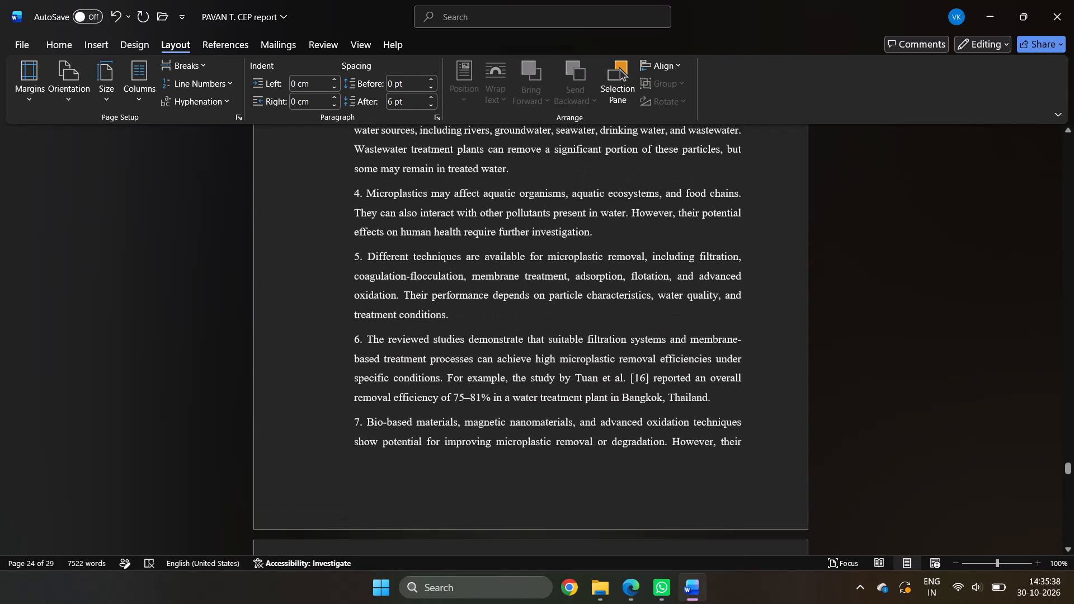
{"action": "scroll", "coordinate": [412, 375], "scroll_direction": "up", "scroll_amount": 6}
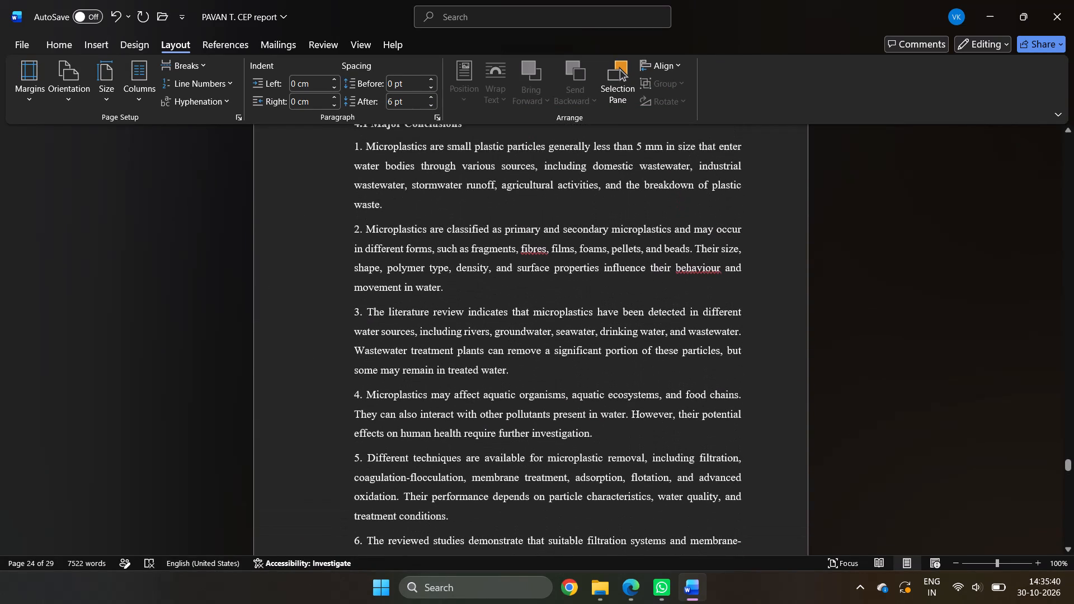
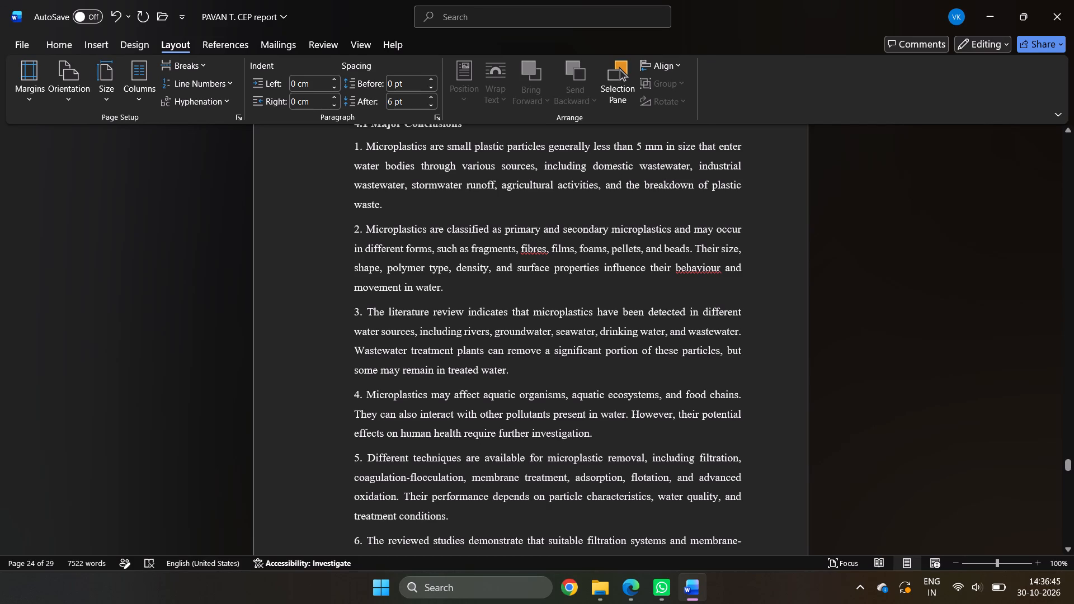
Look back from the Chapter 4 title through methodology sections 3.4 to 3.3.6, then past the introduction towards the front matter.
{"action": "scroll", "coordinate": [460, 301], "scroll_direction": "up", "scroll_amount": 13}
{"action": "scroll", "coordinate": [460, 300], "scroll_direction": "down", "scroll_amount": 1}
{"action": "scroll", "coordinate": [460, 300], "scroll_direction": "up", "scroll_amount": 1}
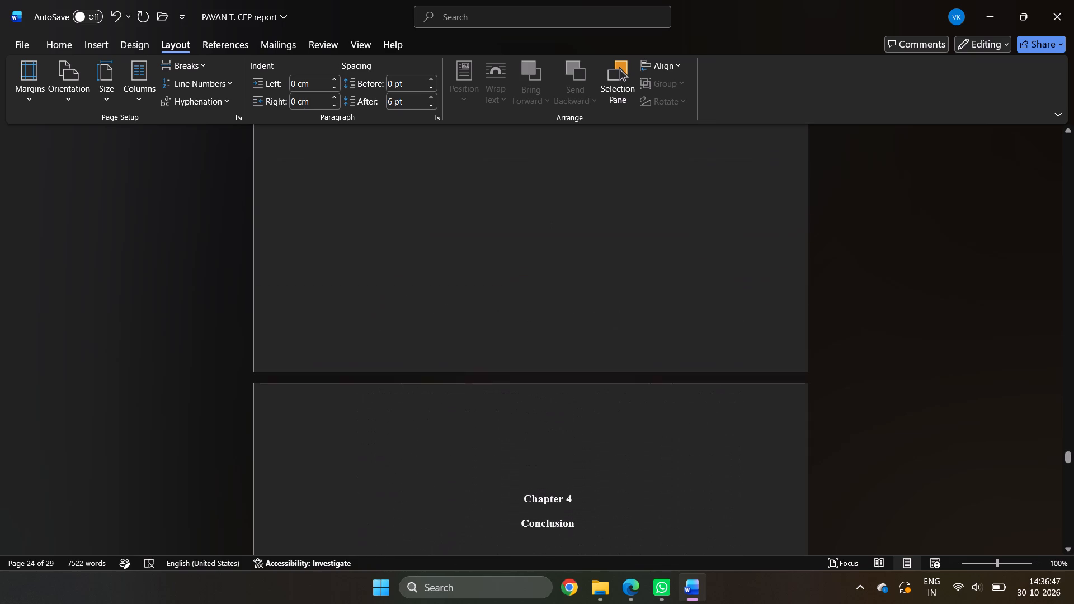
{"action": "scroll", "coordinate": [460, 300], "scroll_direction": "up", "scroll_amount": 9}
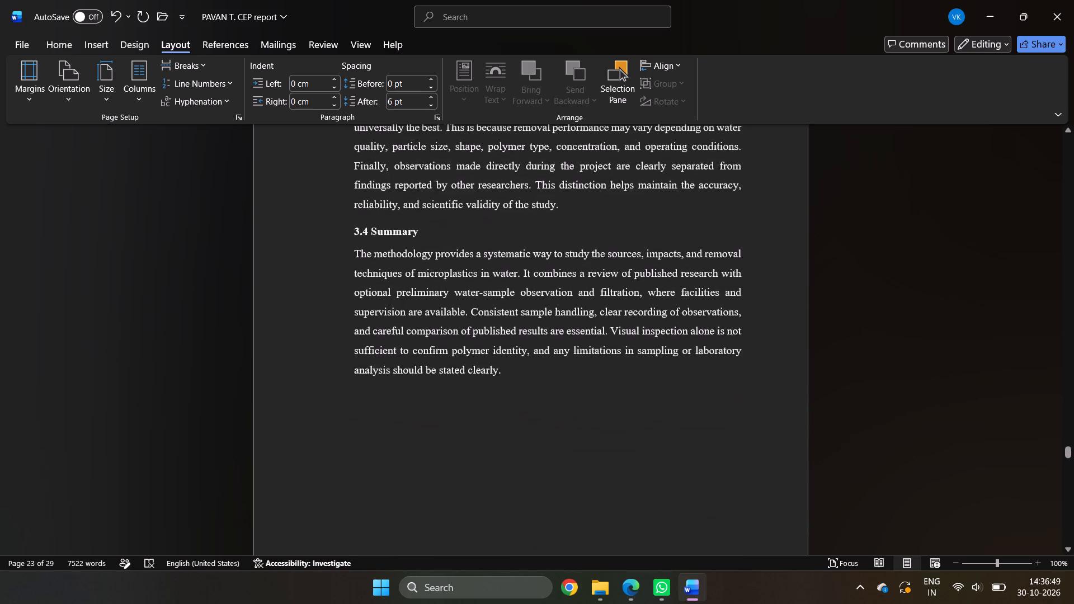
{"action": "scroll", "coordinate": [459, 300], "scroll_direction": "up", "scroll_amount": 20}
{"action": "scroll", "coordinate": [459, 300], "scroll_direction": "up", "scroll_amount": 8}
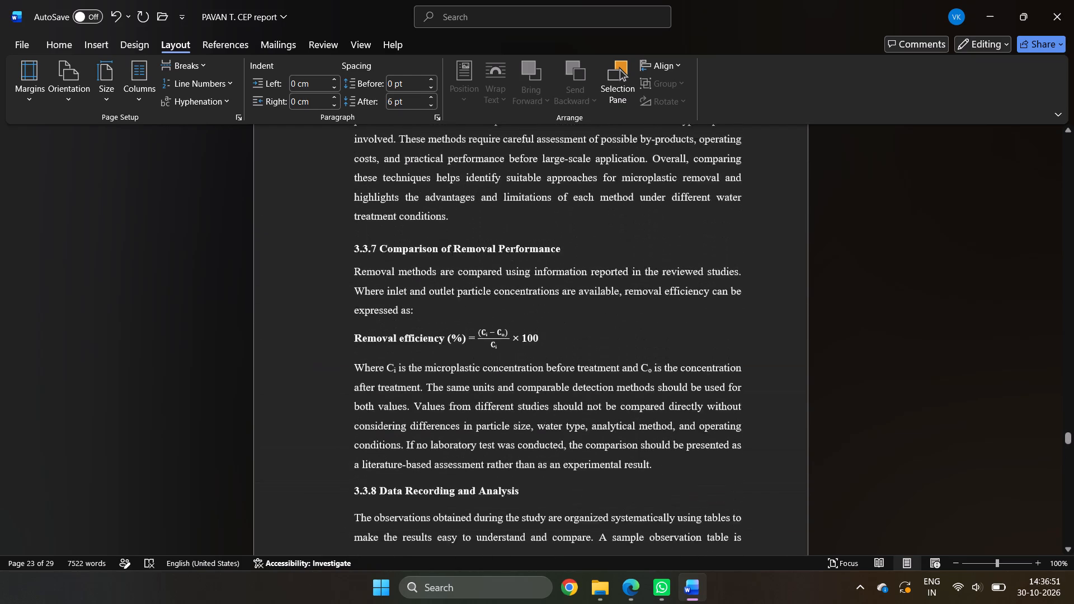
{"action": "scroll", "coordinate": [456, 304], "scroll_direction": "up", "scroll_amount": 18}
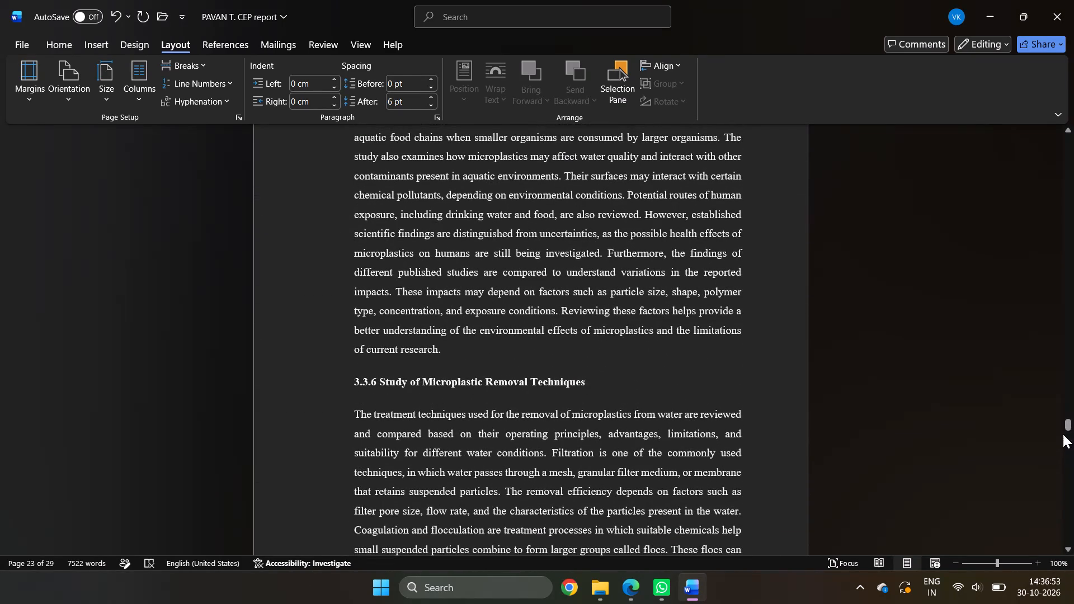
{"action": "left_click_drag", "start_coordinate": [1071, 423], "coordinate": [1073, 209]}
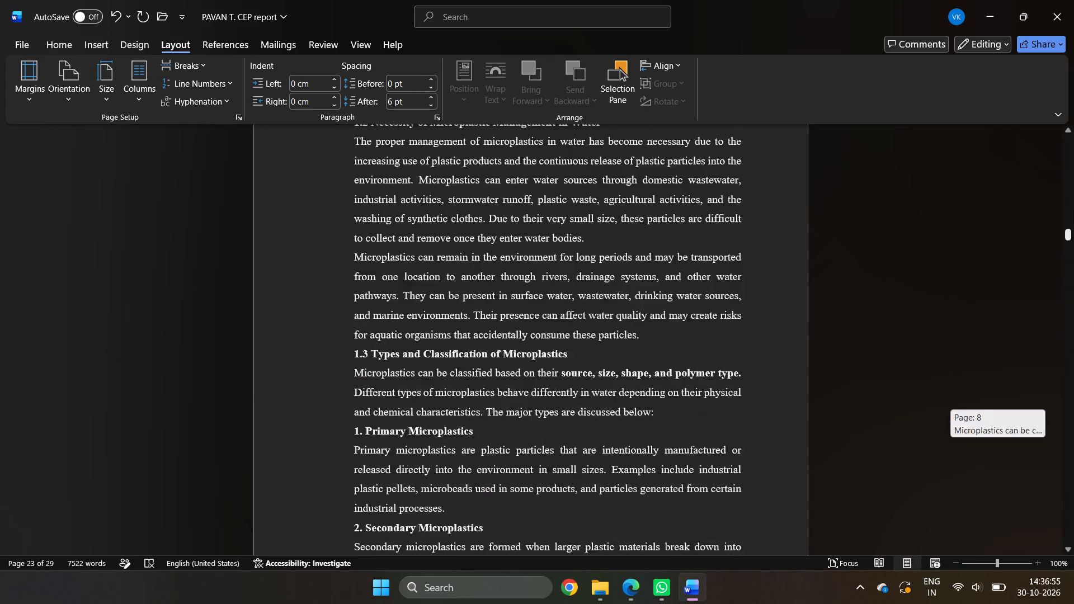
{"action": "left_click_drag", "start_coordinate": [1073, 209], "coordinate": [1073, 203]}
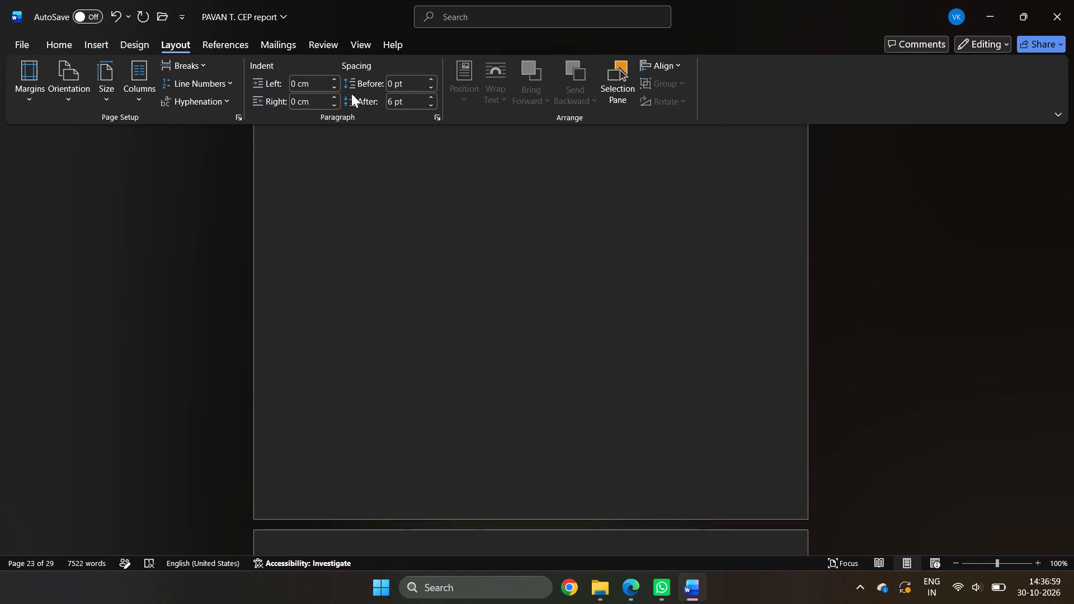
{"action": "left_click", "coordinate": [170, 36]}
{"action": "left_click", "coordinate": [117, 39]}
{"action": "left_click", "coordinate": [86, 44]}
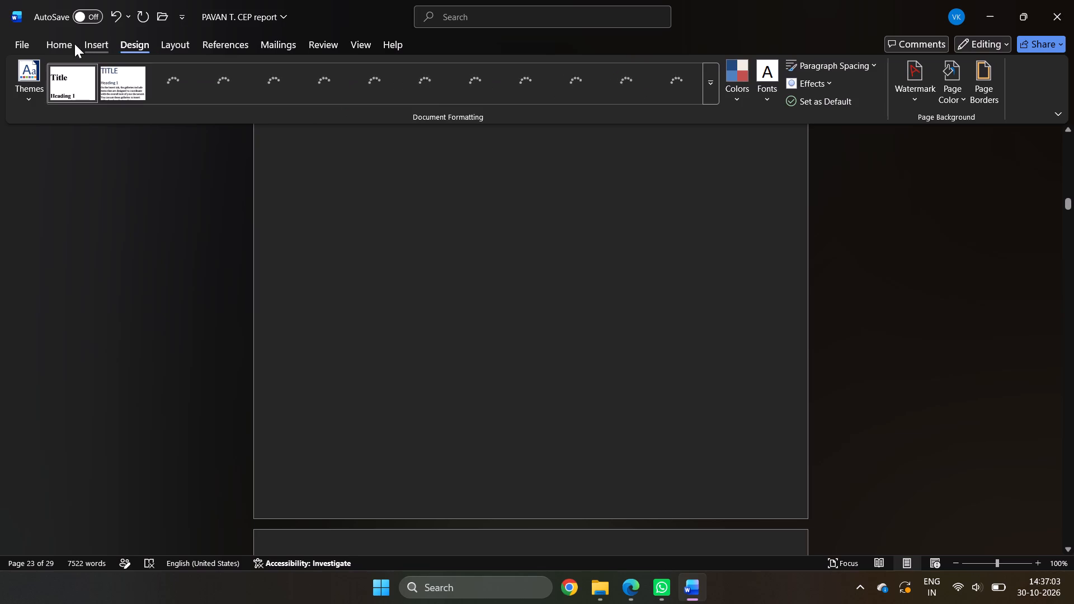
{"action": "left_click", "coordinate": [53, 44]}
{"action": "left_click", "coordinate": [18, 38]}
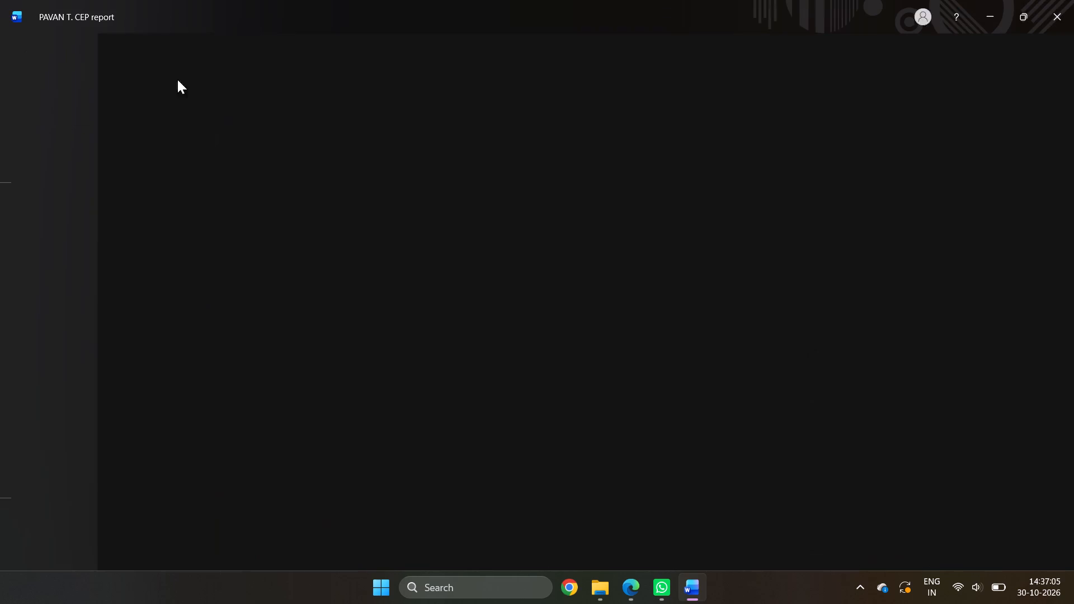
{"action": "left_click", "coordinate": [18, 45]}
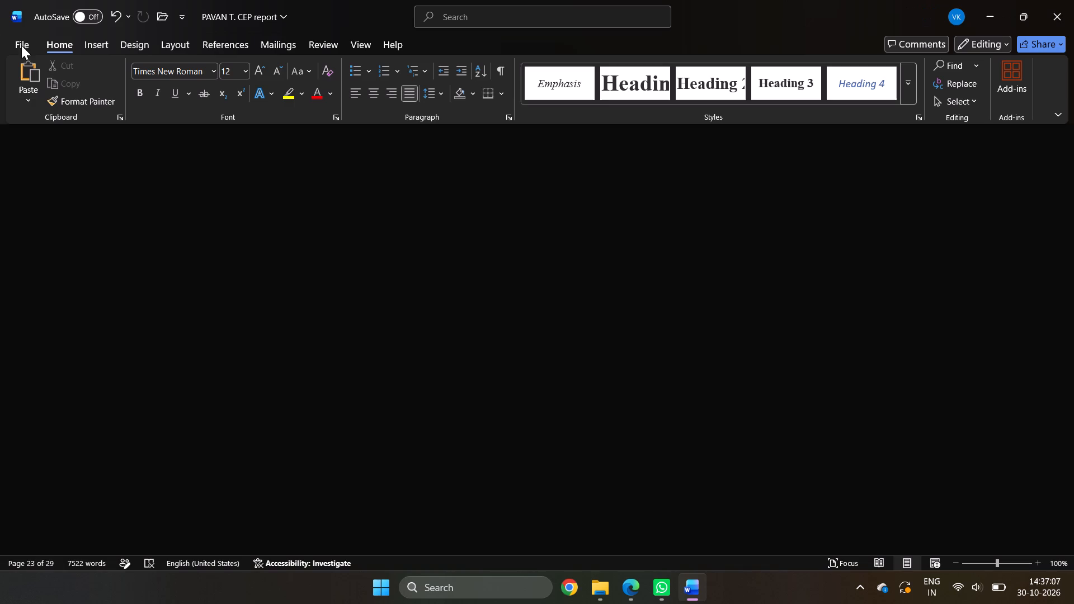
Set the font of the entire document to Times New Roman.
{"action": "scroll", "coordinate": [567, 266], "scroll_direction": "up", "scroll_amount": 8}
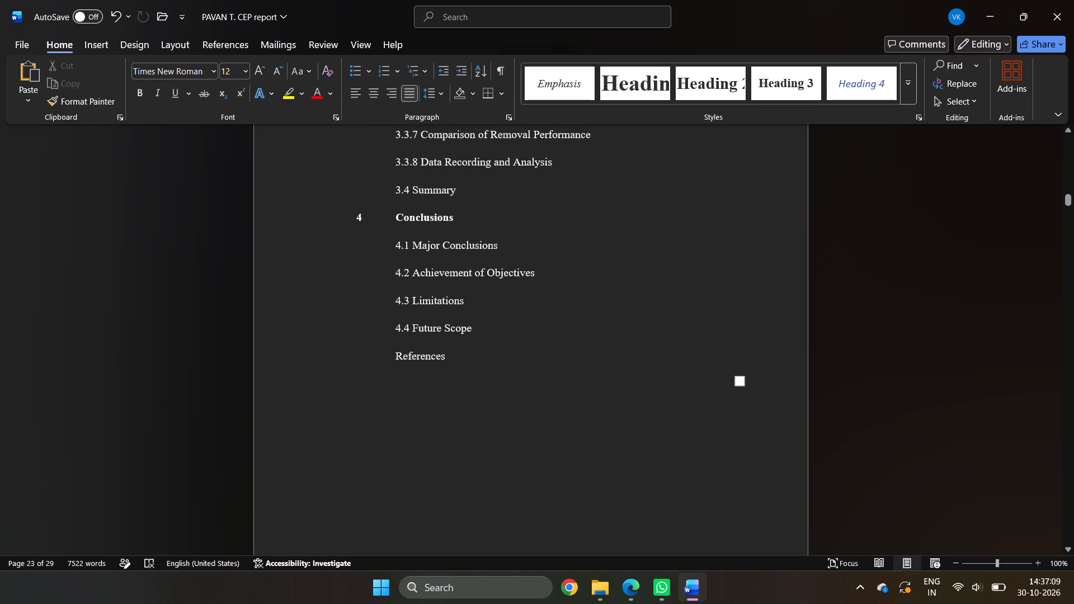
{"action": "key", "text": "ctrl+a"}
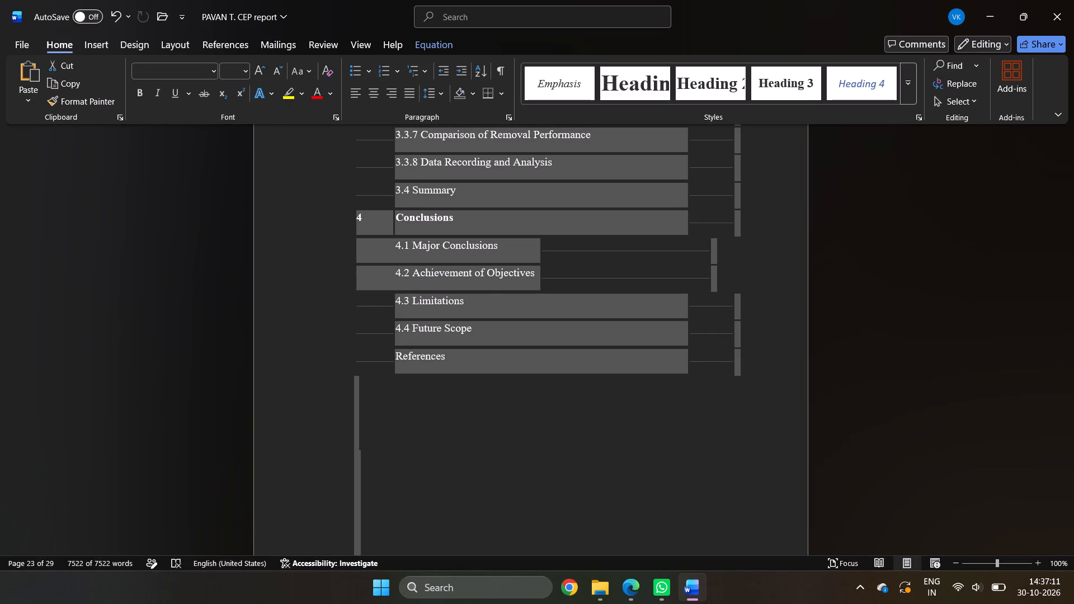
{"action": "left_click", "coordinate": [208, 70]}
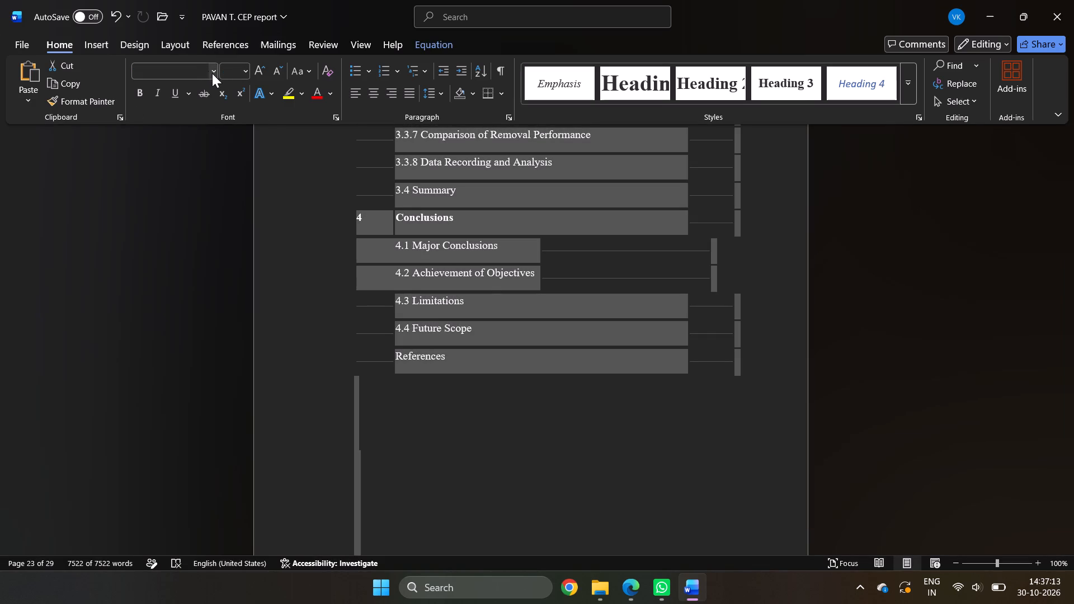
{"action": "left_click", "coordinate": [214, 74]}
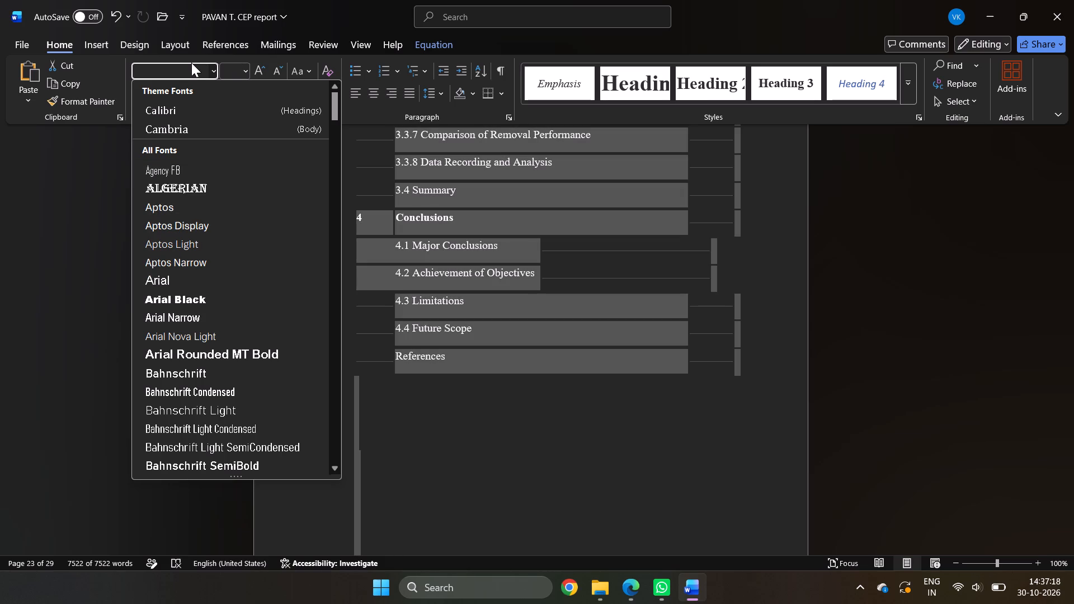
{"action": "type", "text": "tim"}
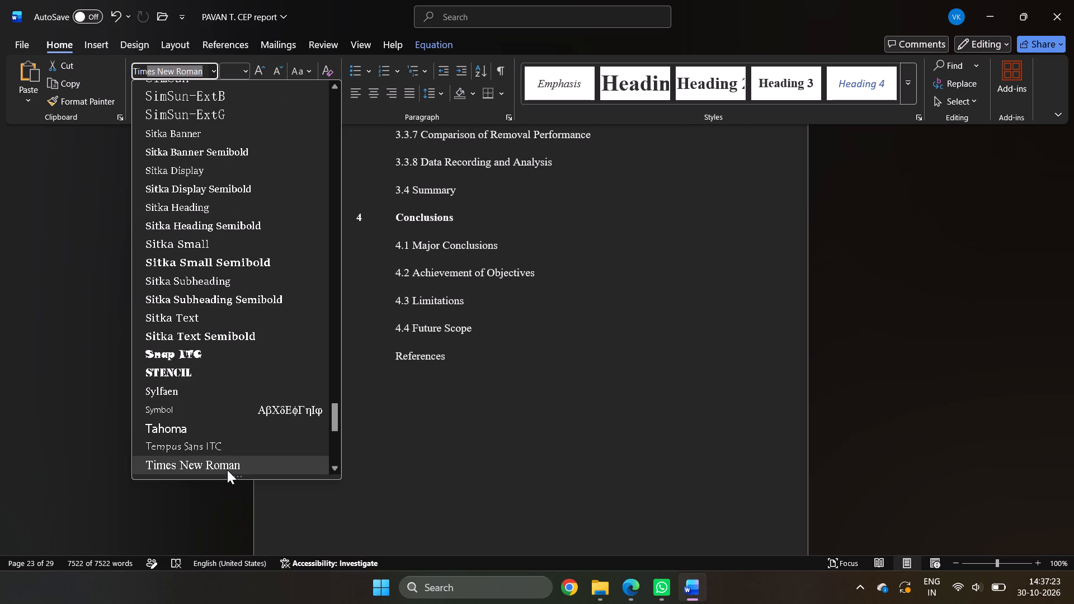
{"action": "left_click", "coordinate": [227, 470]}
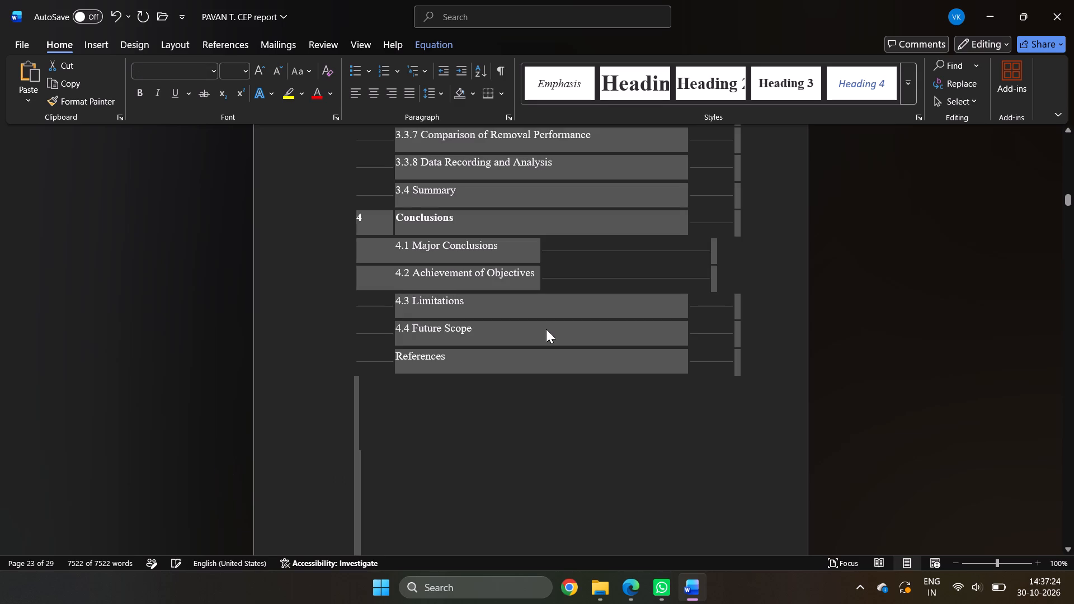
{"action": "left_click", "coordinate": [511, 404]}
Look back through the front matter, from the end of the table of contents up to the Acknowledgement page.
{"action": "scroll", "coordinate": [428, 347], "scroll_direction": "up", "scroll_amount": 5}
{"action": "scroll", "coordinate": [428, 347], "scroll_direction": "down", "scroll_amount": 1}
{"action": "scroll", "coordinate": [428, 347], "scroll_direction": "up", "scroll_amount": 2}
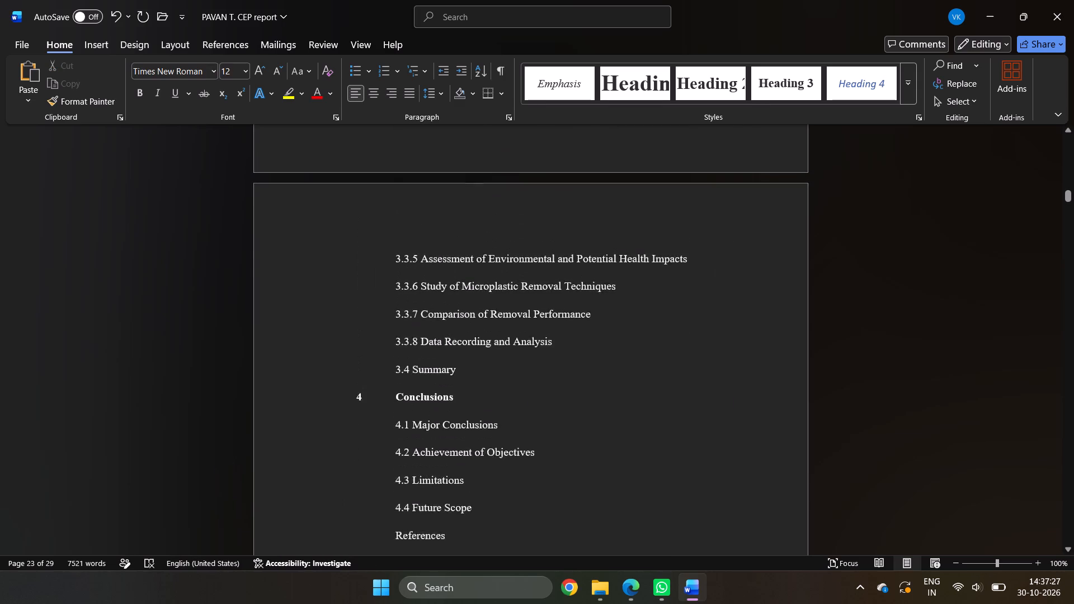
{"action": "scroll", "coordinate": [428, 347], "scroll_direction": "up", "scroll_amount": 18}
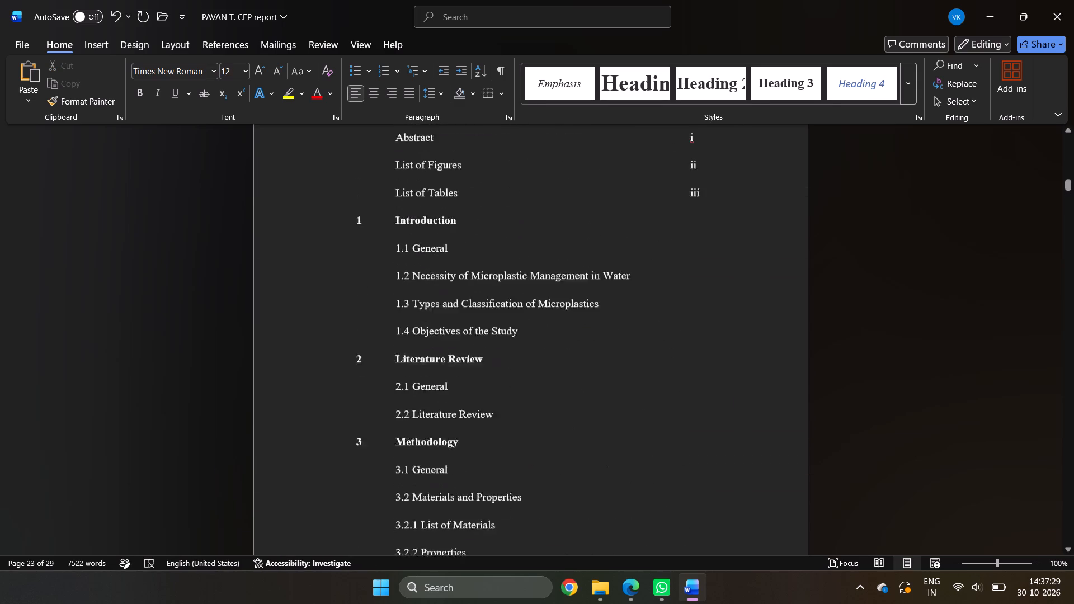
{"action": "scroll", "coordinate": [425, 347], "scroll_direction": "up", "scroll_amount": 17}
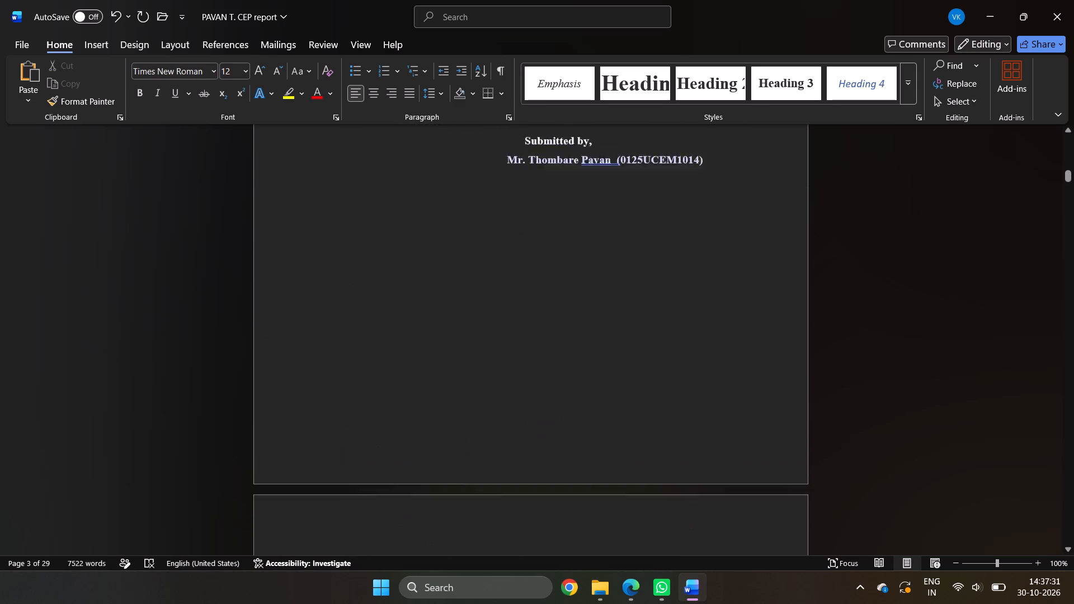
{"action": "scroll", "coordinate": [424, 346], "scroll_direction": "up", "scroll_amount": 12}
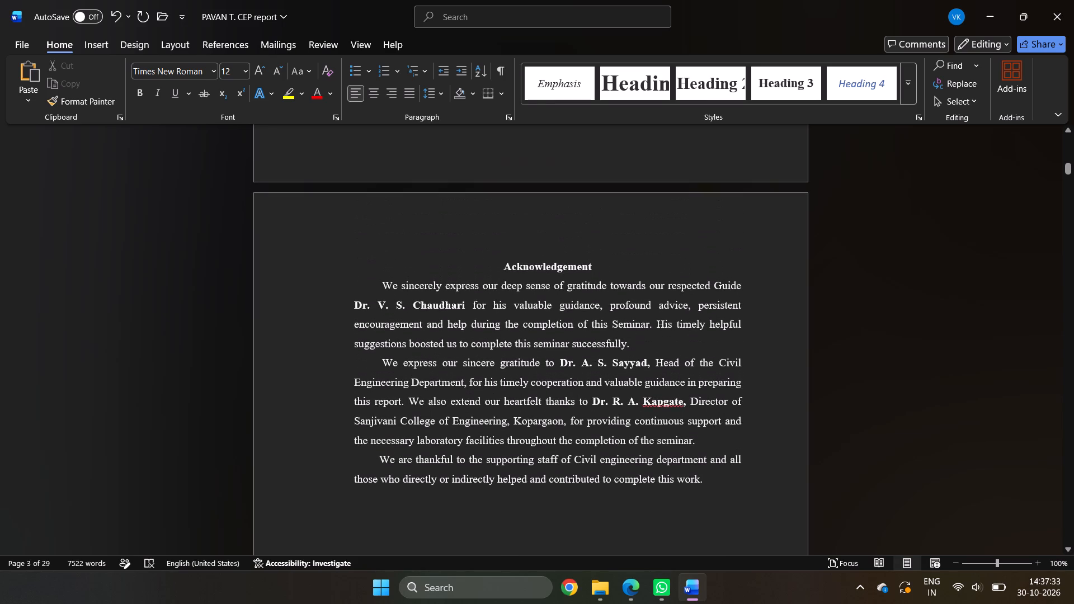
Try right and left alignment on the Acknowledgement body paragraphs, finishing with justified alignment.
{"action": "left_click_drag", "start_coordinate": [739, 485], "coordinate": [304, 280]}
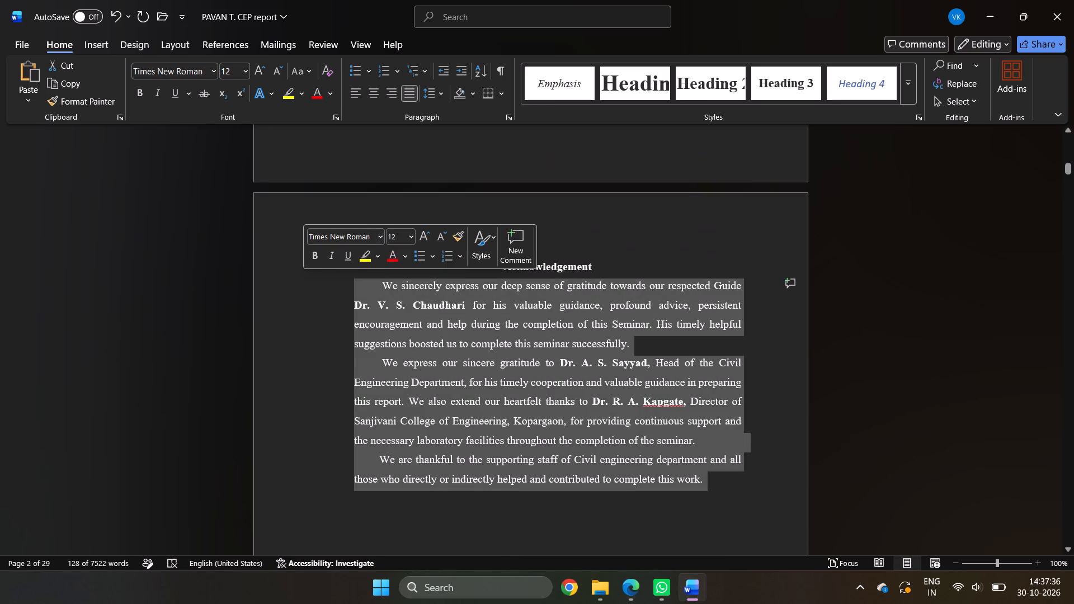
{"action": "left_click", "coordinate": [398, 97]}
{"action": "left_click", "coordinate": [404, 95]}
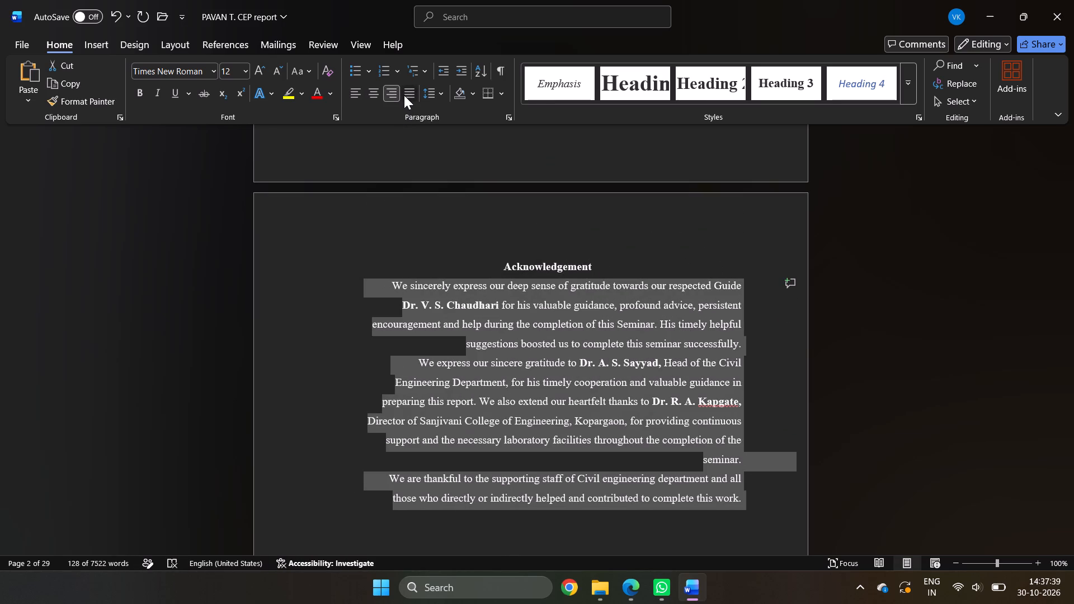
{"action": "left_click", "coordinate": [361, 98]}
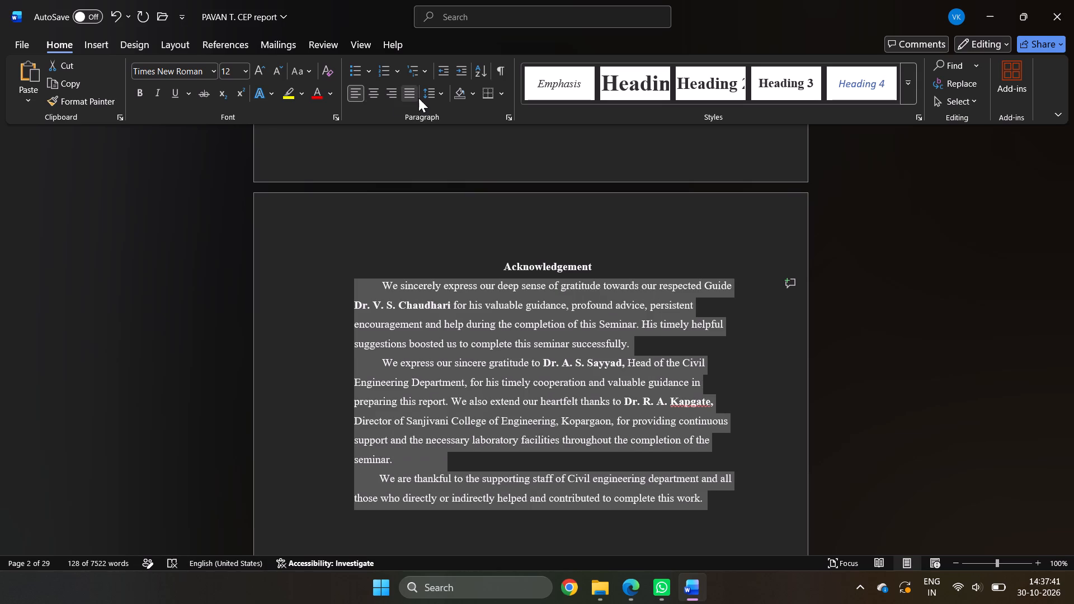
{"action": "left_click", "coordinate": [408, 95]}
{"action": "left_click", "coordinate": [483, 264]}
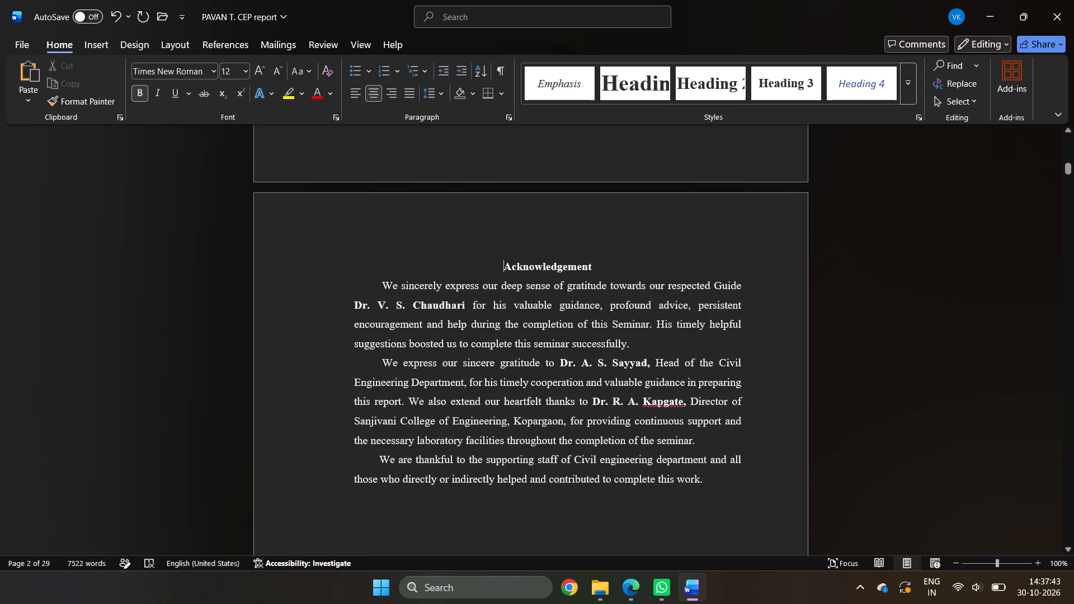
Review the front matter from the Acknowledgement up to the title page and back down past the certificate signatures.
{"action": "left_click", "coordinate": [377, 285]}
{"action": "scroll", "coordinate": [394, 308], "scroll_direction": "up", "scroll_amount": 13}
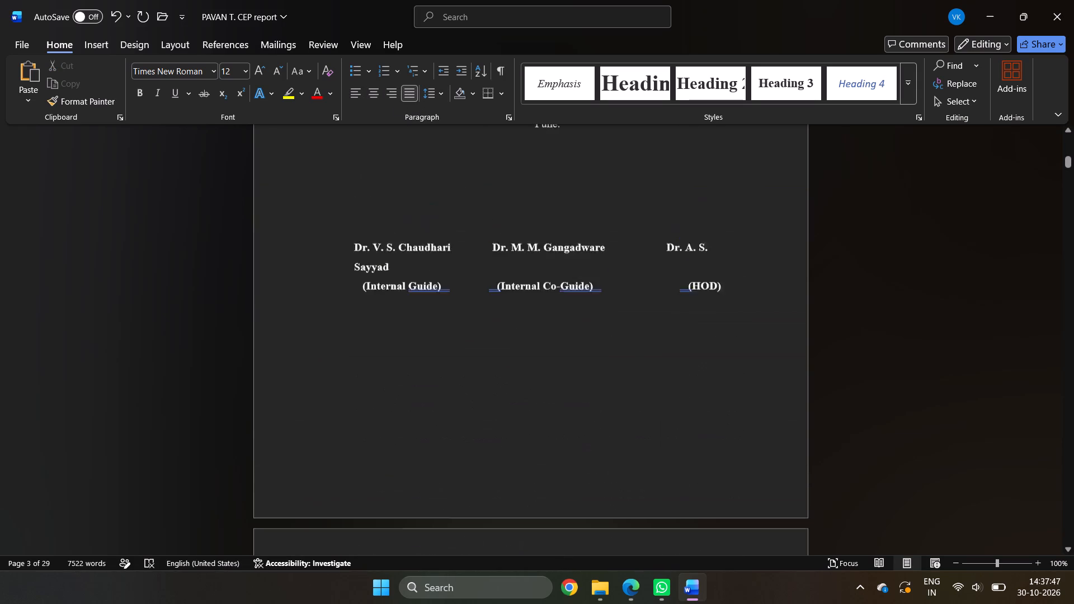
{"action": "scroll", "coordinate": [389, 309], "scroll_direction": "up", "scroll_amount": 9}
{"action": "scroll", "coordinate": [385, 312], "scroll_direction": "up", "scroll_amount": 20}
{"action": "scroll", "coordinate": [385, 312], "scroll_direction": "up", "scroll_amount": 3}
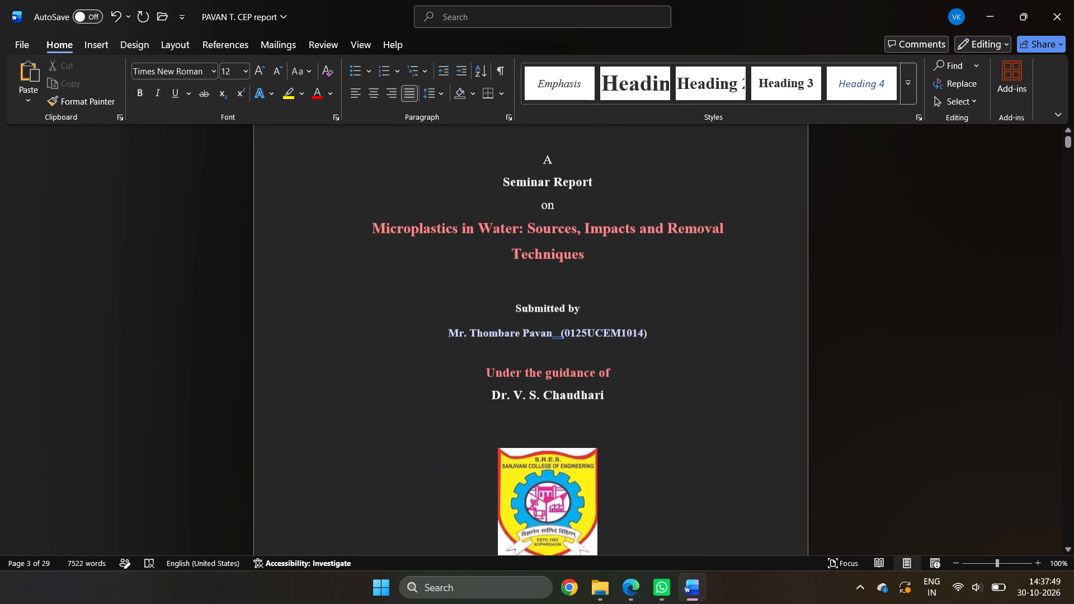
{"action": "scroll", "coordinate": [381, 318], "scroll_direction": "up", "scroll_amount": 15}
{"action": "scroll", "coordinate": [380, 324], "scroll_direction": "down", "scroll_amount": 1}
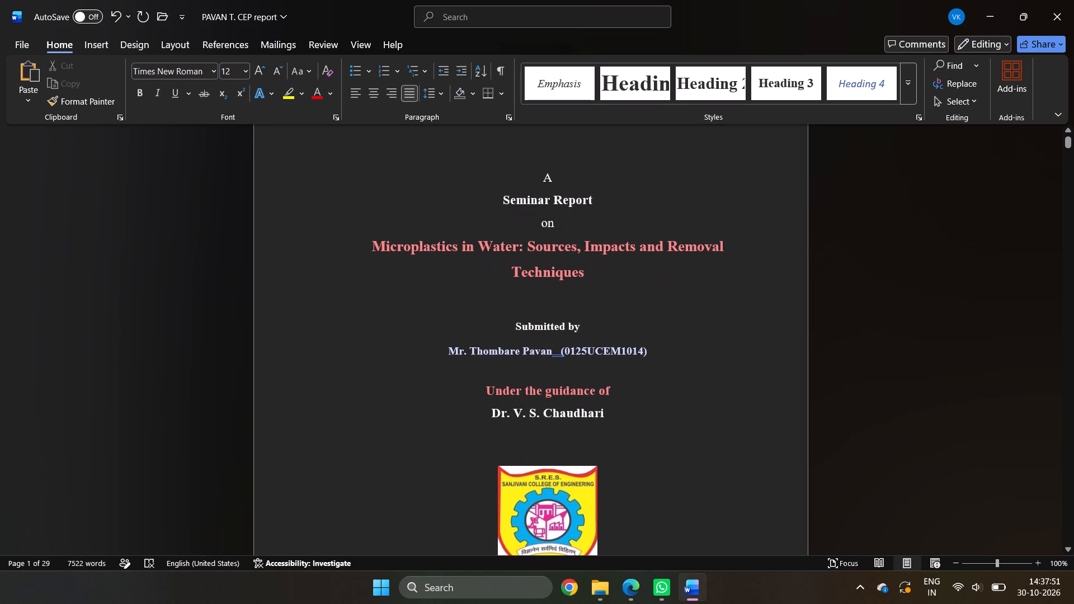
{"action": "scroll", "coordinate": [500, 357], "scroll_direction": "down", "scroll_amount": 8}
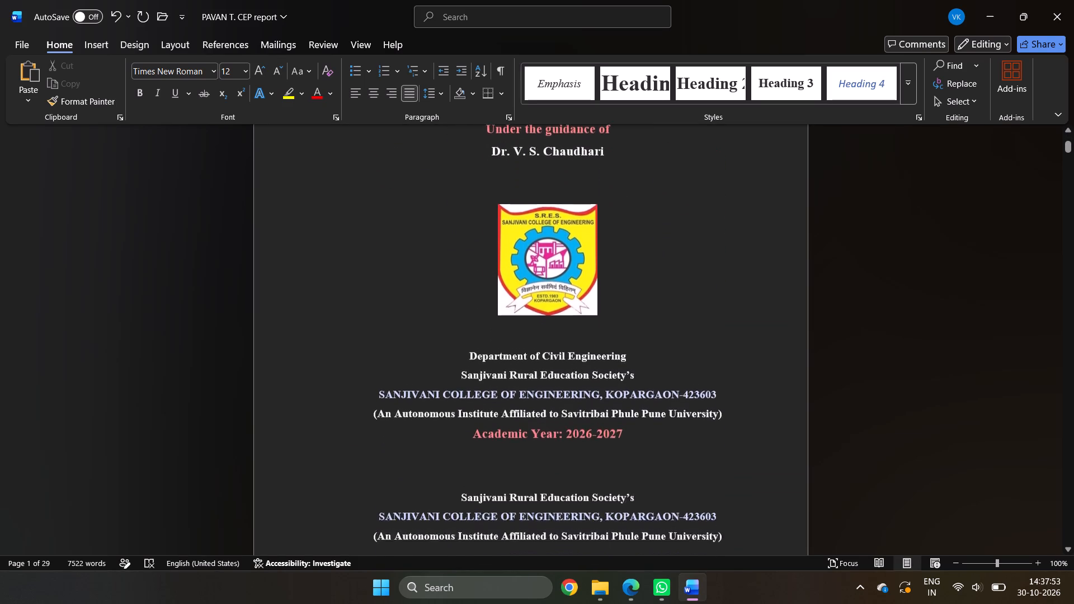
{"action": "scroll", "coordinate": [500, 357], "scroll_direction": "down", "scroll_amount": 1}
{"action": "scroll", "coordinate": [500, 357], "scroll_direction": "down", "scroll_amount": 20}
{"action": "scroll", "coordinate": [500, 357], "scroll_direction": "down", "scroll_amount": 9}
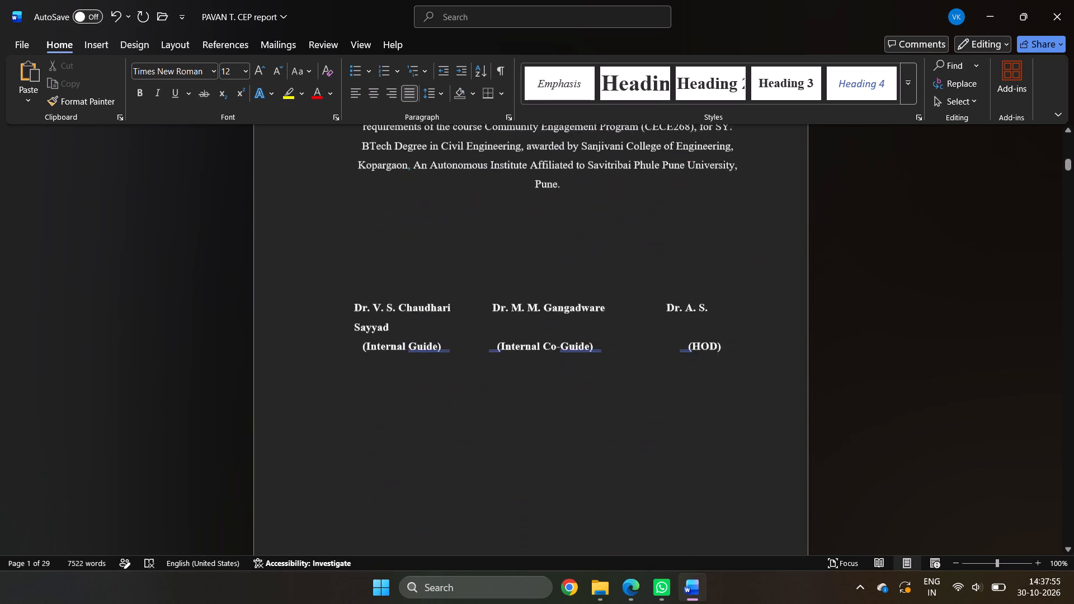
{"action": "scroll", "coordinate": [522, 388], "scroll_direction": "down", "scroll_amount": 4}
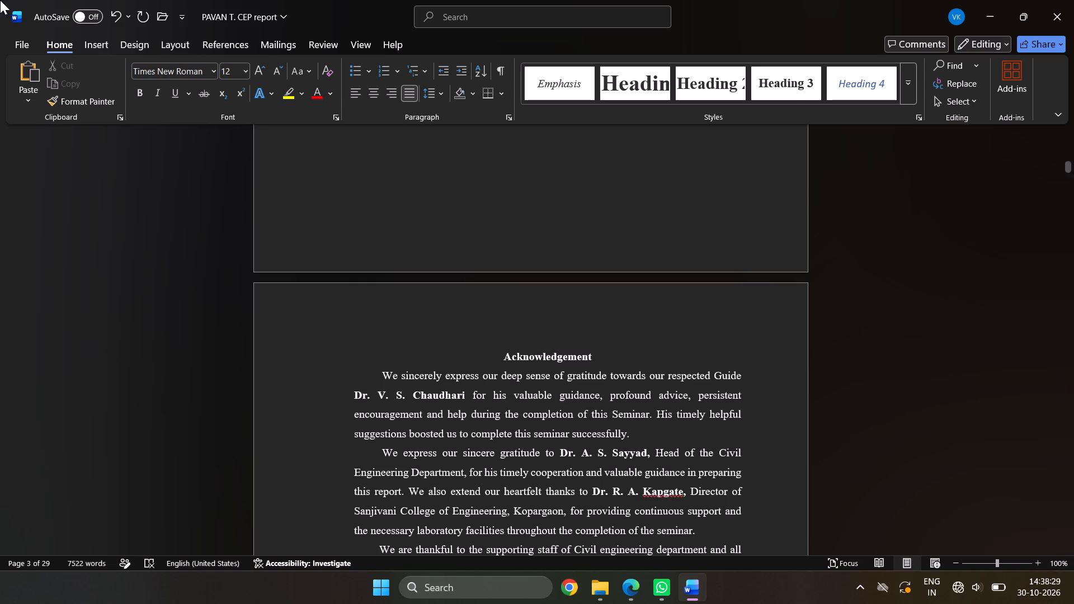
Inspect the page number format settings for the Acknowledgement section without changing them.
{"action": "left_click", "coordinate": [84, 39]}
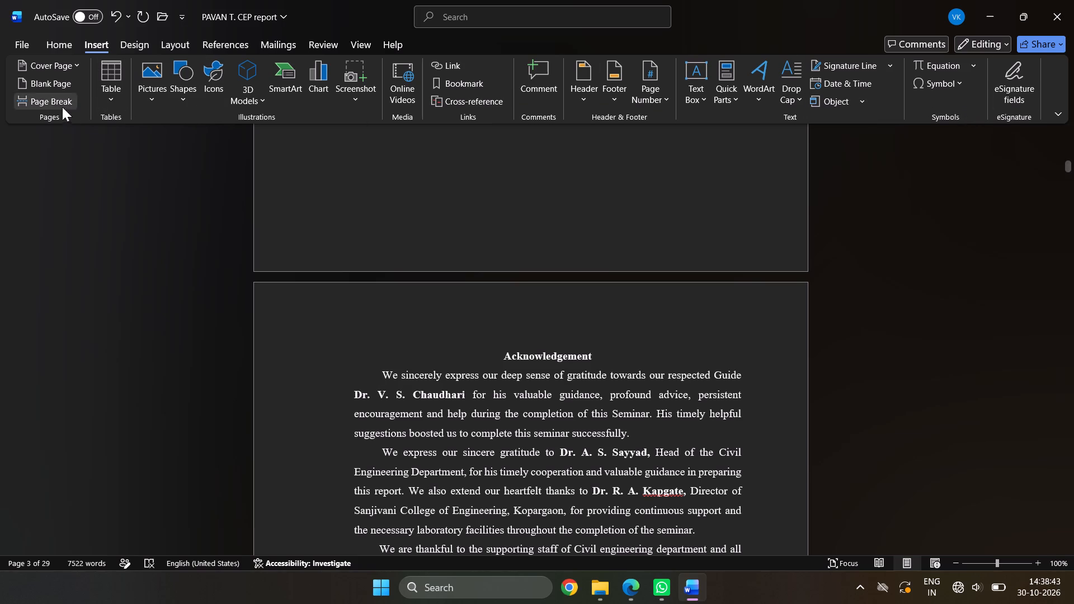
{"action": "scroll", "coordinate": [51, 74], "scroll_direction": "down", "scroll_amount": 3}
{"action": "scroll", "coordinate": [51, 74], "scroll_direction": "up", "scroll_amount": 2}
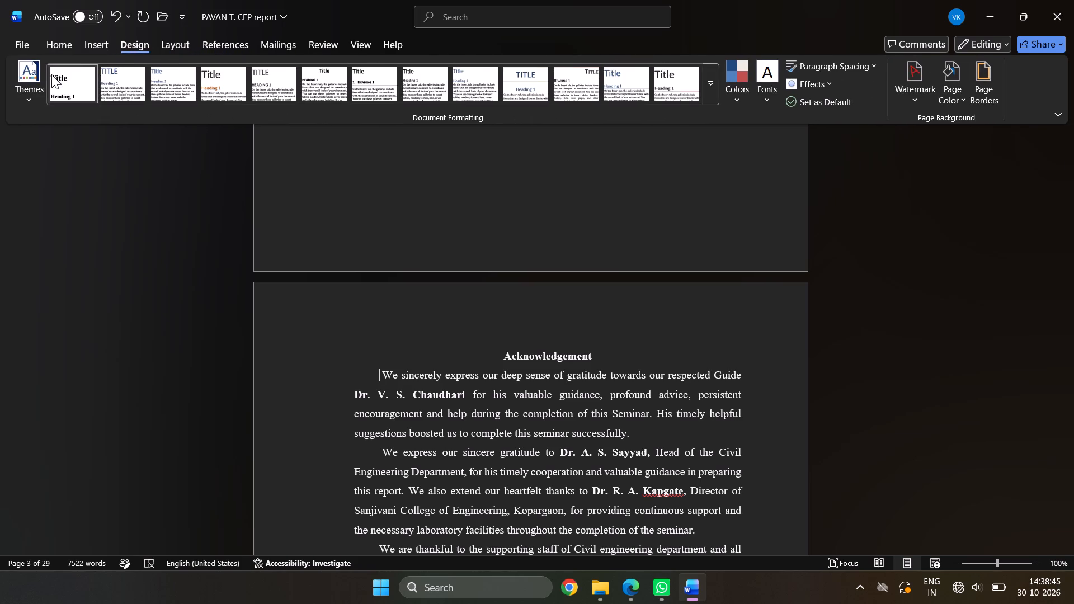
{"action": "scroll", "coordinate": [51, 74], "scroll_direction": "up", "scroll_amount": 1}
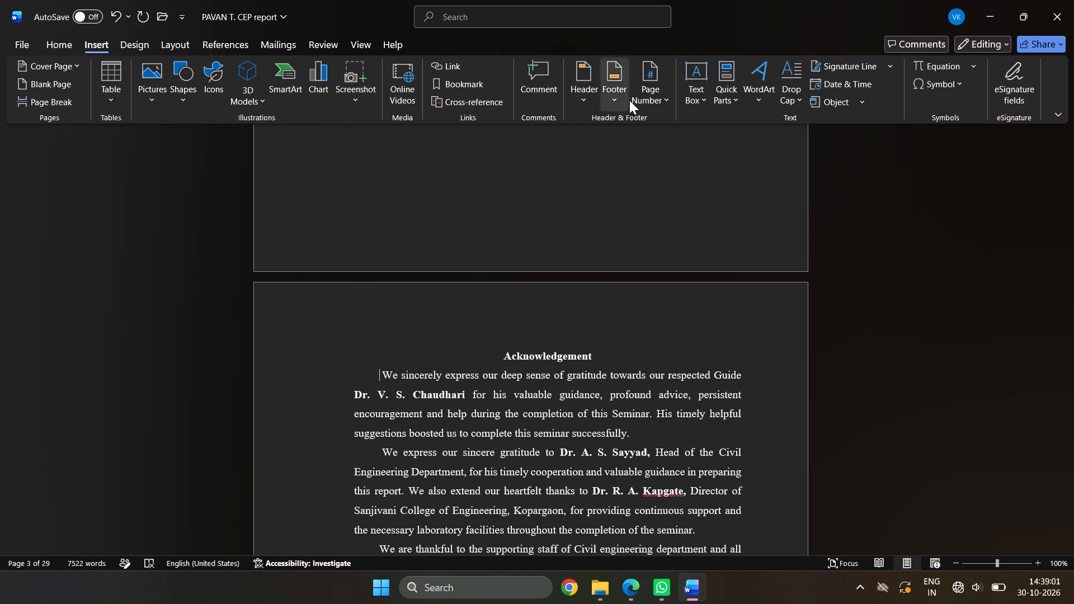
{"action": "left_click", "coordinate": [654, 96]}
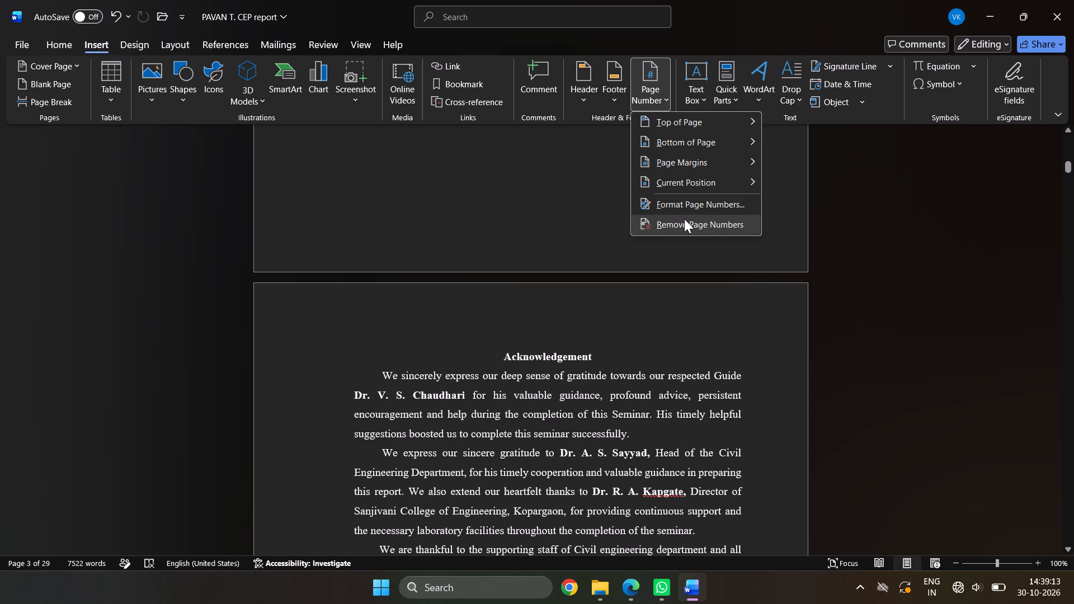
{"action": "left_click", "coordinate": [710, 202]}
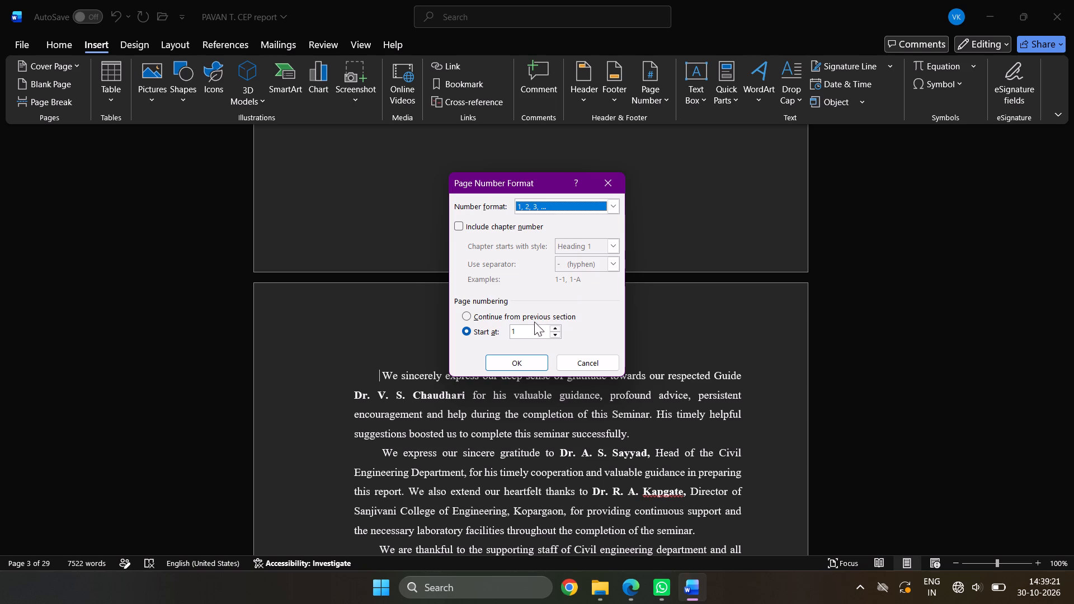
{"action": "left_click", "coordinate": [620, 178]}
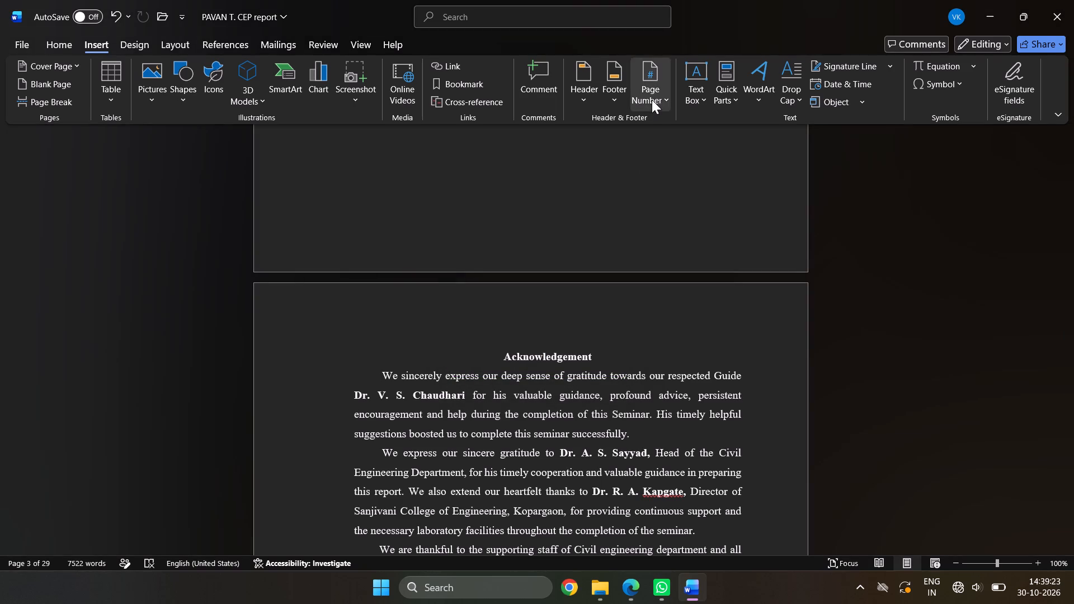
Insert page numbers at the bottom of the page in the Plain Number 2 style and leave footer editing.
{"action": "left_click", "coordinate": [652, 100]}
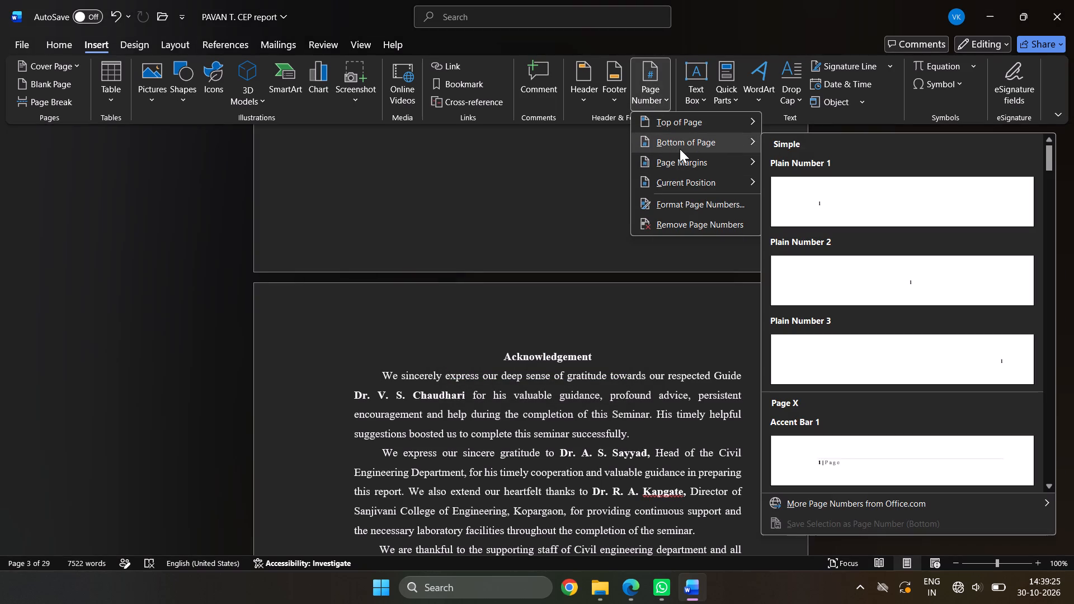
{"action": "left_click", "coordinate": [680, 149]}
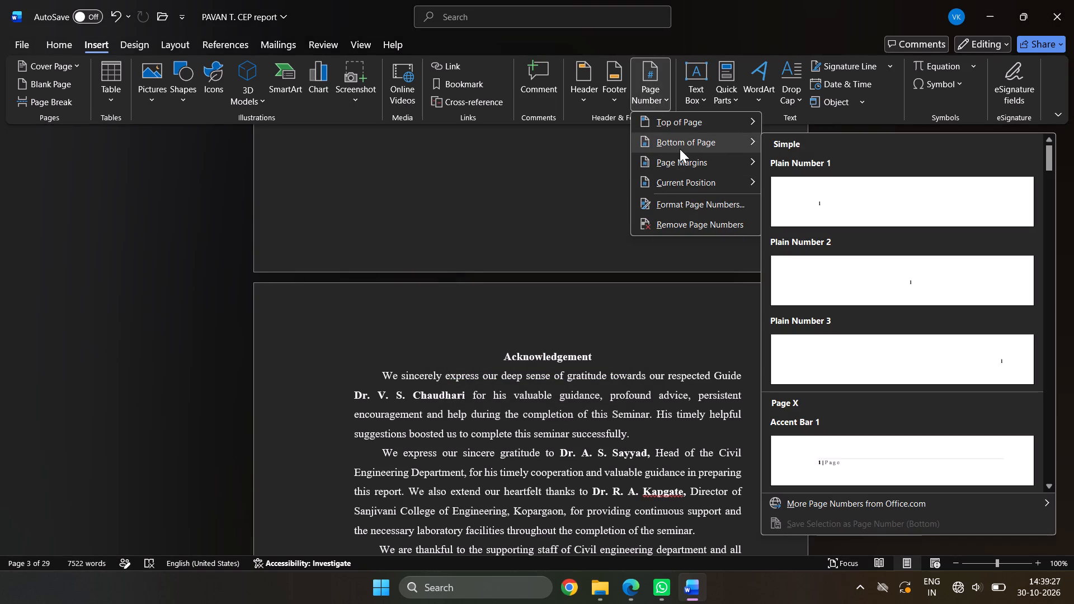
{"action": "left_click", "coordinate": [680, 149]}
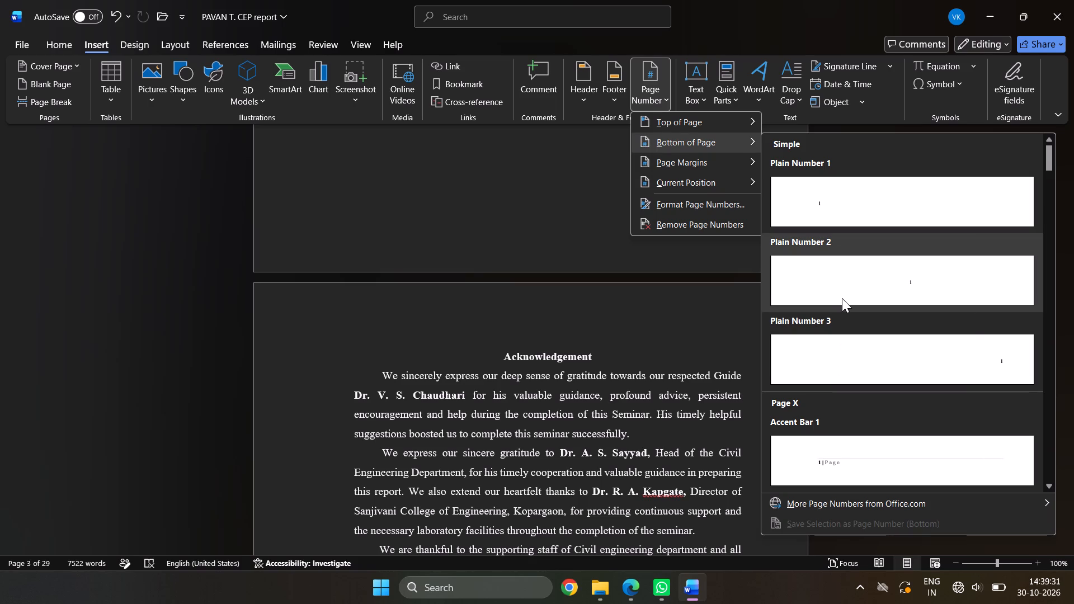
{"action": "scroll", "coordinate": [843, 323], "scroll_direction": "down", "scroll_amount": 5}
{"action": "scroll", "coordinate": [851, 394], "scroll_direction": "up", "scroll_amount": 2}
{"action": "left_click", "coordinate": [902, 508]}
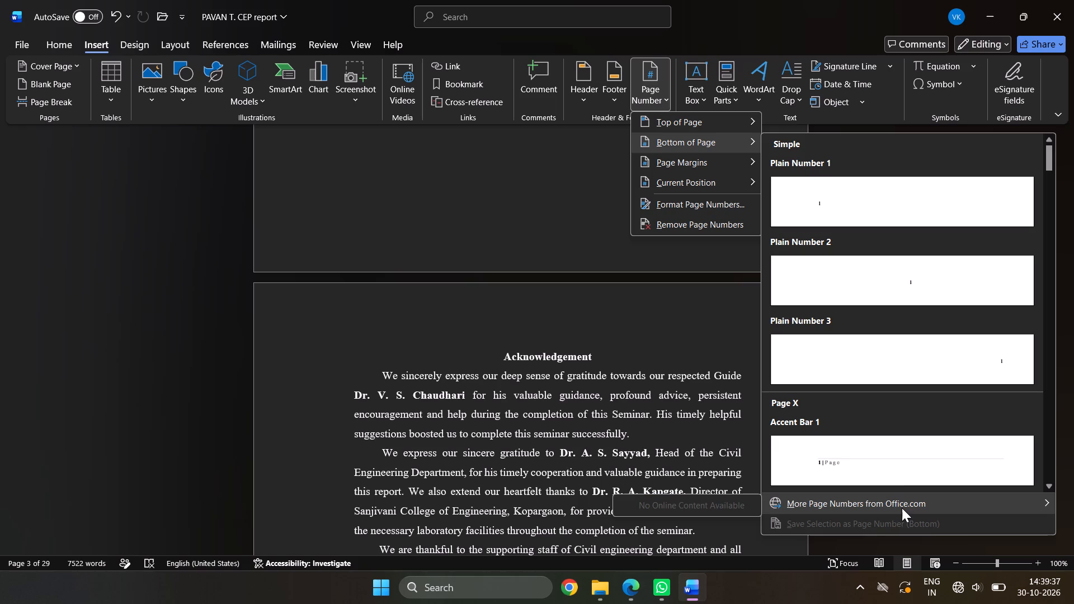
{"action": "key", "text": "Escape"}
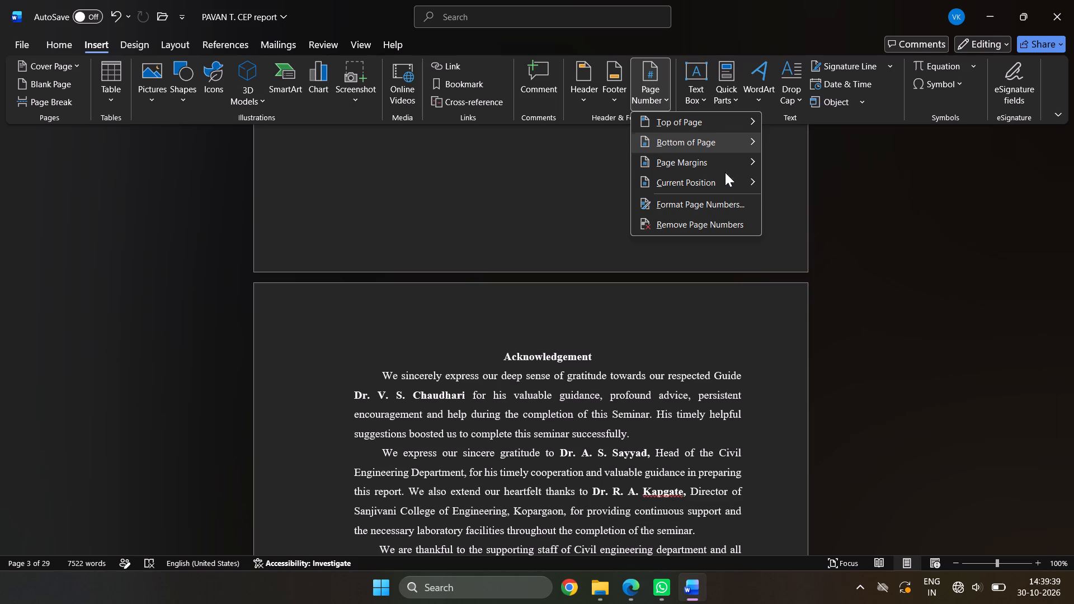
{"action": "left_click", "coordinate": [718, 146]}
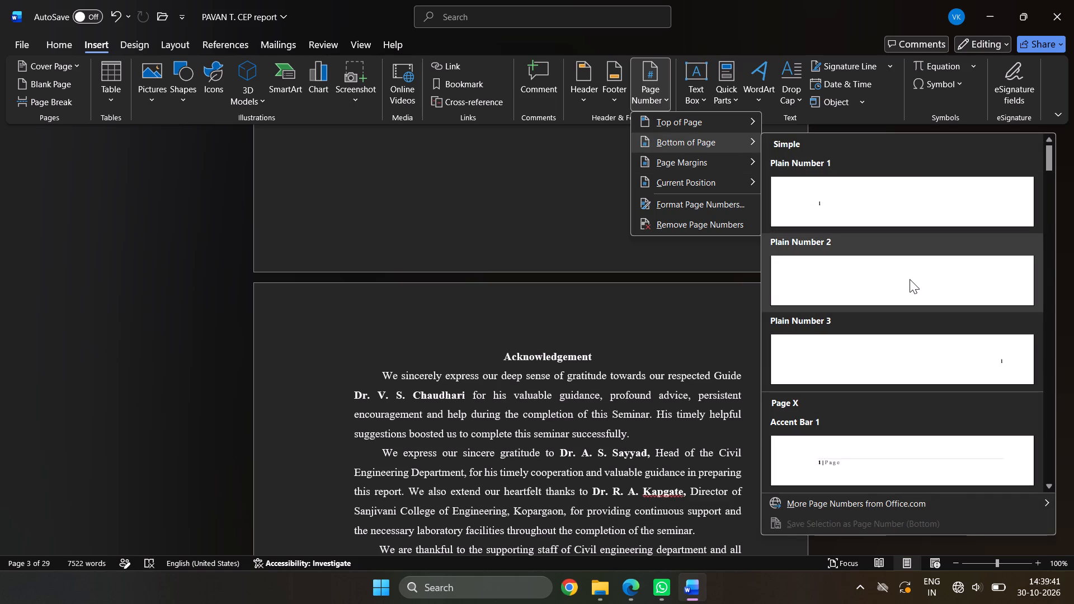
{"action": "left_click", "coordinate": [910, 279]}
{"action": "scroll", "coordinate": [688, 295], "scroll_direction": "down", "scroll_amount": 3}
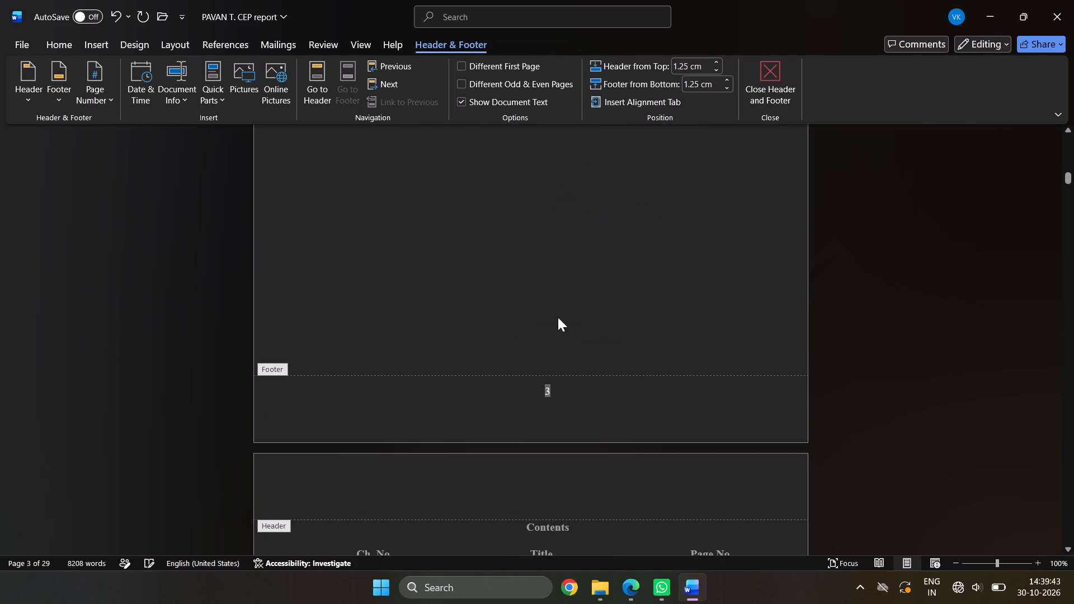
{"action": "left_click", "coordinate": [555, 314]}
{"action": "left_click", "coordinate": [447, 263]}
{"action": "scroll", "coordinate": [514, 357], "scroll_direction": "down", "scroll_amount": 20}
{"action": "scroll", "coordinate": [514, 357], "scroll_direction": "down", "scroll_amount": 20}
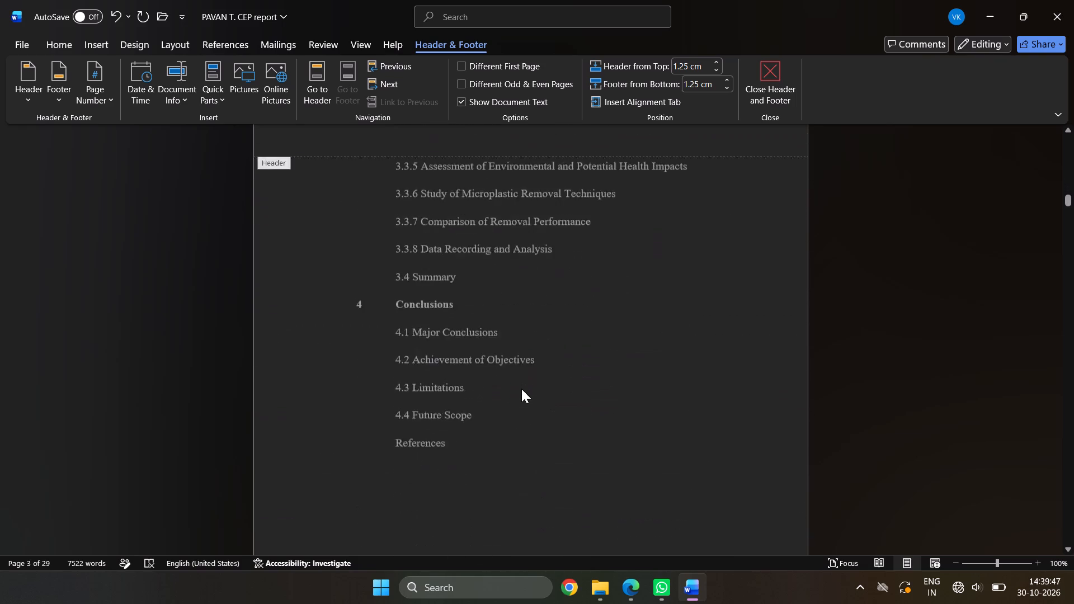
{"action": "left_click", "coordinate": [484, 460]}
{"action": "scroll", "coordinate": [711, 392], "scroll_direction": "up", "scroll_amount": 4}
{"action": "scroll", "coordinate": [711, 392], "scroll_direction": "down", "scroll_amount": 8}
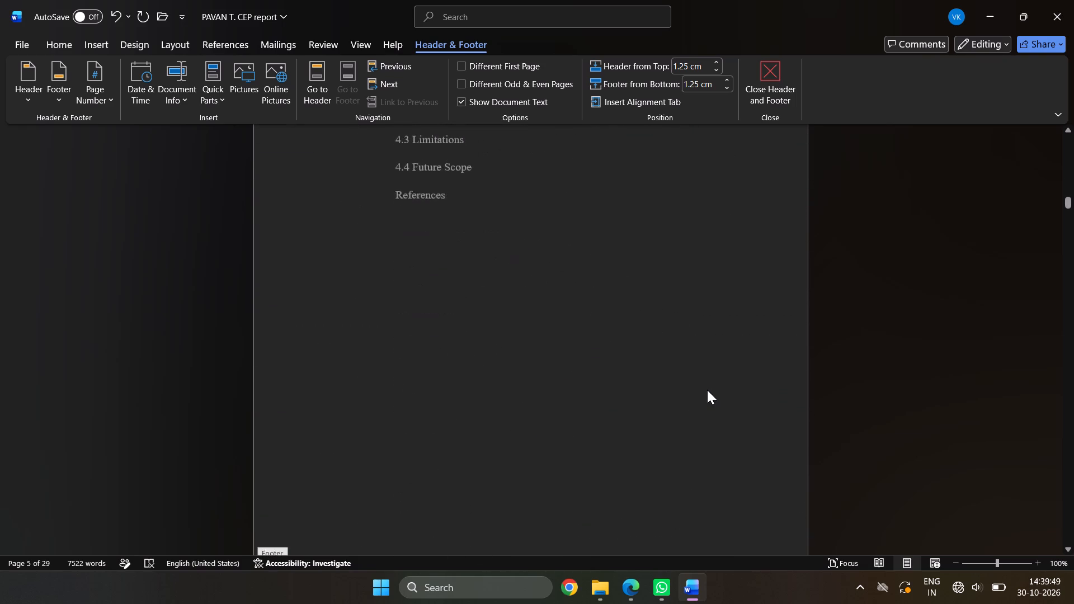
{"action": "scroll", "coordinate": [707, 390], "scroll_direction": "down", "scroll_amount": 10}
{"action": "key", "text": "Escape"}
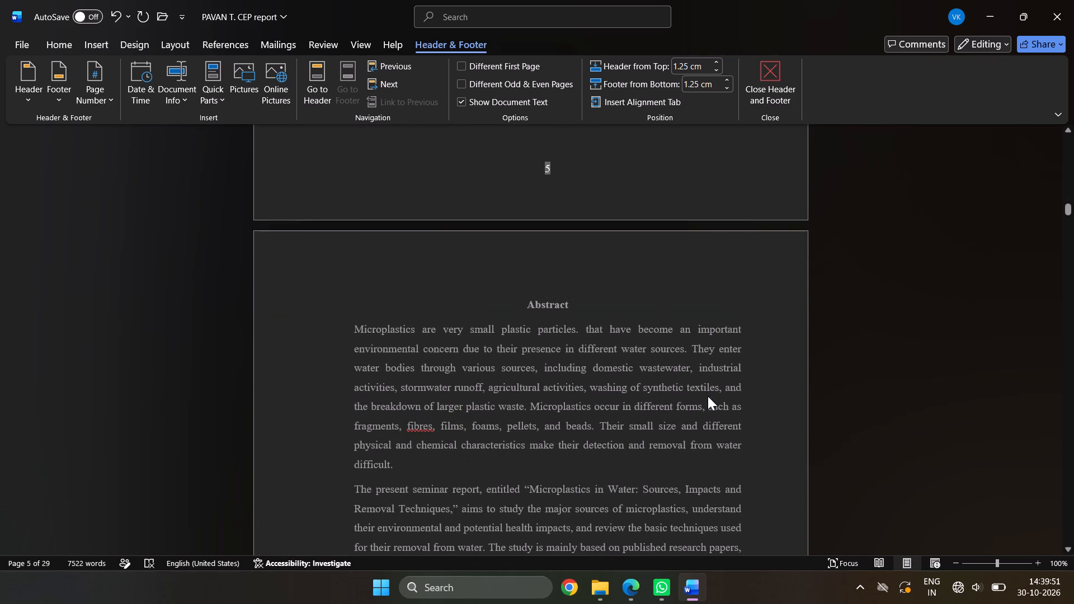
Check the footer page numbers on the front-matter pages, from the Acknowledgement through the table of contents.
{"action": "scroll", "coordinate": [675, 307], "scroll_direction": "up", "scroll_amount": 2}
{"action": "scroll", "coordinate": [674, 305], "scroll_direction": "down", "scroll_amount": 14}
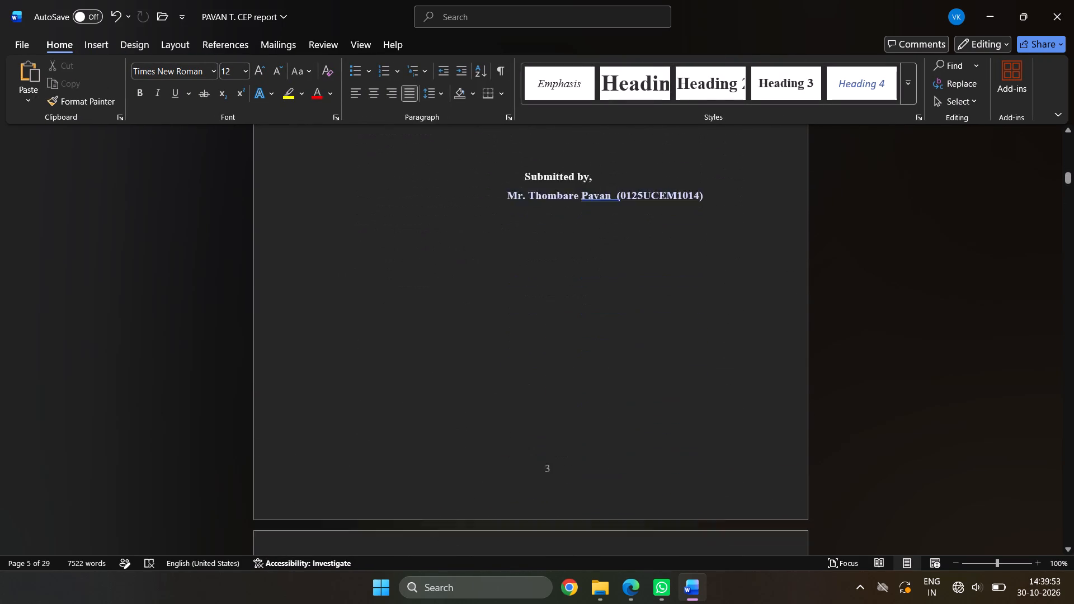
{"action": "scroll", "coordinate": [676, 312], "scroll_direction": "down", "scroll_amount": 6}
{"action": "scroll", "coordinate": [676, 312], "scroll_direction": "down", "scroll_amount": 20}
{"action": "scroll", "coordinate": [676, 312], "scroll_direction": "down", "scroll_amount": 1}
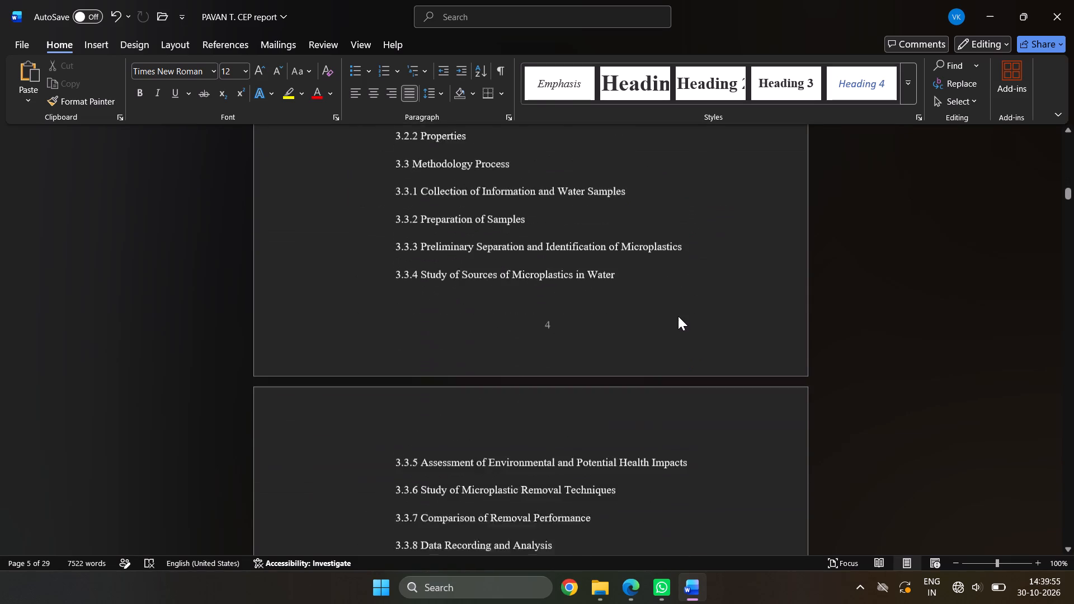
{"action": "scroll", "coordinate": [678, 316], "scroll_direction": "down", "scroll_amount": 9}
{"action": "scroll", "coordinate": [680, 318], "scroll_direction": "down", "scroll_amount": 7, "text": "ctrl"}
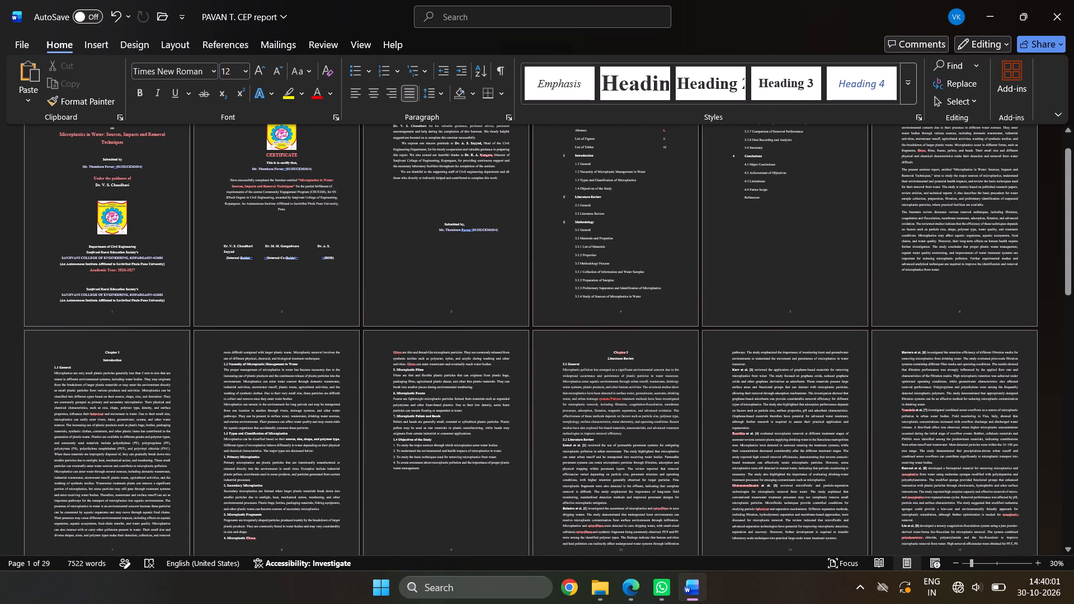
{"action": "left_click", "coordinate": [982, 592]}
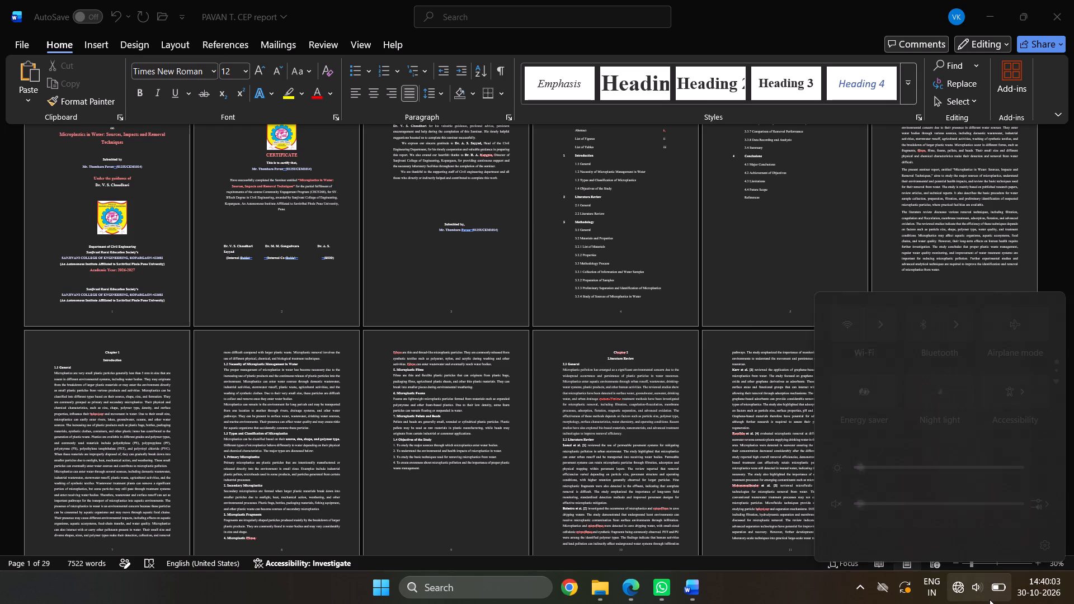
{"action": "left_click", "coordinate": [990, 600]}
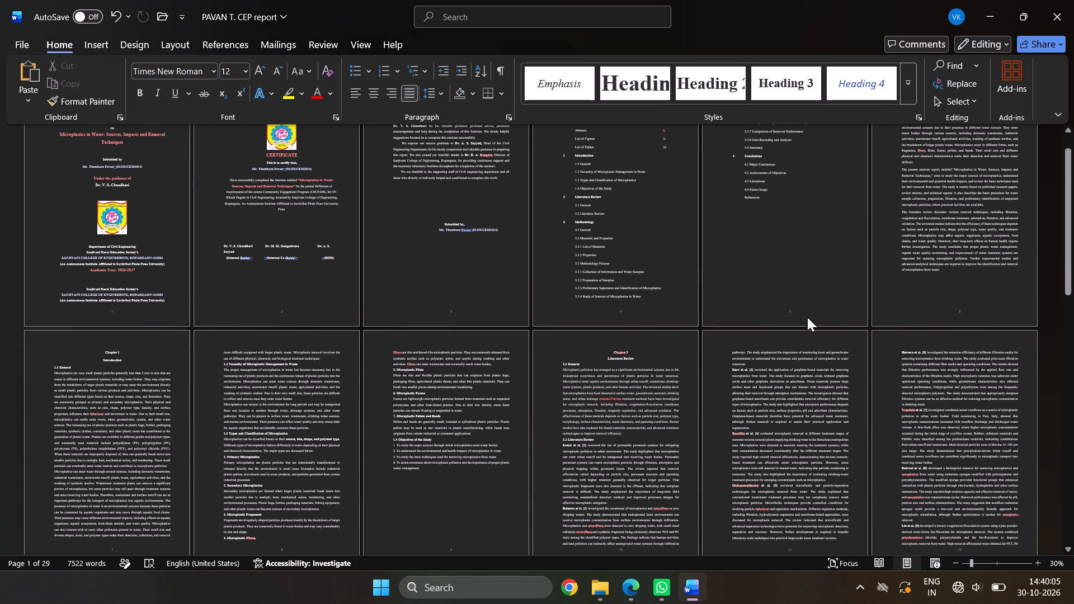
Review the page layout and footer numbering across the whole report, from the title page to the references.
{"action": "scroll", "coordinate": [152, 449], "scroll_direction": "down", "scroll_amount": 1}
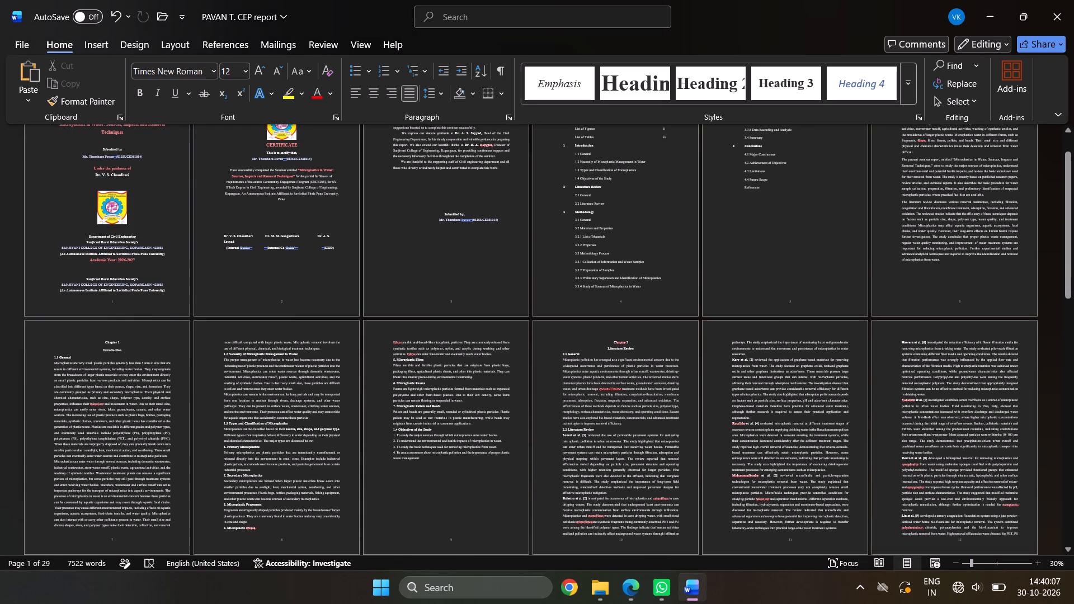
{"action": "scroll", "coordinate": [150, 391], "scroll_direction": "down", "scroll_amount": 4}
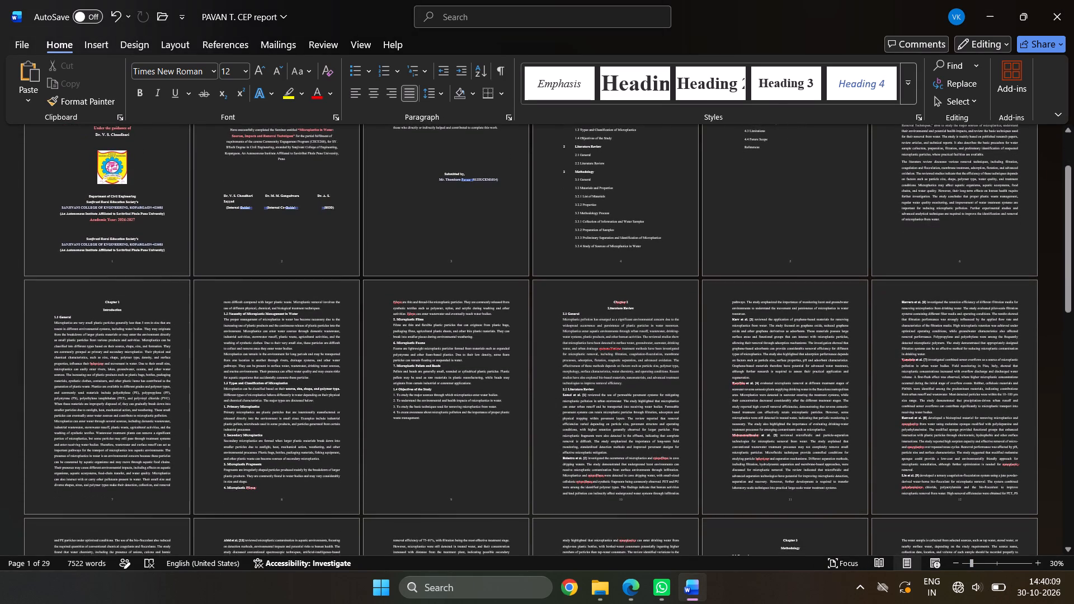
{"action": "scroll", "coordinate": [149, 483], "scroll_direction": "down", "scroll_amount": 2}
{"action": "scroll", "coordinate": [392, 474], "scroll_direction": "down", "scroll_amount": 2}
{"action": "scroll", "coordinate": [573, 476], "scroll_direction": "down", "scroll_amount": 1}
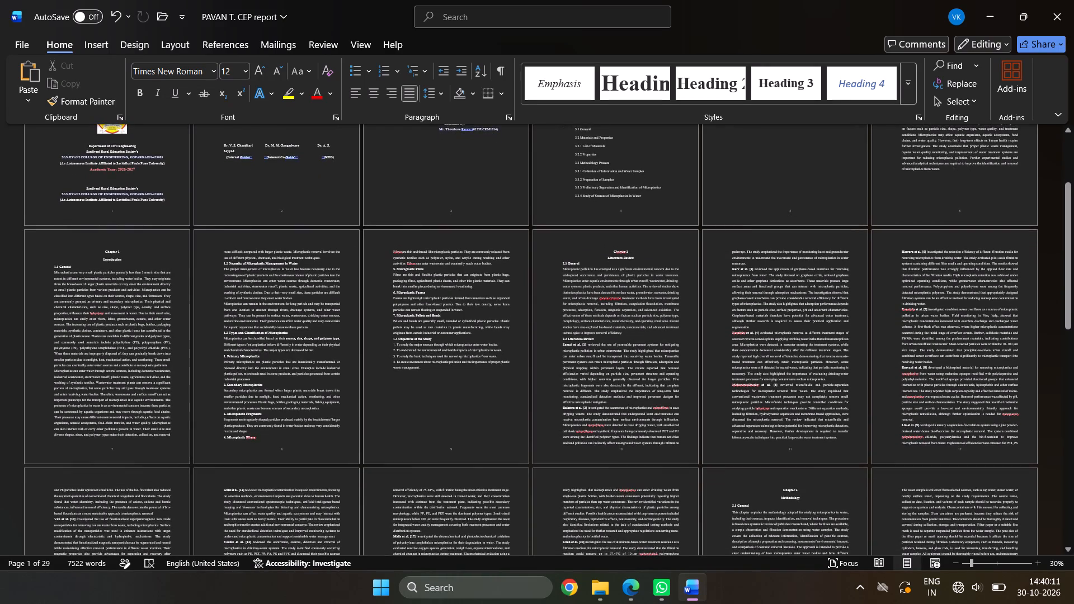
{"action": "scroll", "coordinate": [709, 467], "scroll_direction": "down", "scroll_amount": 2}
{"action": "scroll", "coordinate": [166, 530], "scroll_direction": "down", "scroll_amount": 8}
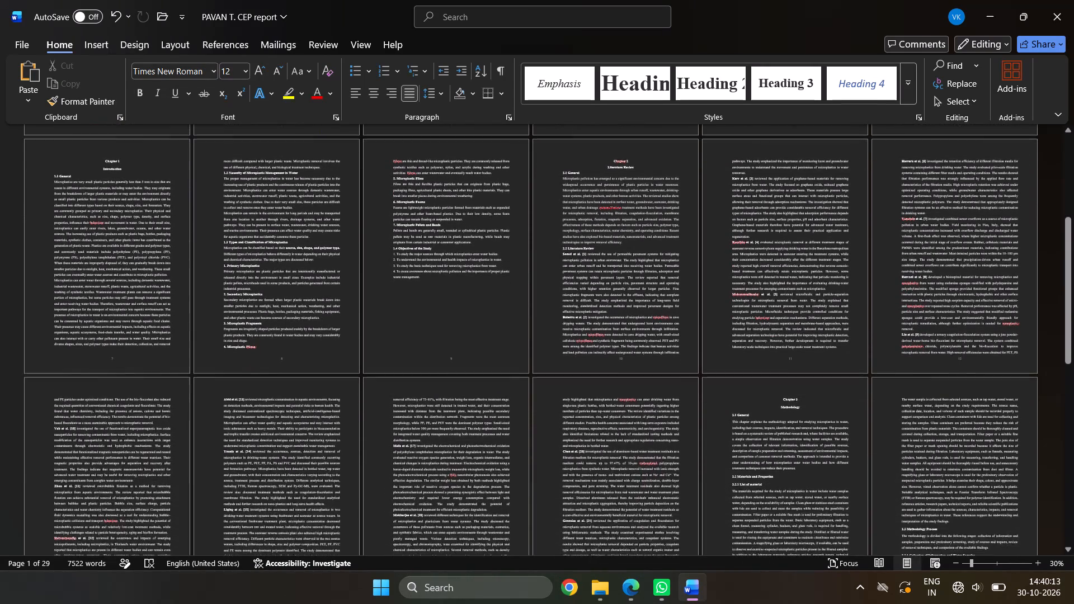
{"action": "scroll", "coordinate": [179, 523], "scroll_direction": "down", "scroll_amount": 6}
{"action": "scroll", "coordinate": [312, 517], "scroll_direction": "down", "scroll_amount": 4}
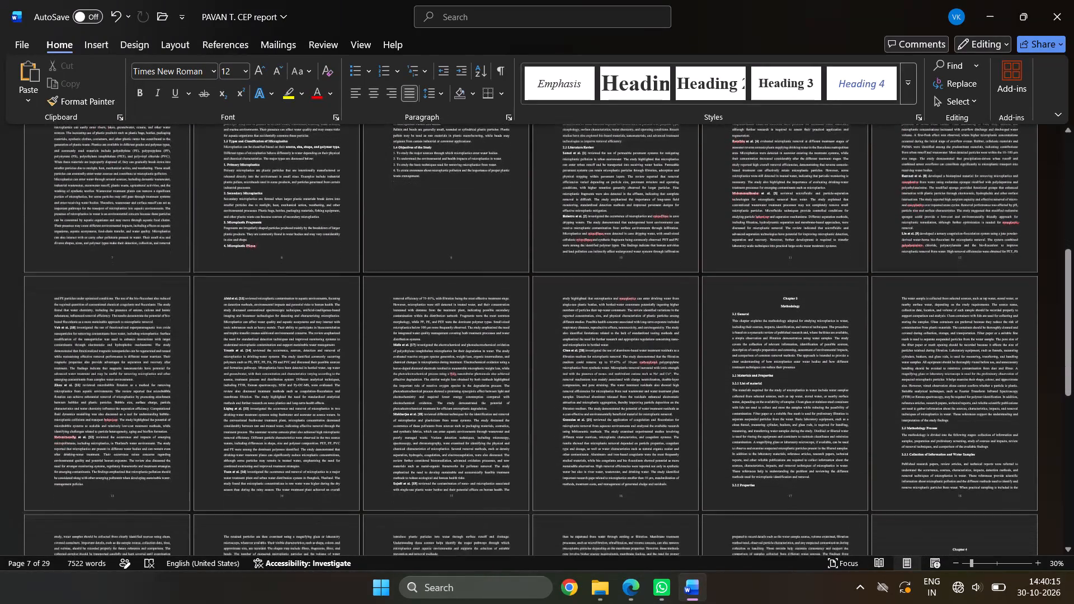
{"action": "scroll", "coordinate": [314, 518], "scroll_direction": "down", "scroll_amount": 1}
{"action": "scroll", "coordinate": [767, 490], "scroll_direction": "down", "scroll_amount": 4}
{"action": "scroll", "coordinate": [846, 488], "scroll_direction": "down", "scroll_amount": 1}
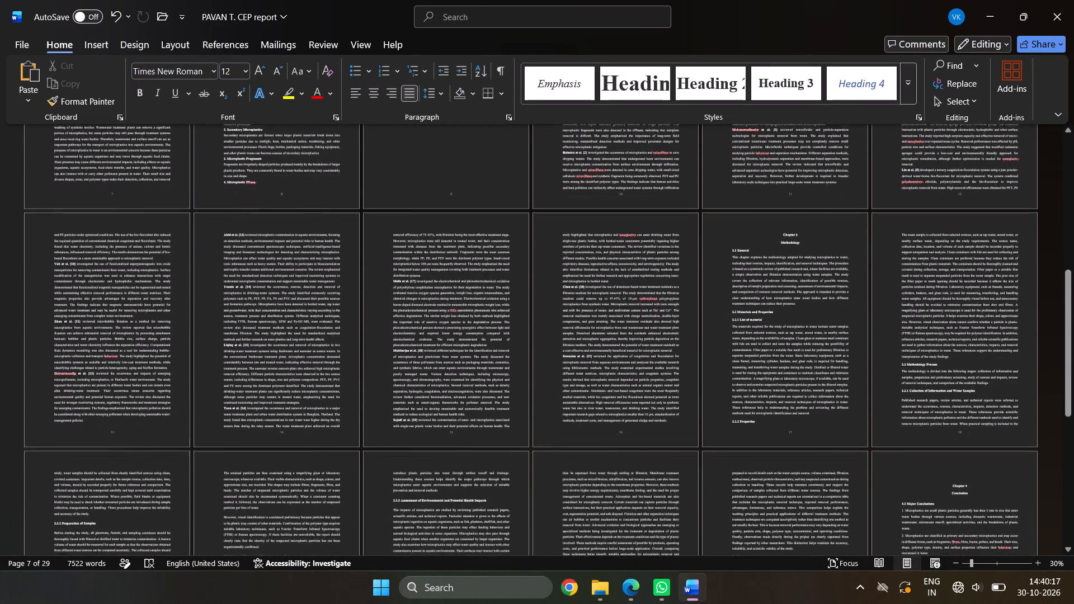
{"action": "scroll", "coordinate": [846, 488], "scroll_direction": "down", "scroll_amount": 1}
{"action": "scroll", "coordinate": [0, 502], "scroll_direction": "down", "scroll_amount": 4}
{"action": "scroll", "coordinate": [213, 505], "scroll_direction": "down", "scroll_amount": 5}
{"action": "scroll", "coordinate": [27, 521], "scroll_direction": "down", "scroll_amount": 4}
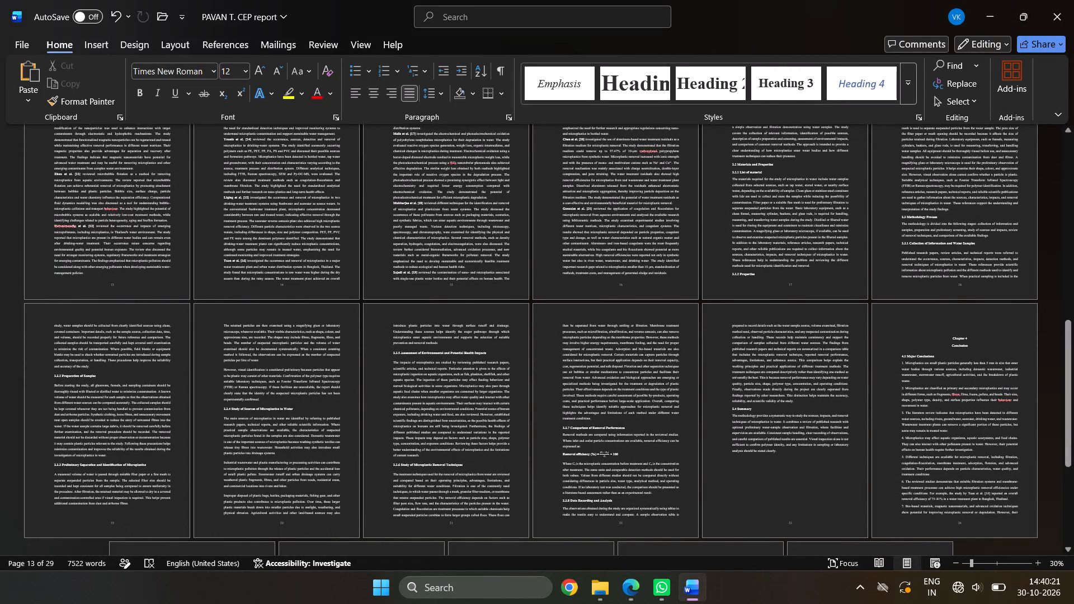
{"action": "scroll", "coordinate": [845, 498], "scroll_direction": "down", "scroll_amount": 5}
{"action": "scroll", "coordinate": [456, 504], "scroll_direction": "down", "scroll_amount": 6}
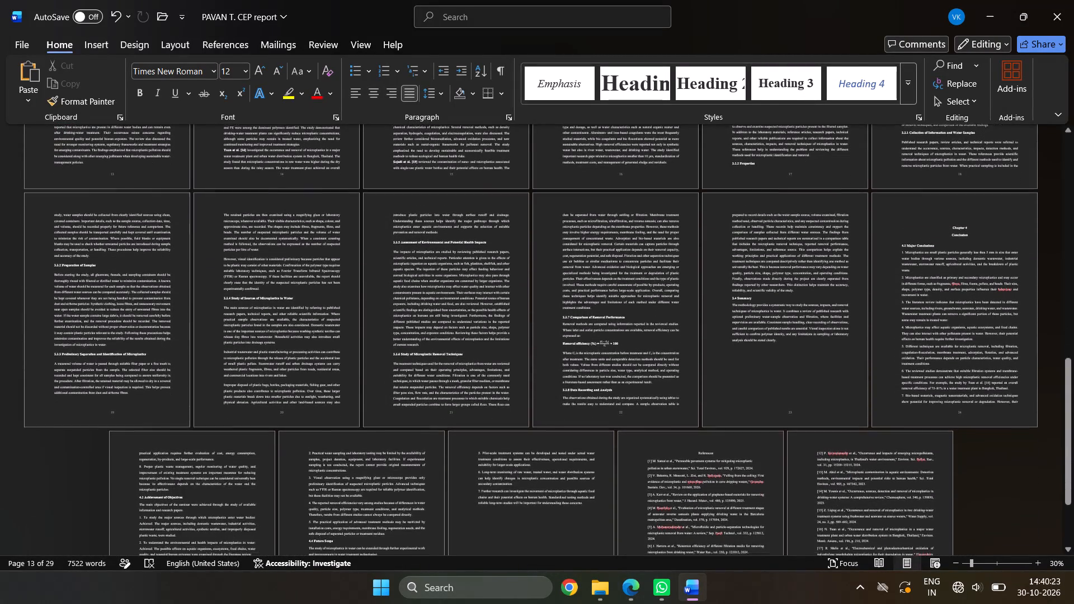
{"action": "scroll", "coordinate": [235, 494], "scroll_direction": "down", "scroll_amount": 15}
{"action": "scroll", "coordinate": [455, 525], "scroll_direction": "down", "scroll_amount": 1}
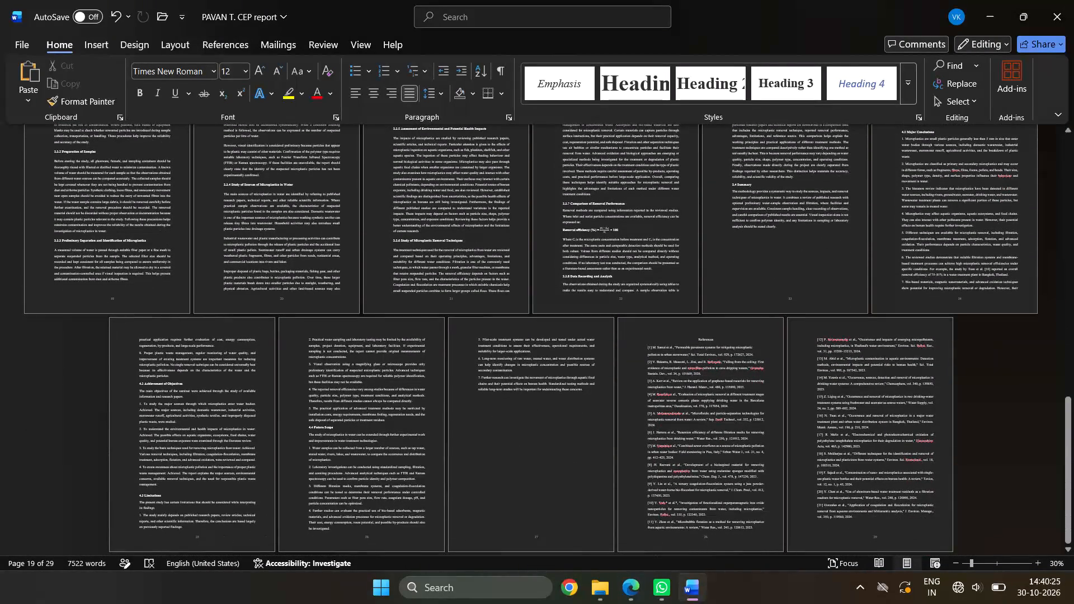
{"action": "scroll", "coordinate": [455, 525], "scroll_direction": "down", "scroll_amount": 4}
{"action": "scroll", "coordinate": [599, 515], "scroll_direction": "down", "scroll_amount": 5}
{"action": "scroll", "coordinate": [775, 506], "scroll_direction": "down", "scroll_amount": 1}
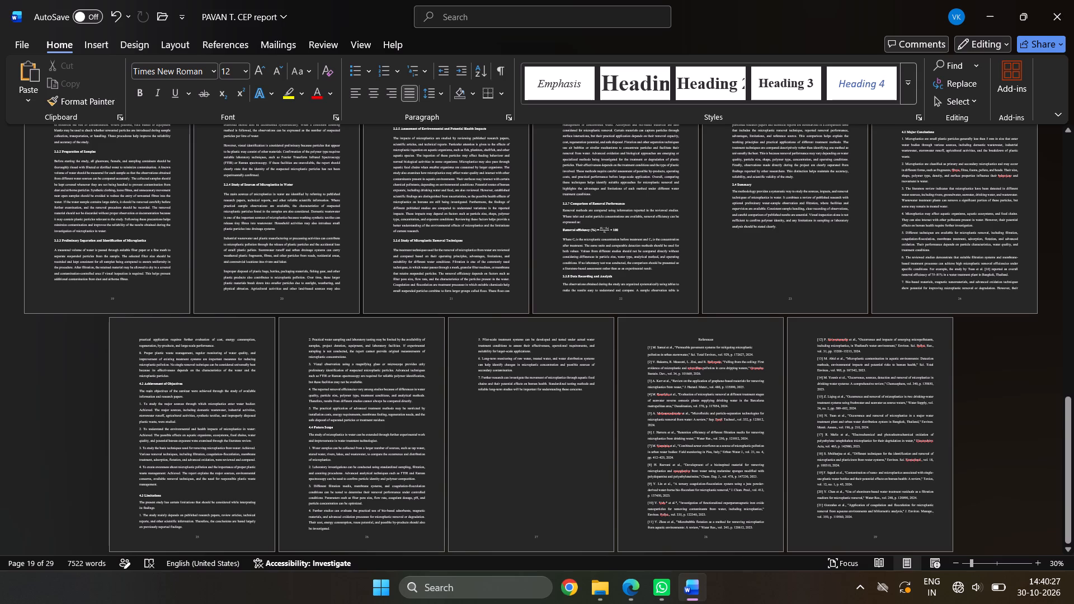
Inspect the reference list and the page numbers on the report's last pages at a readable size.
{"action": "scroll", "coordinate": [756, 508], "scroll_direction": "up", "scroll_amount": 3, "text": "ctrl"}
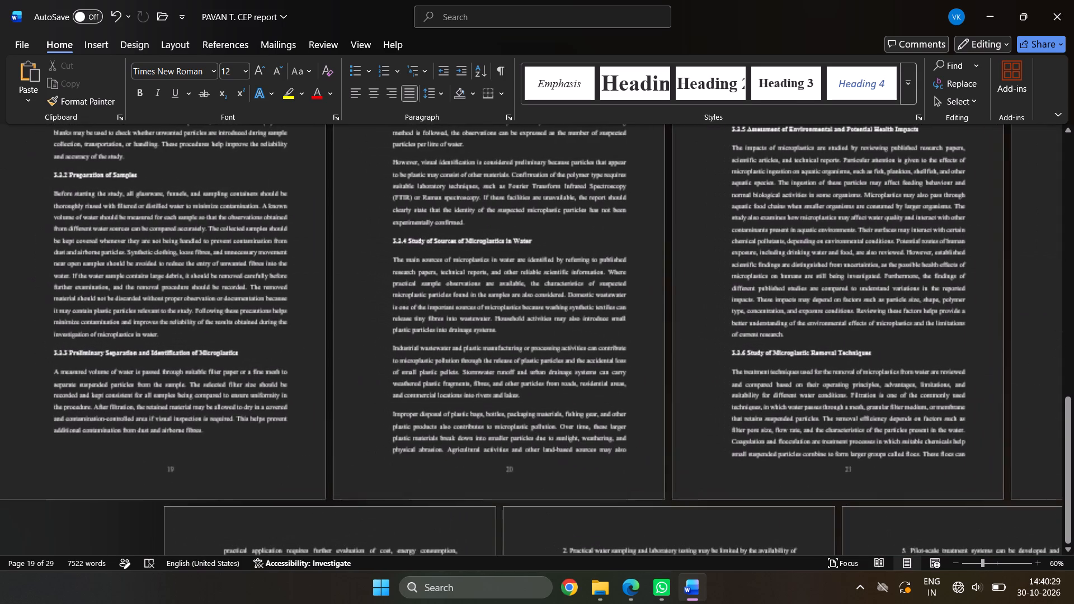
{"action": "left_click", "coordinate": [996, 563]}
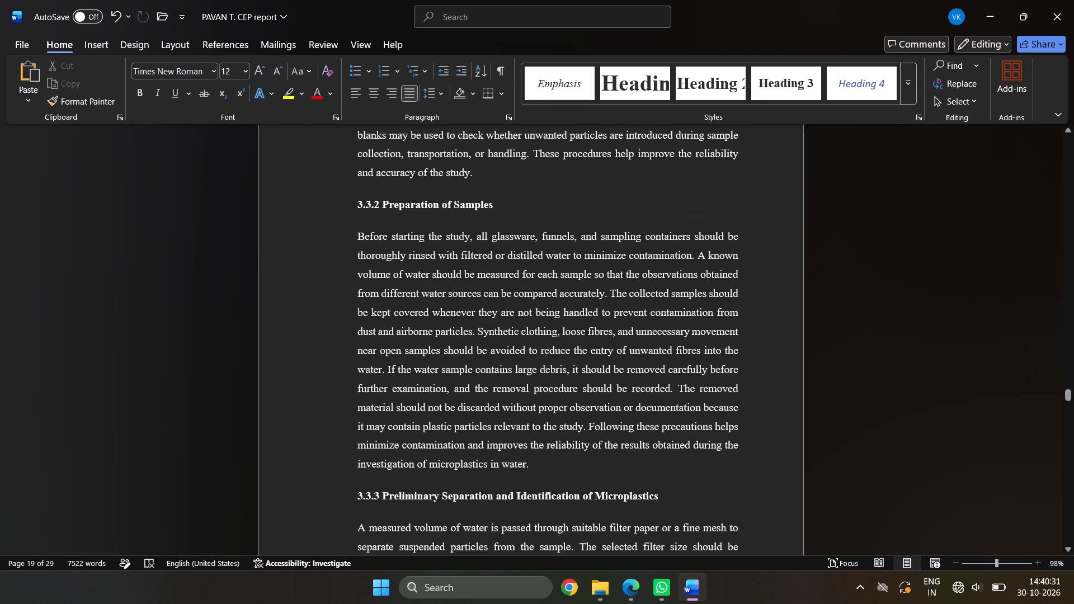
{"action": "left_click_drag", "start_coordinate": [1068, 397], "coordinate": [1073, 603]}
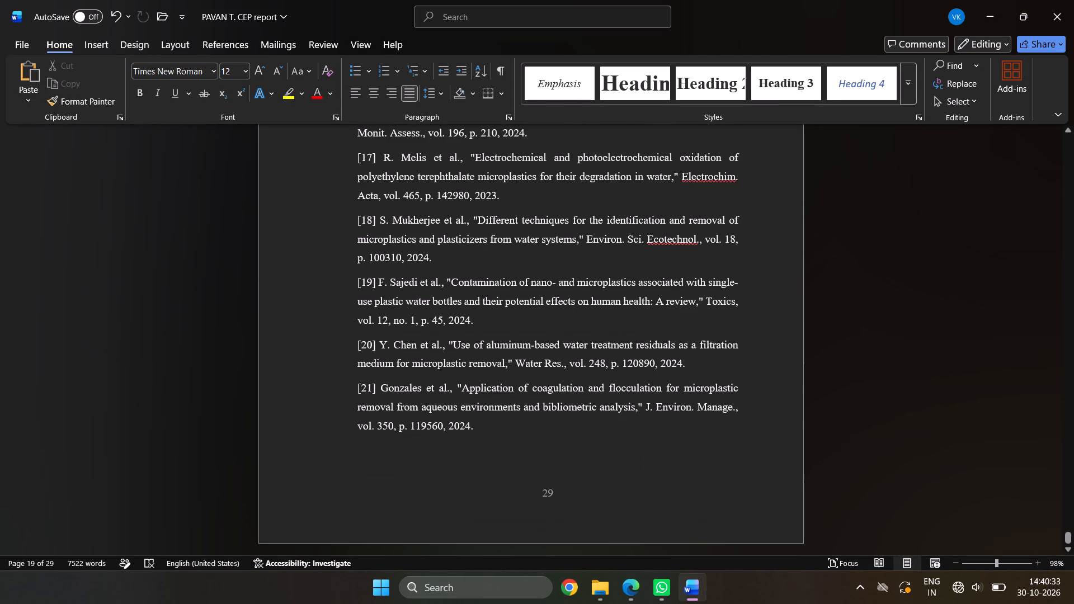
{"action": "scroll", "coordinate": [555, 423], "scroll_direction": "up", "scroll_amount": 1}
{"action": "scroll", "coordinate": [555, 423], "scroll_direction": "down", "scroll_amount": 1}
{"action": "scroll", "coordinate": [555, 423], "scroll_direction": "up", "scroll_amount": 19}
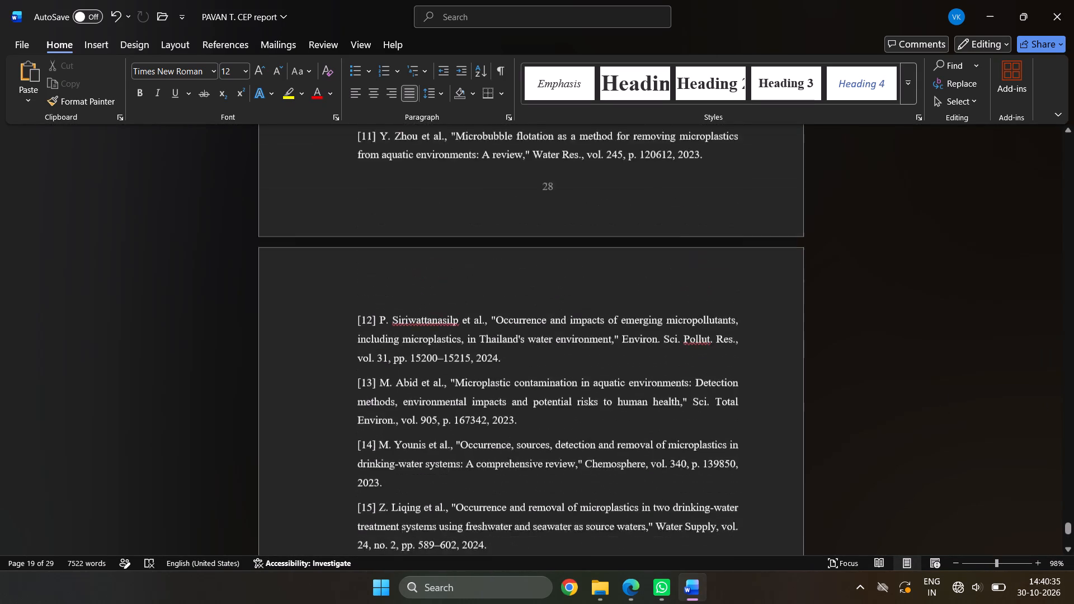
{"action": "scroll", "coordinate": [555, 423], "scroll_direction": "up", "scroll_amount": 20}
{"action": "scroll", "coordinate": [555, 423], "scroll_direction": "up", "scroll_amount": 5}
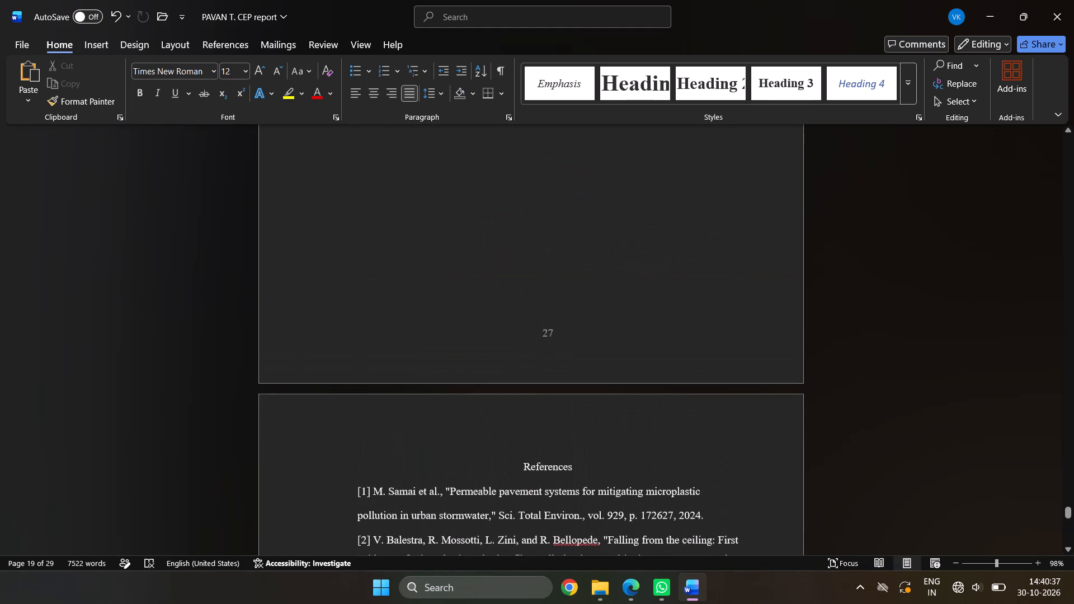
Save the CEP report.
{"action": "key", "text": "ctrl+s"}
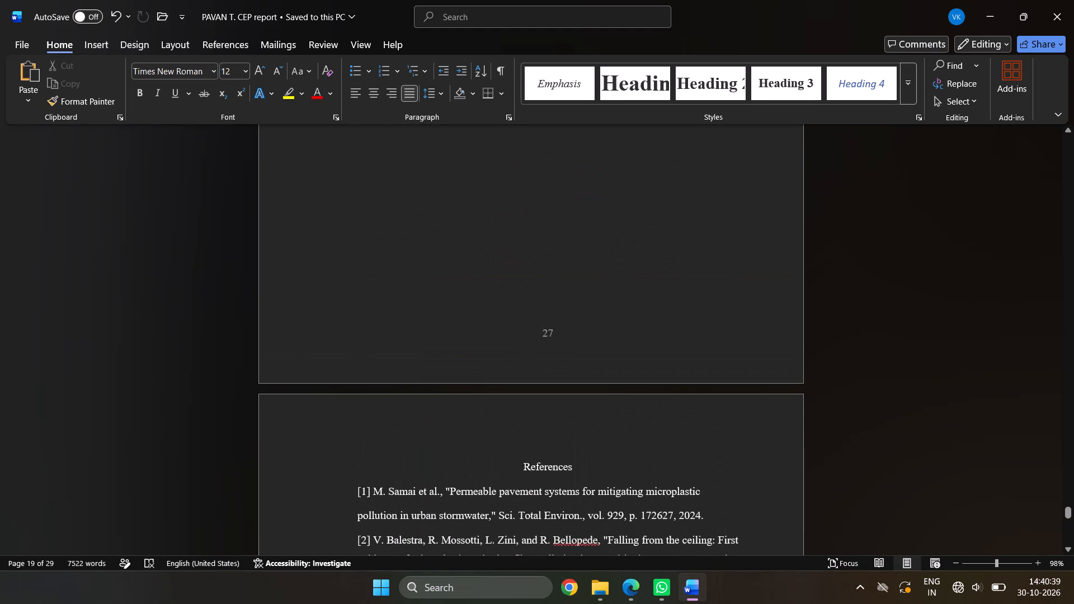
{"action": "key", "text": "ctrl+p"}
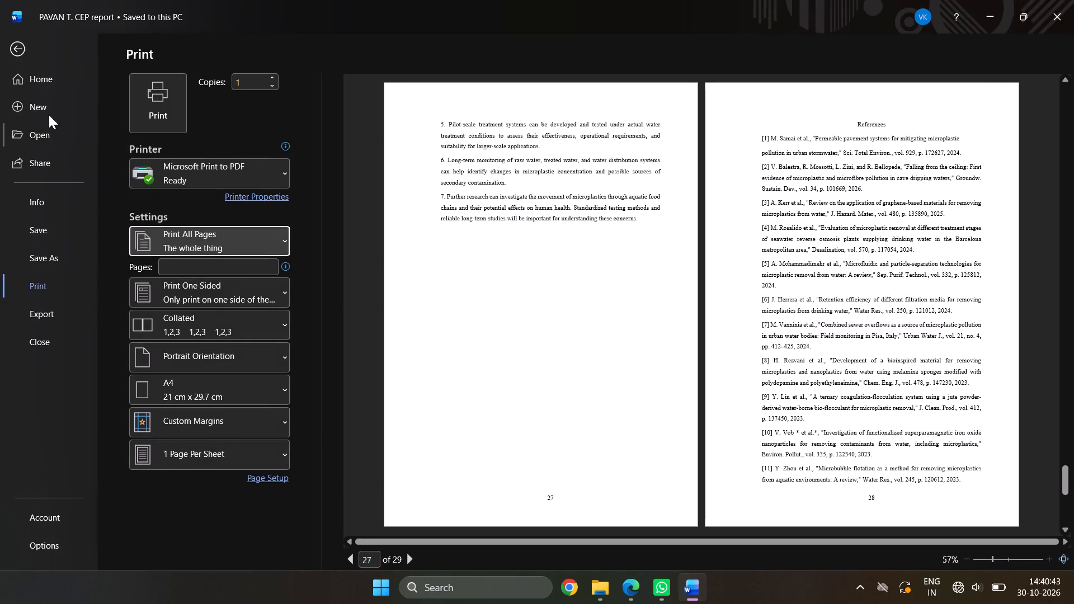
{"action": "left_click", "coordinate": [53, 258]}
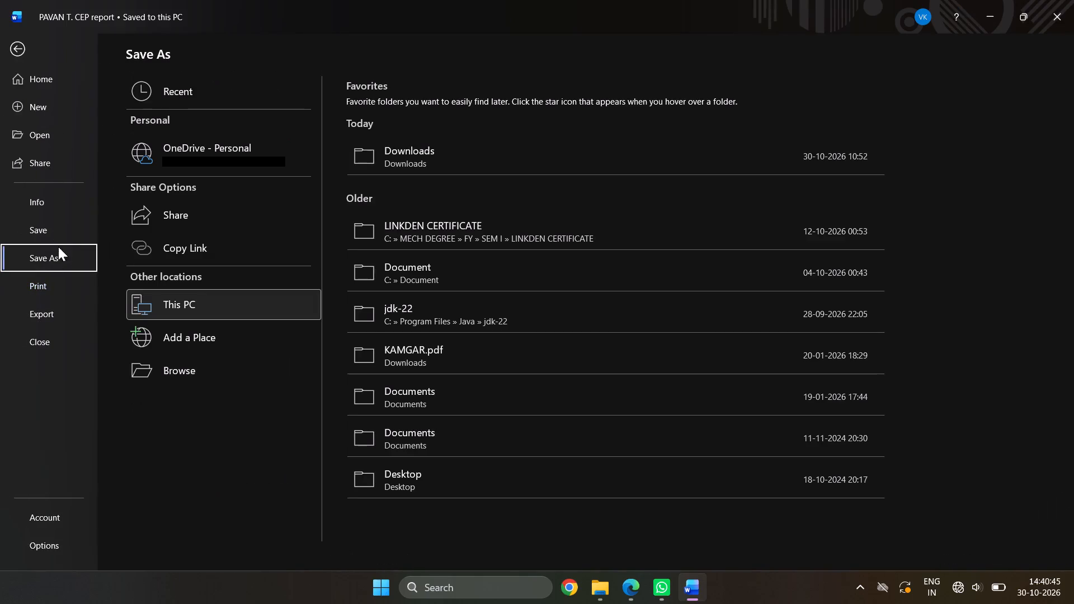
{"action": "left_click", "coordinate": [408, 157]}
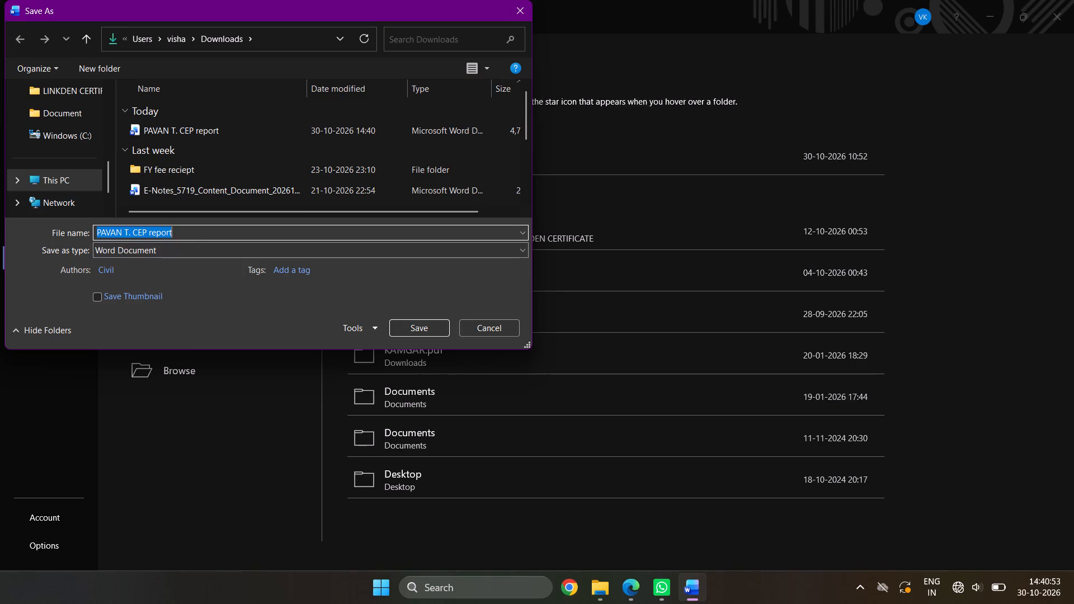
{"action": "left_click", "coordinate": [517, 3]}
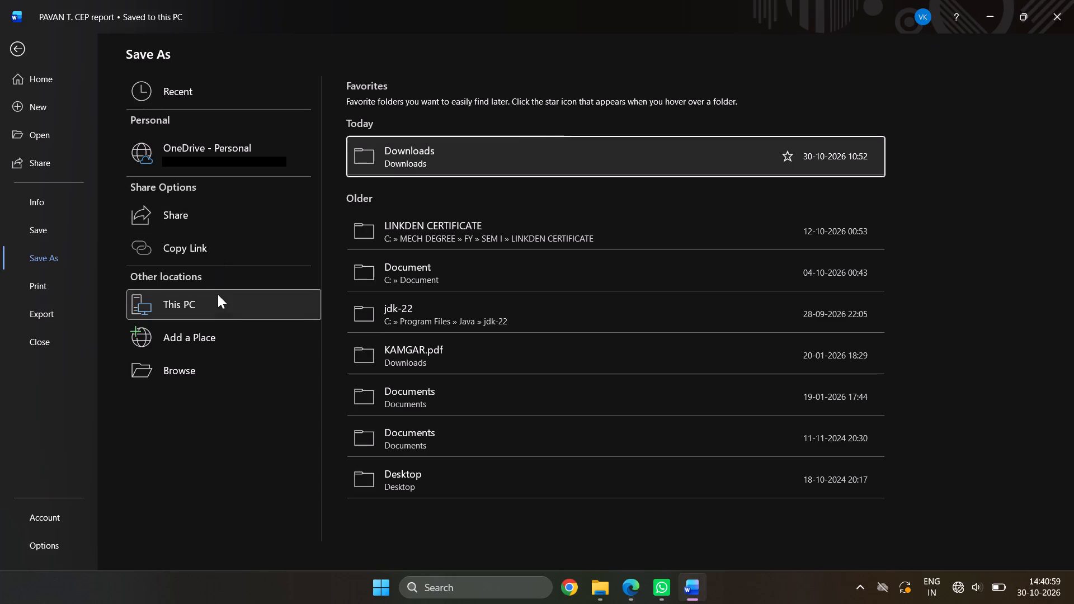
{"action": "left_click", "coordinate": [219, 309]}
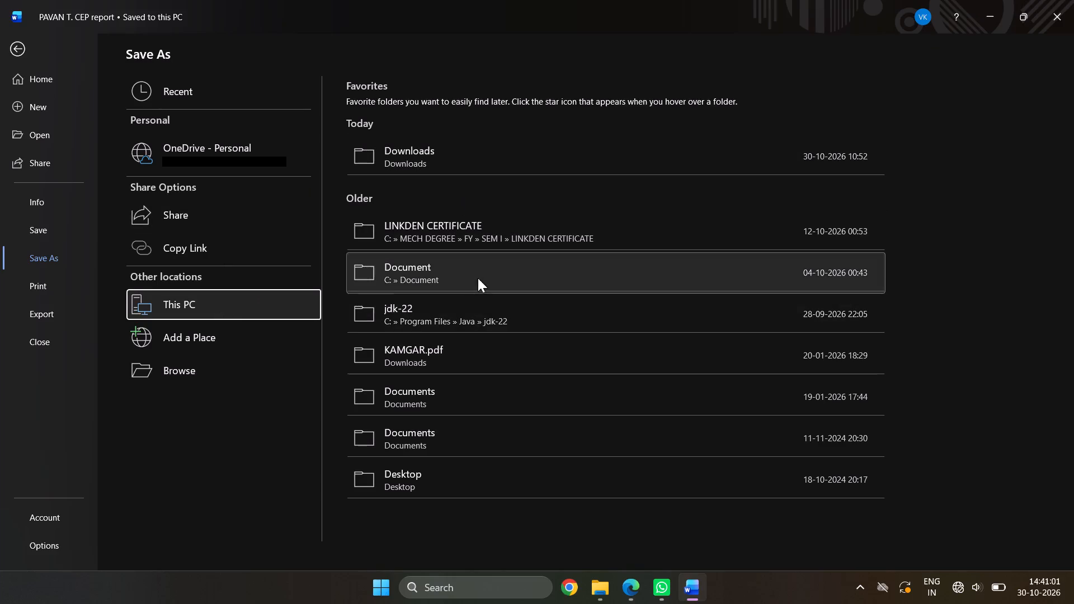
{"action": "left_click", "coordinate": [479, 278]}
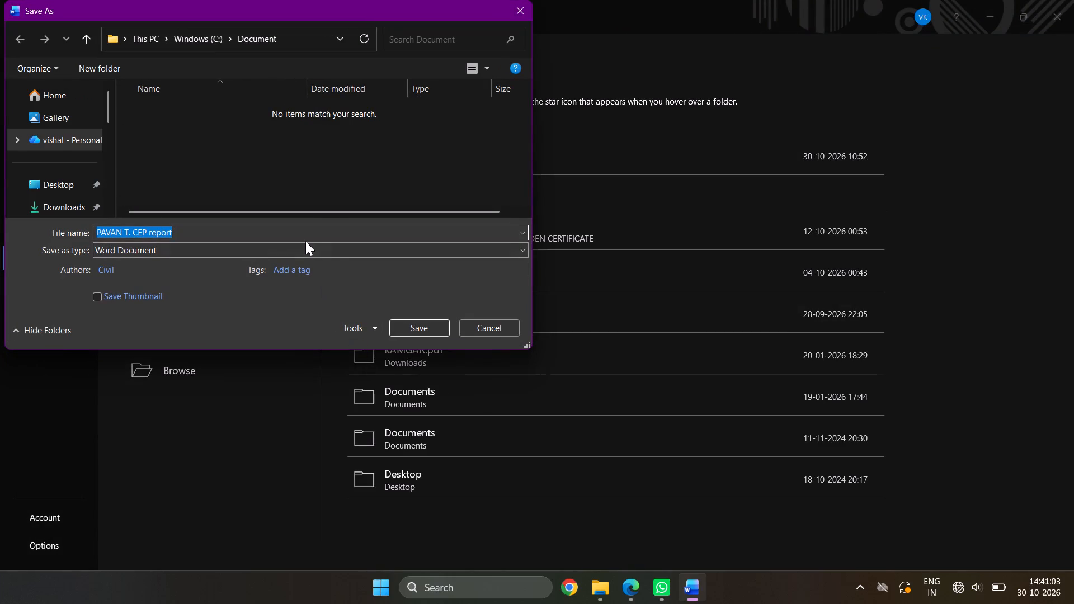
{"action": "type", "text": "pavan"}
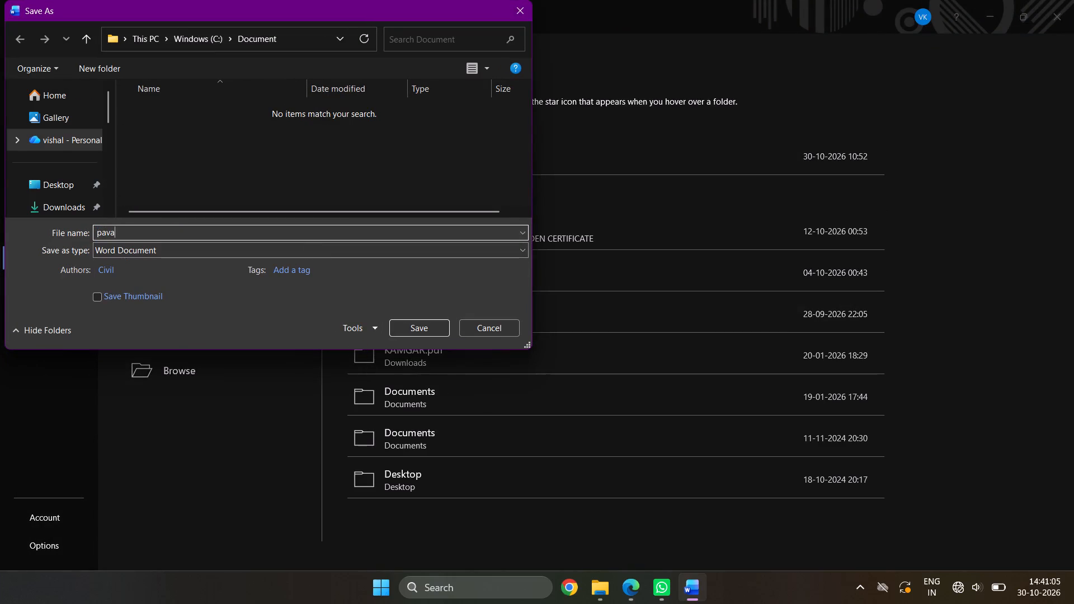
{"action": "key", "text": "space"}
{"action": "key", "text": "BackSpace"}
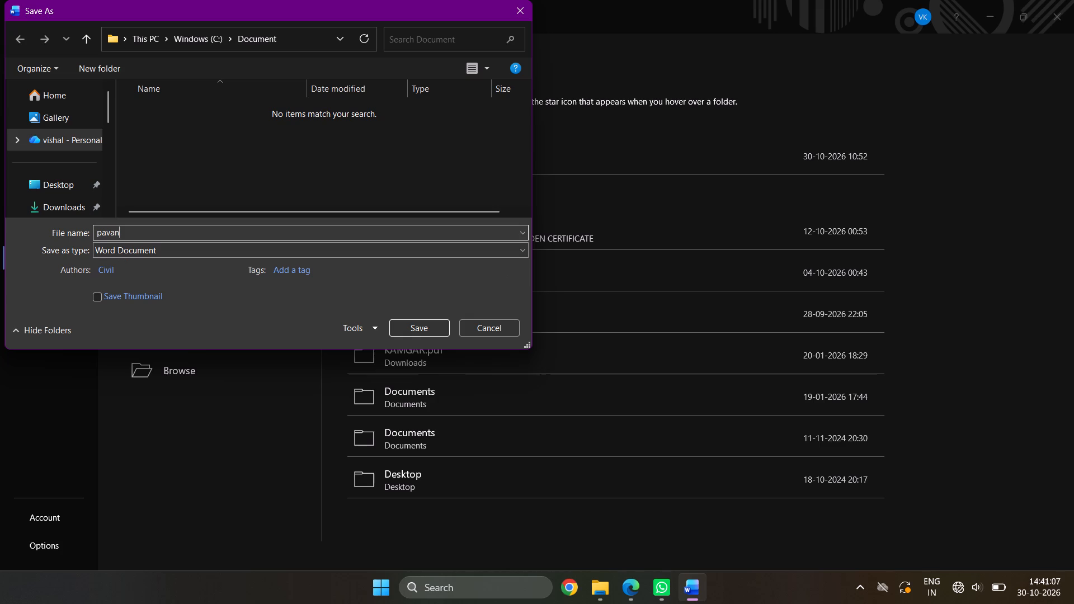
{"action": "left_click", "coordinate": [305, 241]}
{"action": "type", "text": "kt"}
{"action": "key", "text": "BackSpace"}
{"action": "key", "text": "BackSpace"}
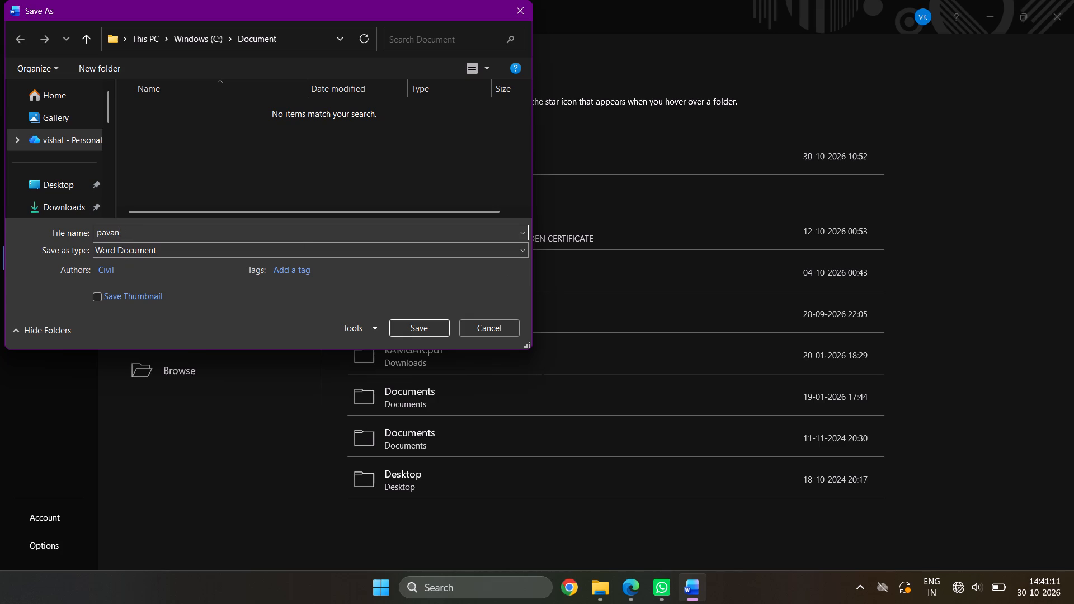
{"action": "key", "text": "space"}
{"action": "type", "text": "t"}
{"action": "key", "text": "space"}
{"action": "type", "text": "re"}
{"action": "type", "text": "port"}
{"action": "key", "text": "Left"}
{"action": "key", "text": "Left"}
{"action": "key", "text": "Left"}
{"action": "key", "text": "Left"}
{"action": "key", "text": "Left"}
{"action": "key", "text": "Left"}
{"action": "key", "text": "Left"}
{"action": "key", "text": "Left"}
{"action": "key", "text": "Right"}
{"action": "key", "text": "BackSpace"}
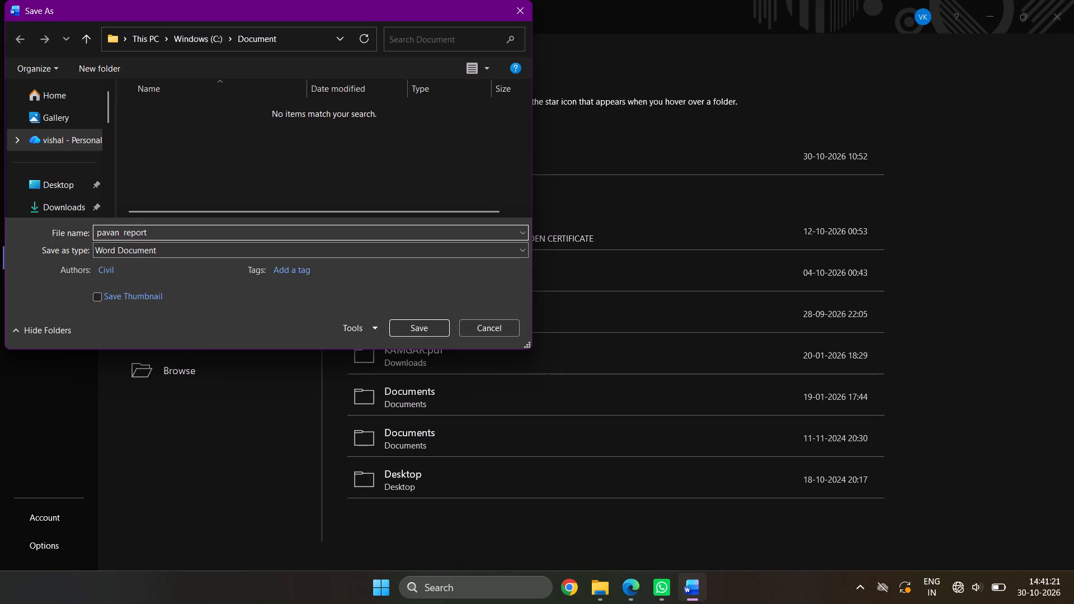
{"action": "key", "text": "shift+t"}
{"action": "left_click", "coordinate": [445, 319]}
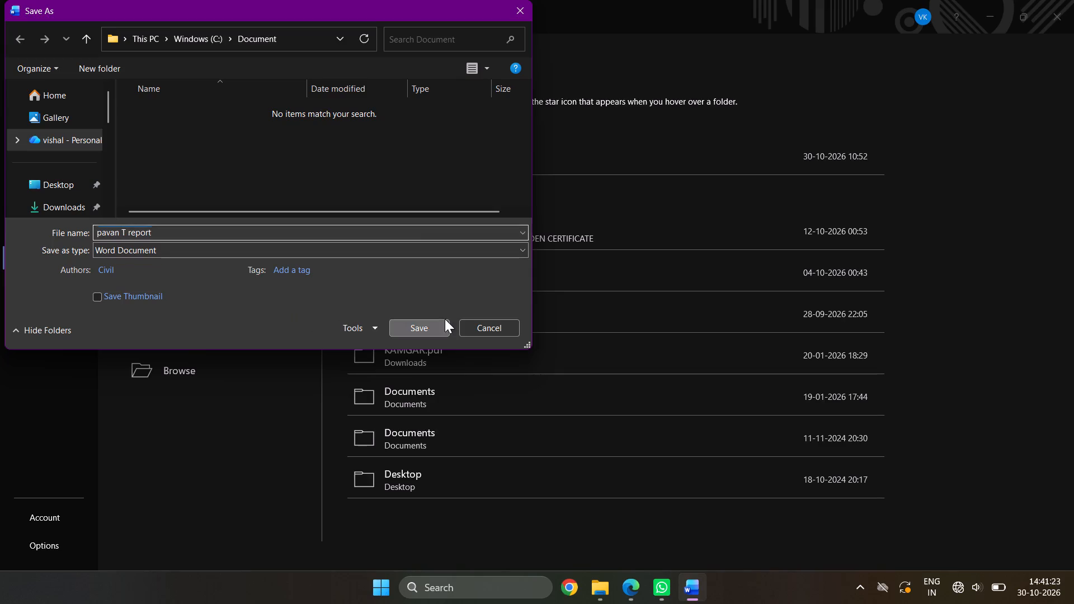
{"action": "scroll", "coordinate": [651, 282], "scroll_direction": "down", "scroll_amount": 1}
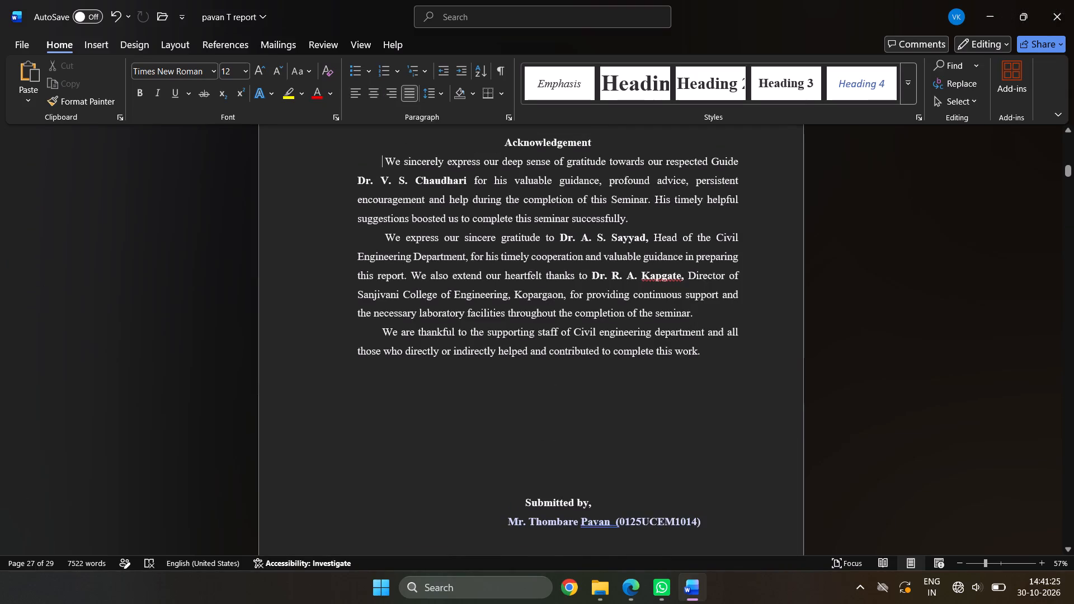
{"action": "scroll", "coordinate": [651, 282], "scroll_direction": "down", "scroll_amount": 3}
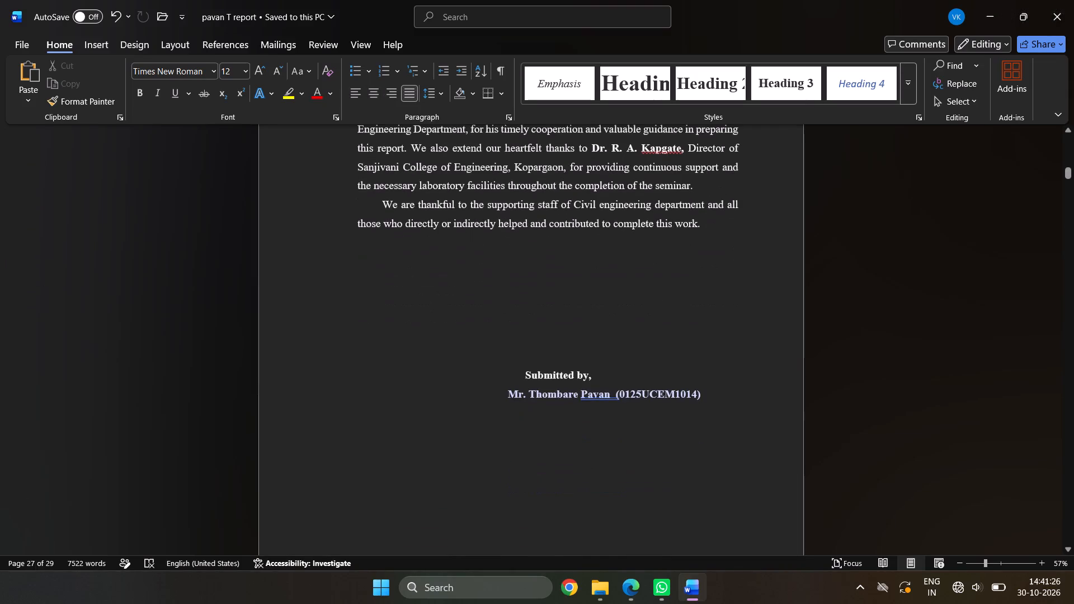
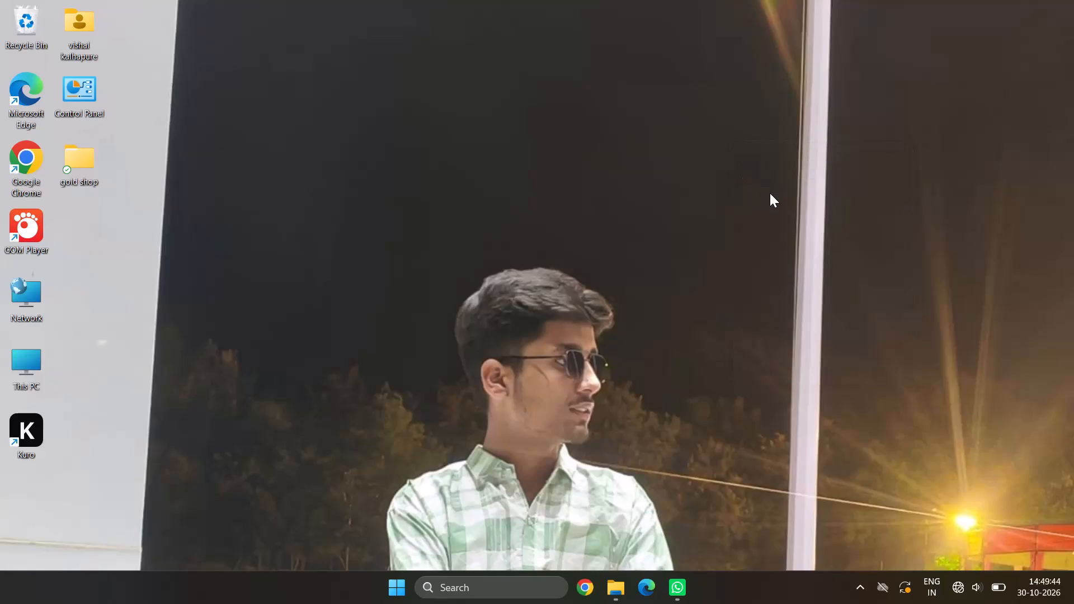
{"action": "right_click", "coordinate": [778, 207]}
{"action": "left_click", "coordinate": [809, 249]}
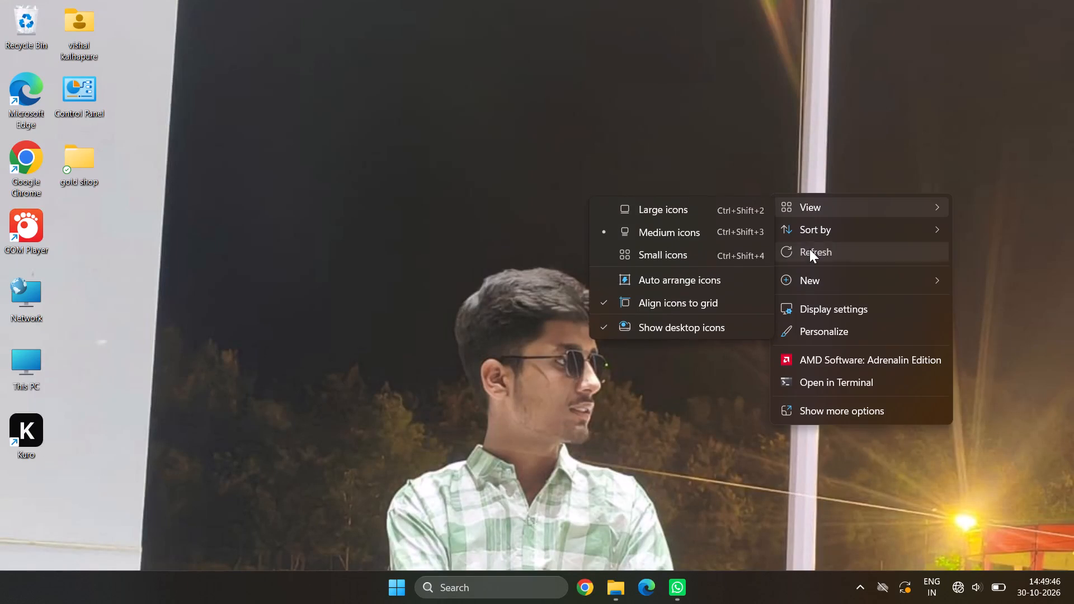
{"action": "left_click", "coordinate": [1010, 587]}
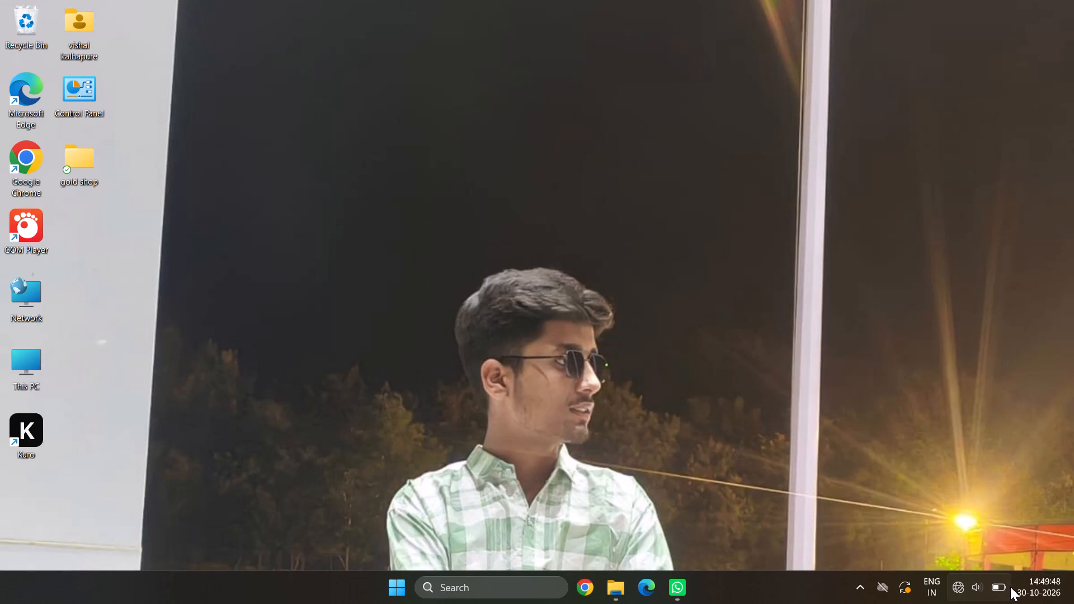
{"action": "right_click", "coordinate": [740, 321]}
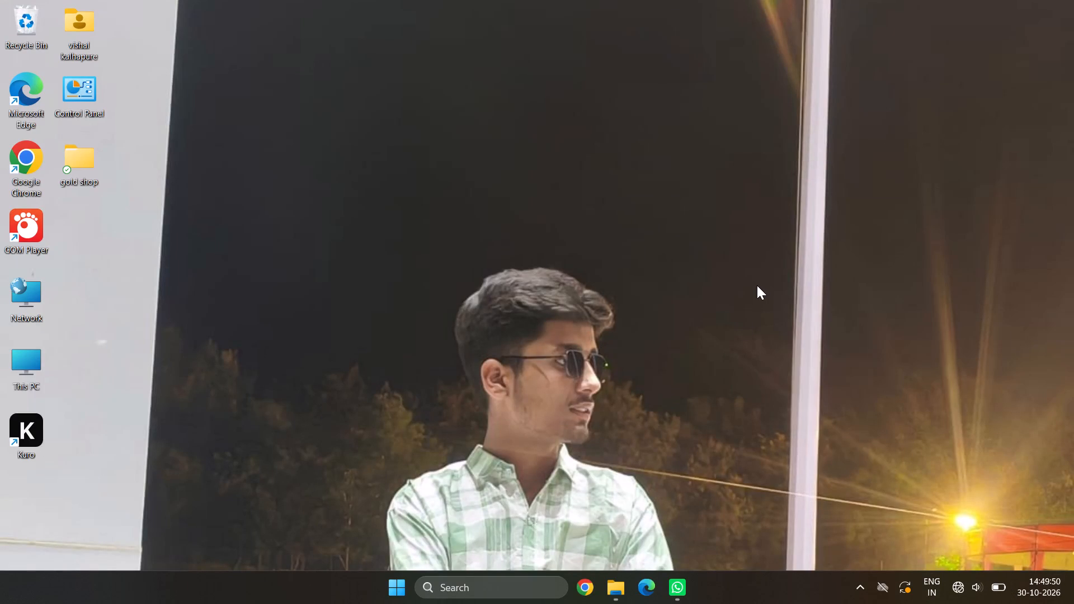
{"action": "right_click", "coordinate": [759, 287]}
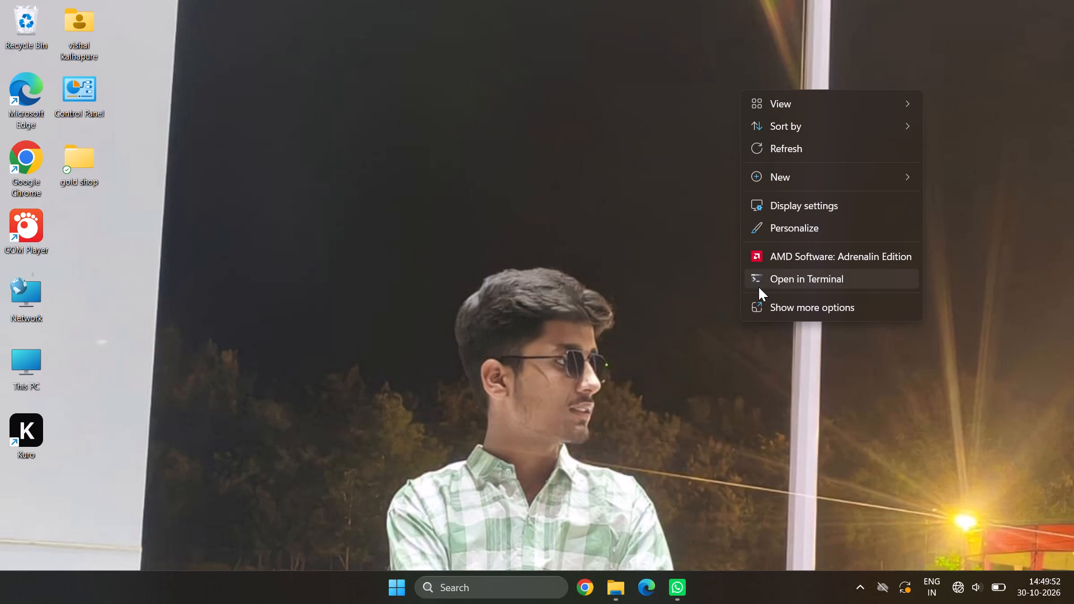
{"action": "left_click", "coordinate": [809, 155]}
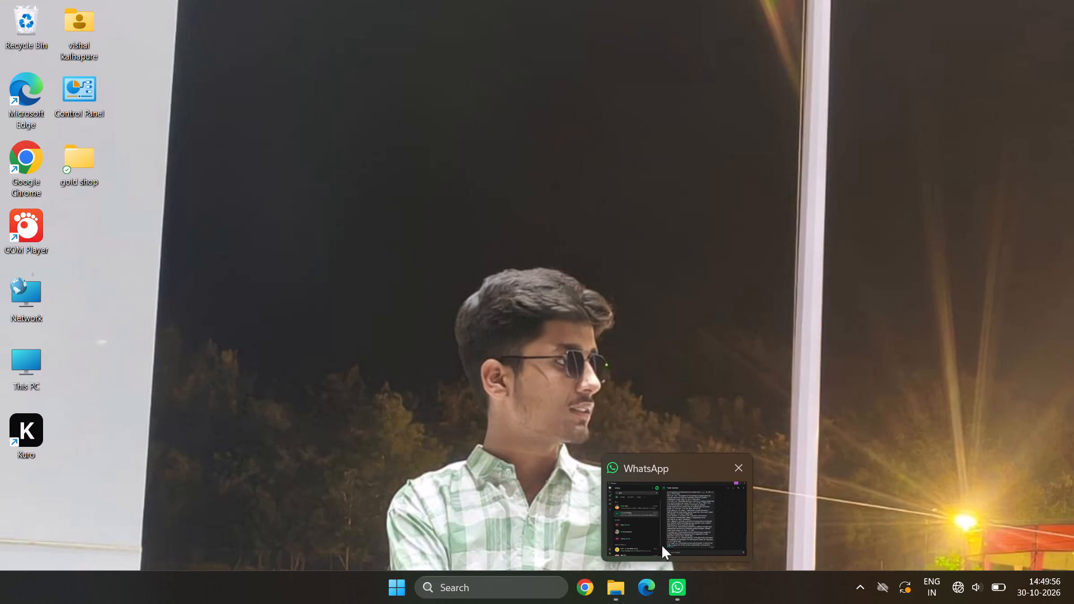
Open today's CEP report Word document from the Downloads folder.
{"action": "left_click", "coordinate": [619, 584]}
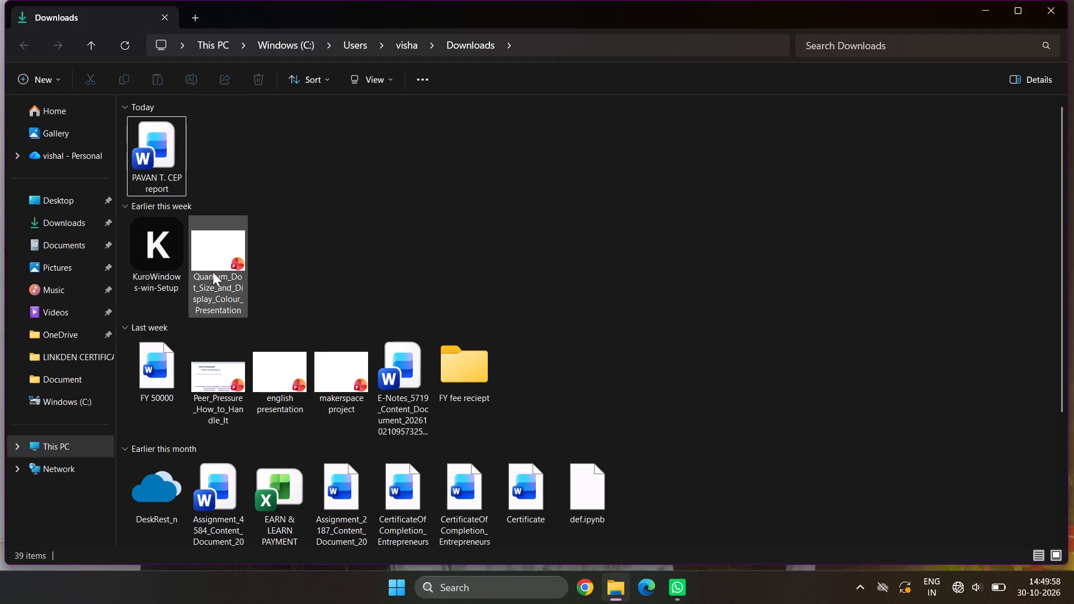
{"action": "left_click", "coordinate": [85, 249]}
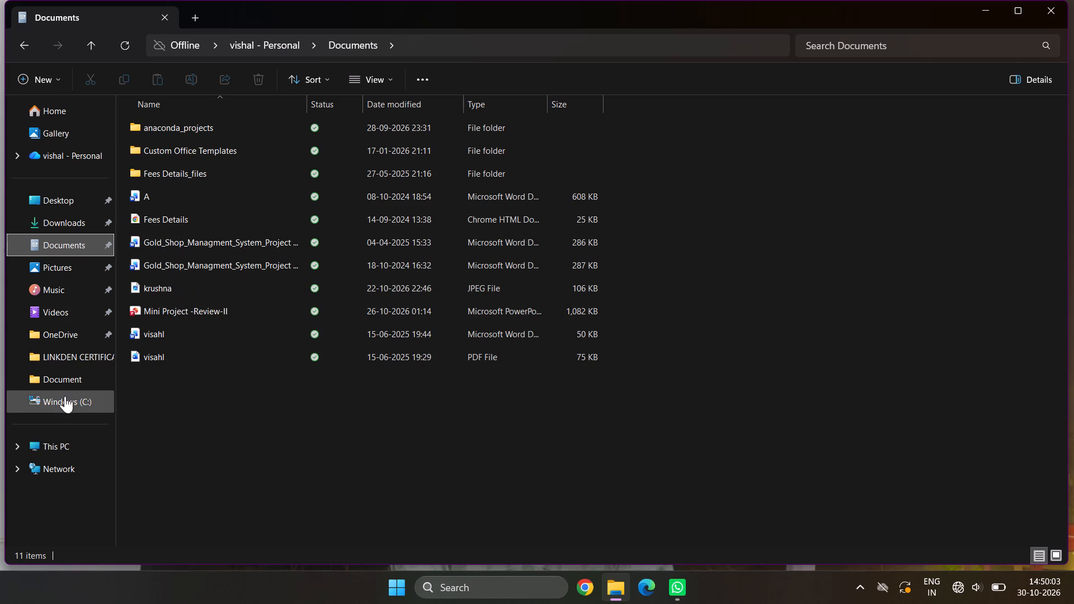
{"action": "left_click", "coordinate": [64, 216]}
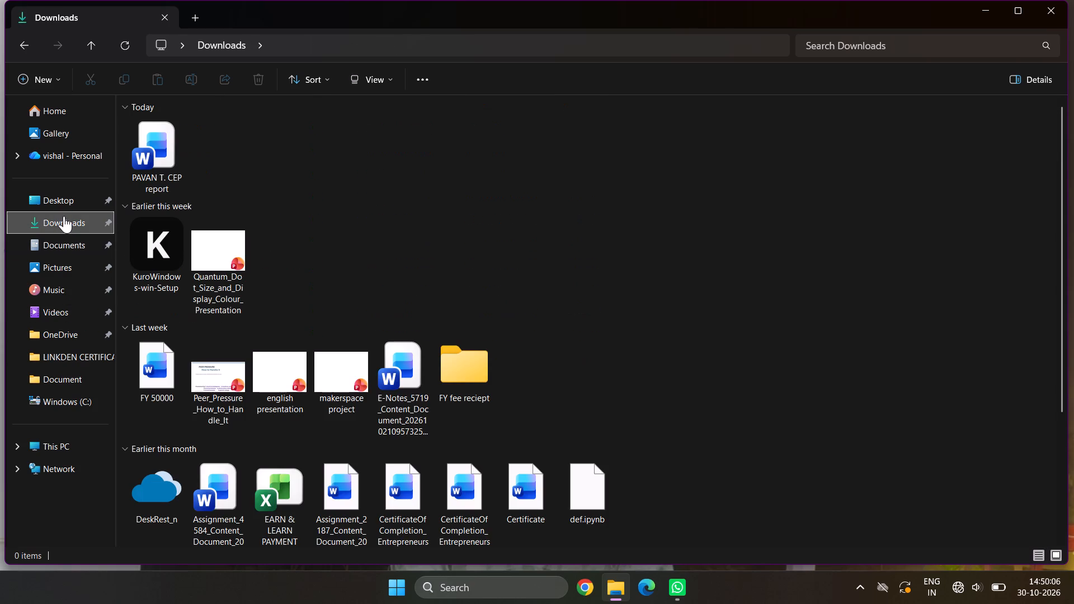
{"action": "double_click", "coordinate": [149, 150]}
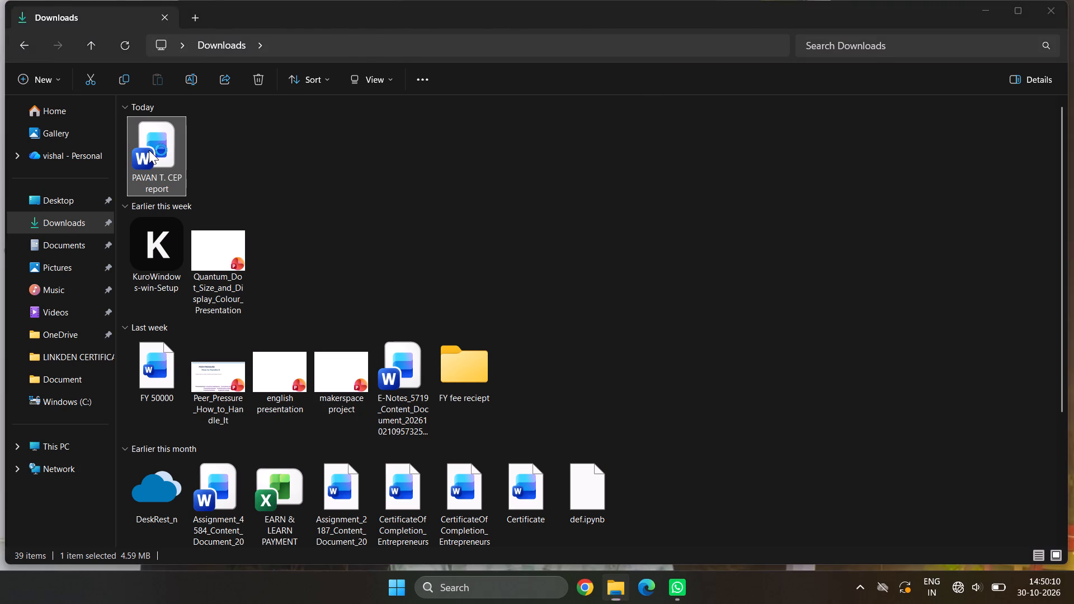
Look through the report from the title page to the references, and check the certificate page's signature block.
{"action": "scroll", "coordinate": [554, 356], "scroll_direction": "down", "scroll_amount": 3}
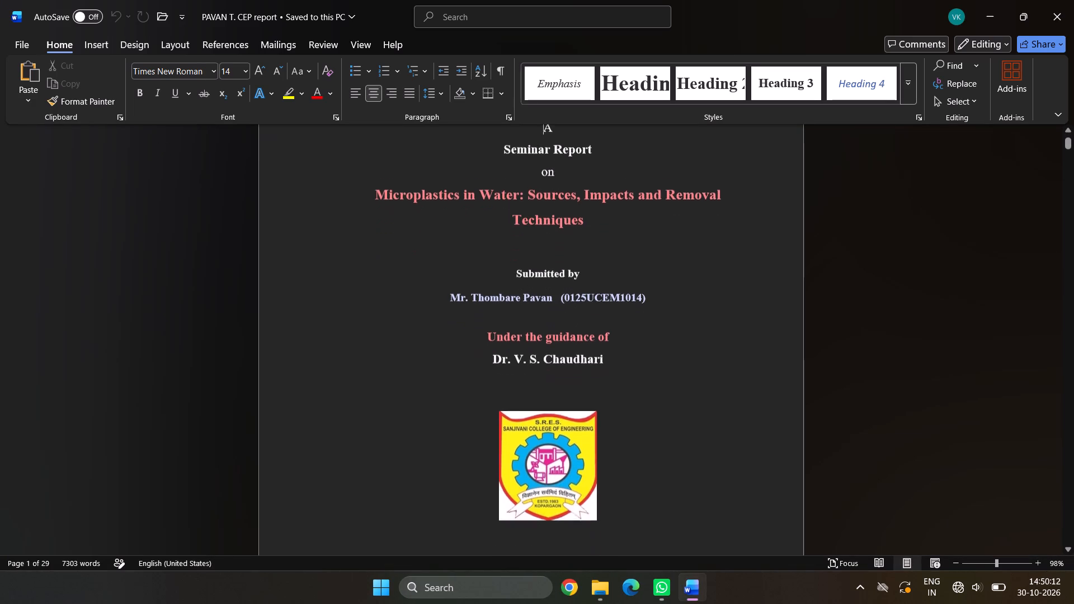
{"action": "scroll", "coordinate": [554, 356], "scroll_direction": "down", "scroll_amount": 20}
{"action": "scroll", "coordinate": [554, 356], "scroll_direction": "down", "scroll_amount": 17}
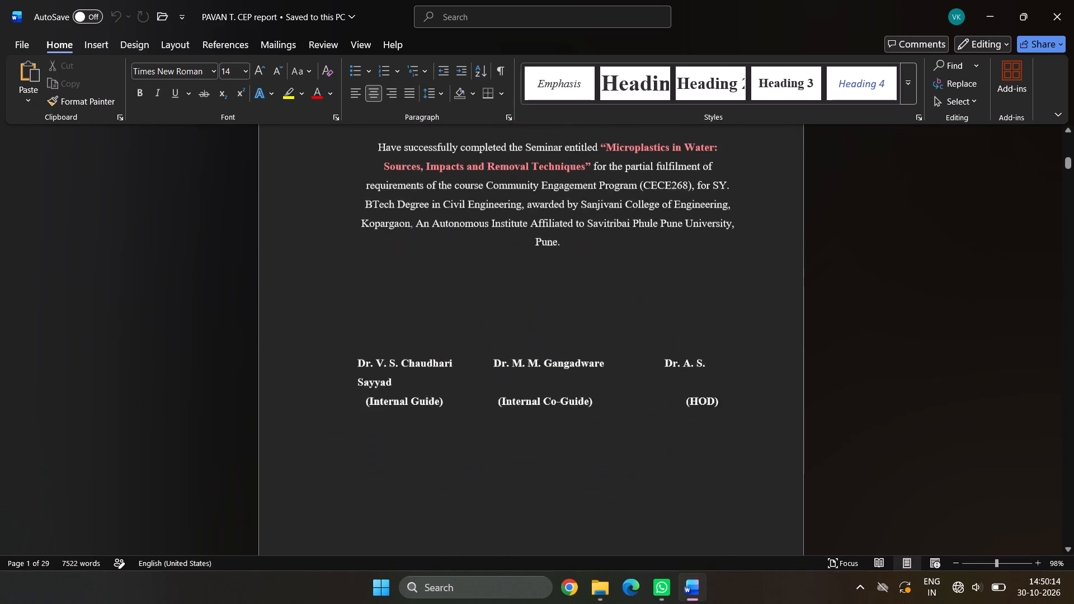
{"action": "scroll", "coordinate": [551, 364], "scroll_direction": "down", "scroll_amount": 20}
{"action": "scroll", "coordinate": [551, 364], "scroll_direction": "down", "scroll_amount": 20}
{"action": "scroll", "coordinate": [551, 364], "scroll_direction": "down", "scroll_amount": 2}
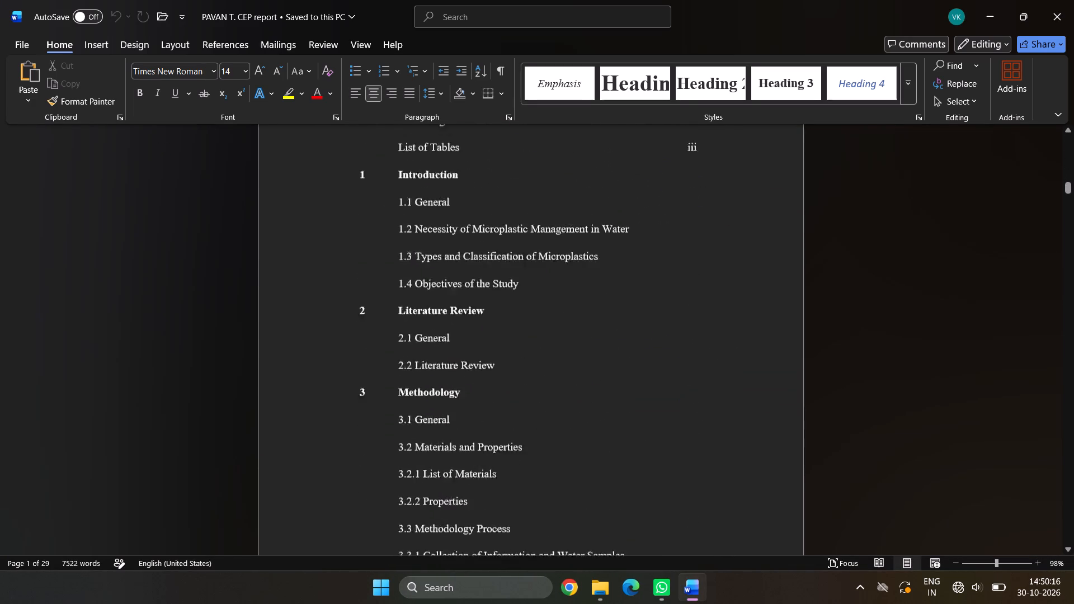
{"action": "left_click_drag", "start_coordinate": [1066, 183], "coordinate": [1054, 416]}
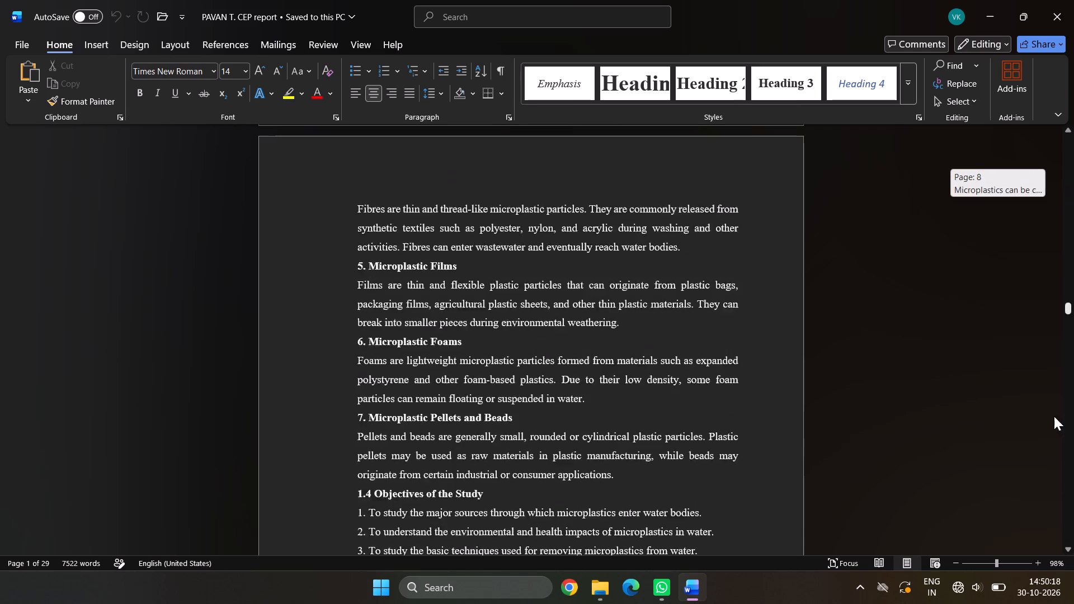
{"action": "left_click_drag", "start_coordinate": [1054, 416], "coordinate": [1073, 603]}
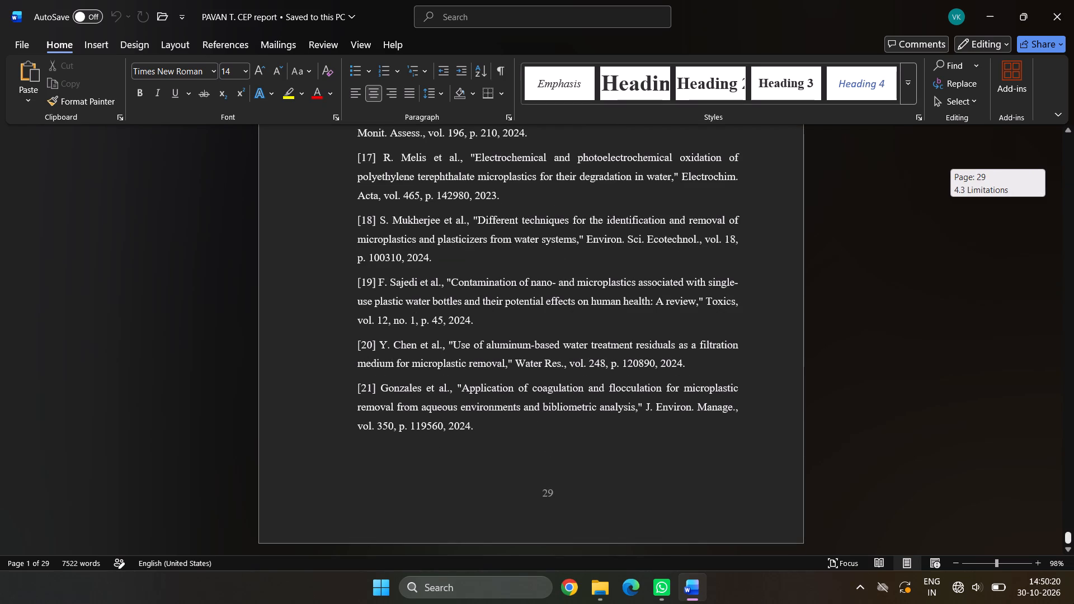
{"action": "left_click_drag", "start_coordinate": [1073, 603], "coordinate": [1072, 424]}
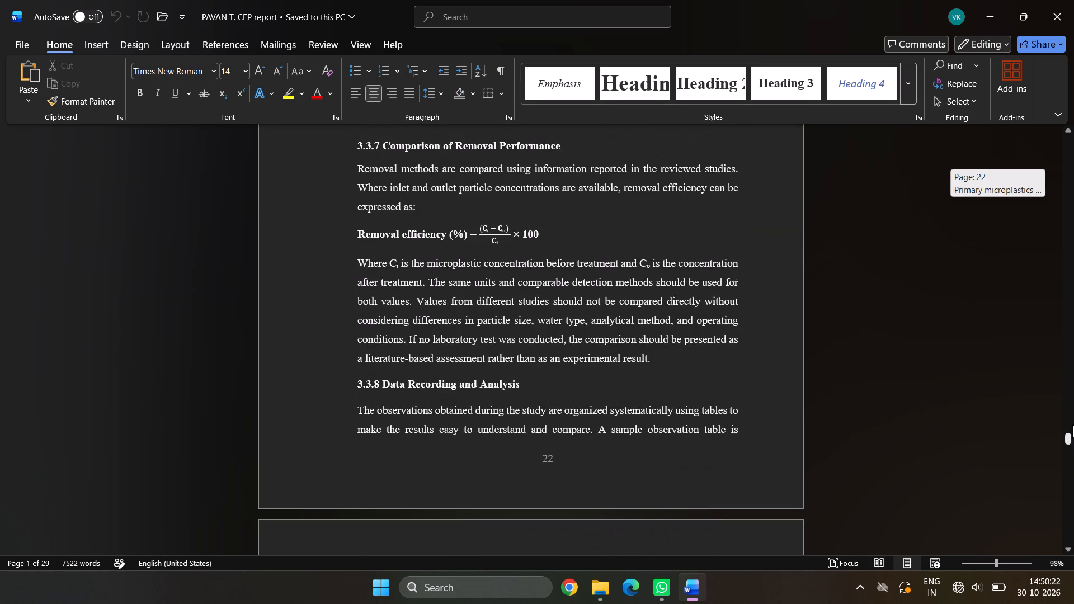
{"action": "left_click_drag", "start_coordinate": [1072, 424], "coordinate": [1063, 133]}
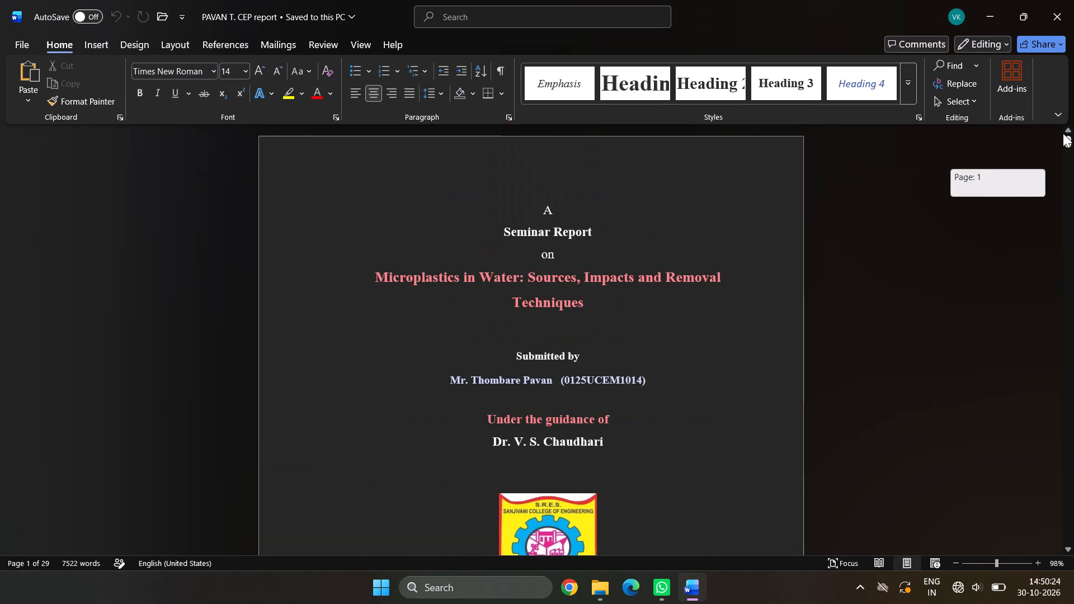
{"action": "left_click_drag", "start_coordinate": [1063, 133], "coordinate": [1065, 146]}
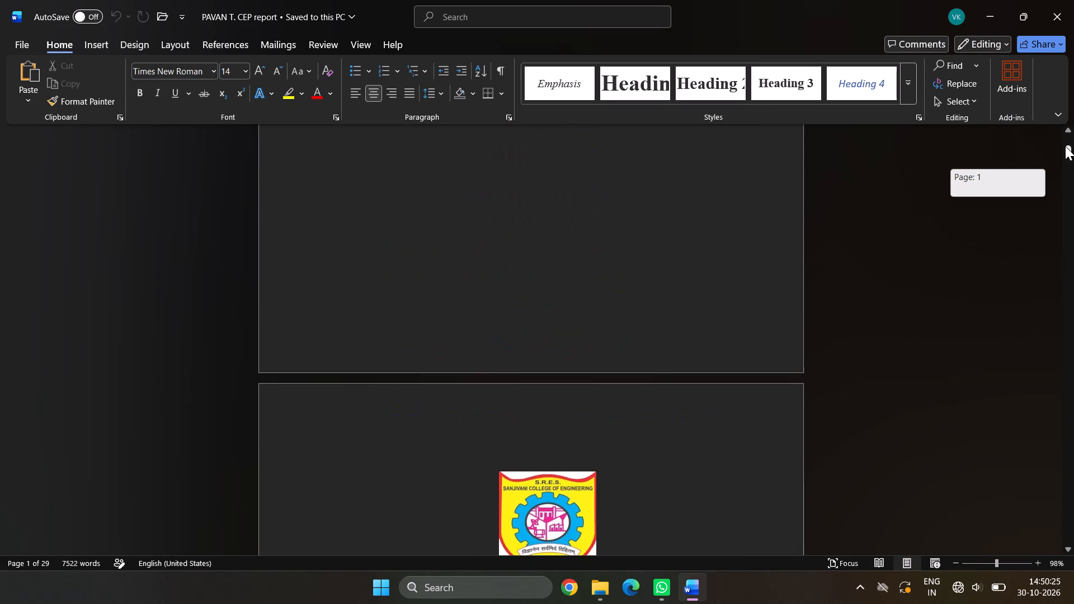
{"action": "left_click_drag", "start_coordinate": [1065, 146], "coordinate": [1065, 157]}
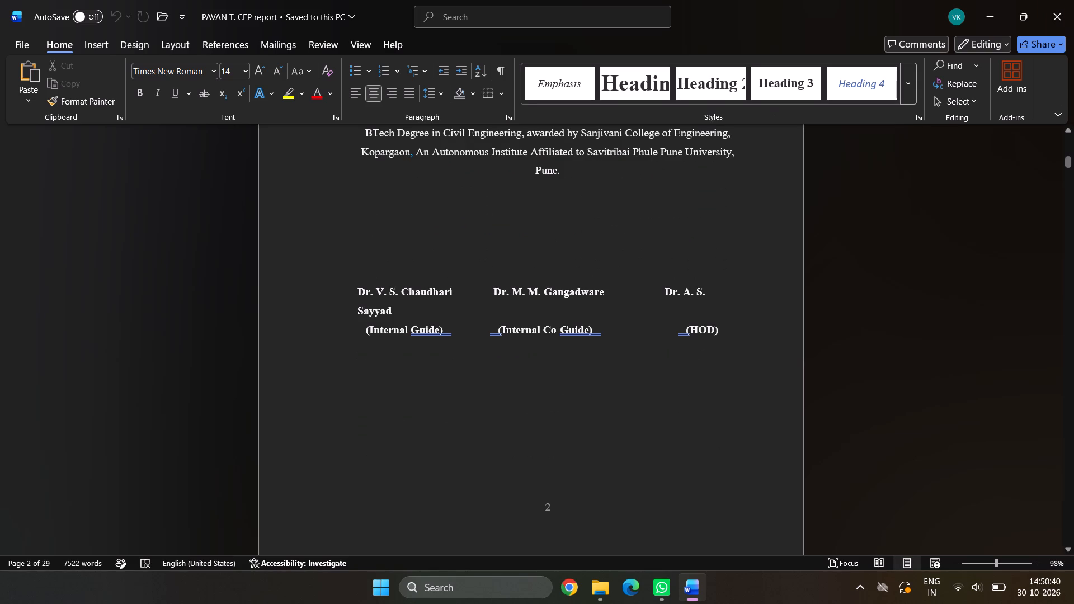
{"action": "scroll", "coordinate": [411, 449], "scroll_direction": "up", "scroll_amount": 10}
{"action": "scroll", "coordinate": [416, 461], "scroll_direction": "down", "scroll_amount": 1}
{"action": "scroll", "coordinate": [416, 461], "scroll_direction": "up", "scroll_amount": 4}
{"action": "scroll", "coordinate": [416, 461], "scroll_direction": "down", "scroll_amount": 4}
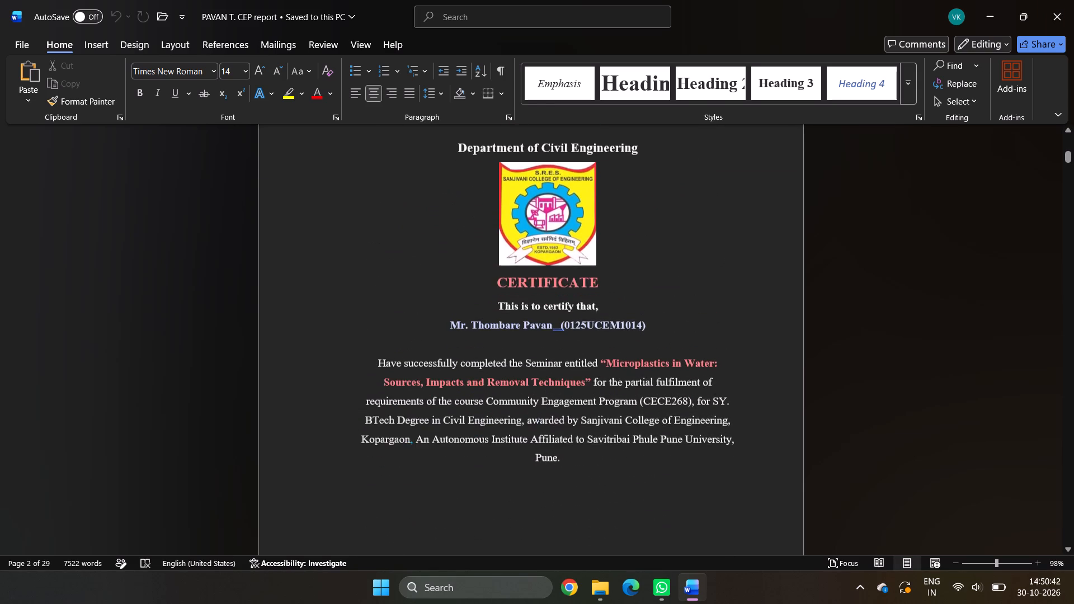
{"action": "scroll", "coordinate": [416, 461], "scroll_direction": "down", "scroll_amount": 9}
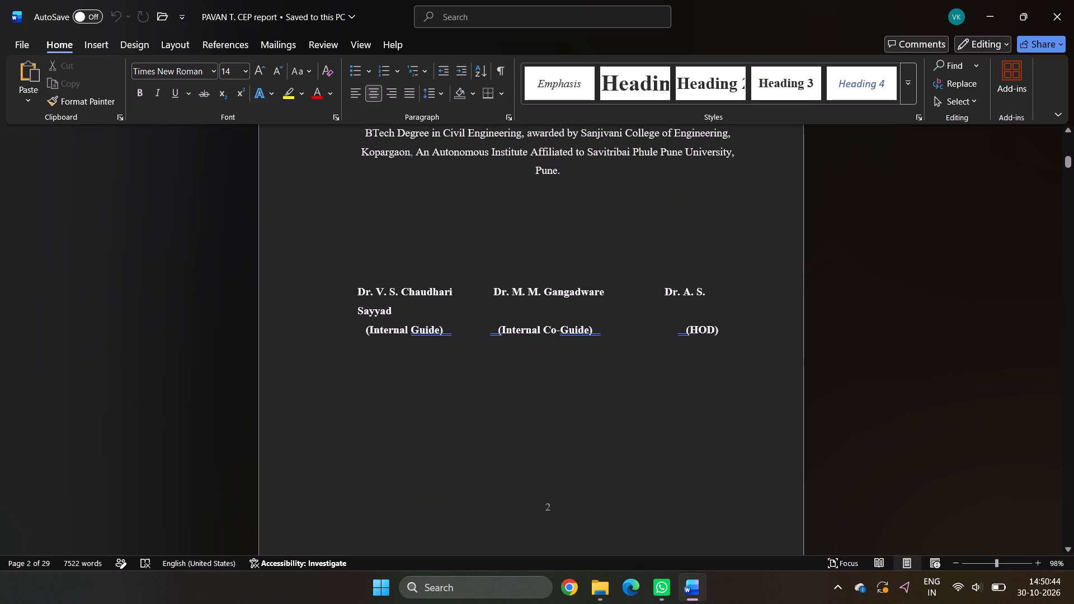
Bring the HOD's surname up beside the initials in the certificate's signature row by removing the characters separating them.
{"action": "left_click", "coordinate": [714, 289]}
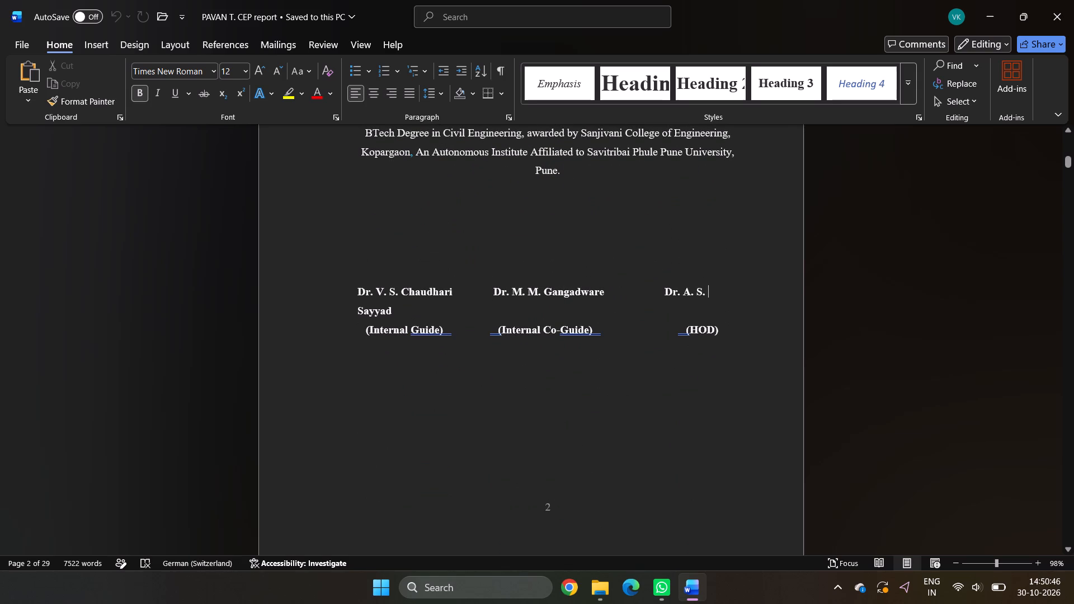
{"action": "left_click", "coordinate": [354, 308]}
{"action": "key", "text": "BackSpace"}
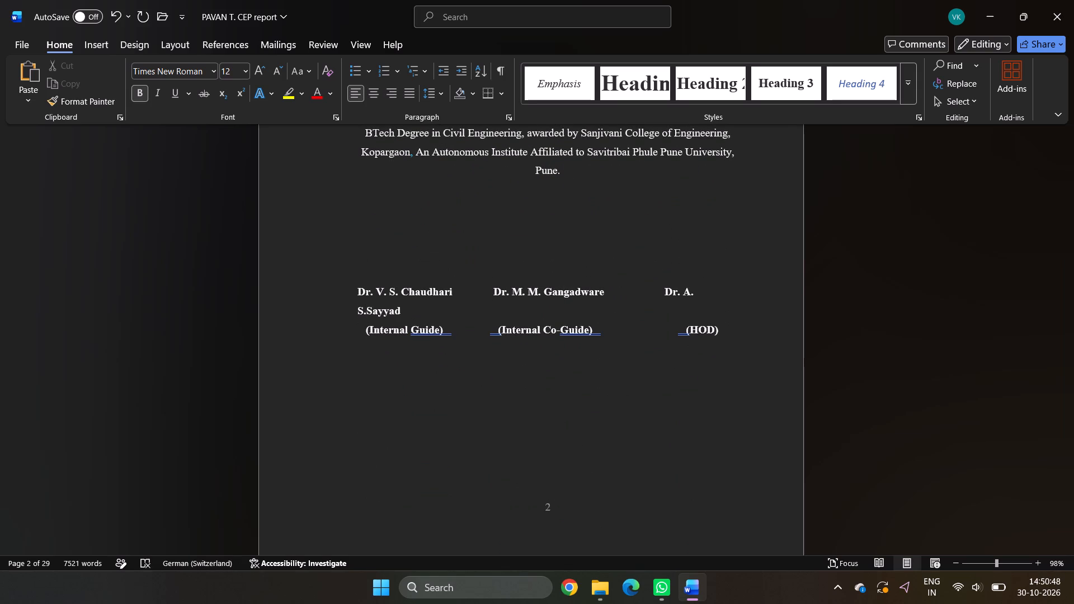
{"action": "key", "text": "BackSpace"}
{"action": "key", "text": "space"}
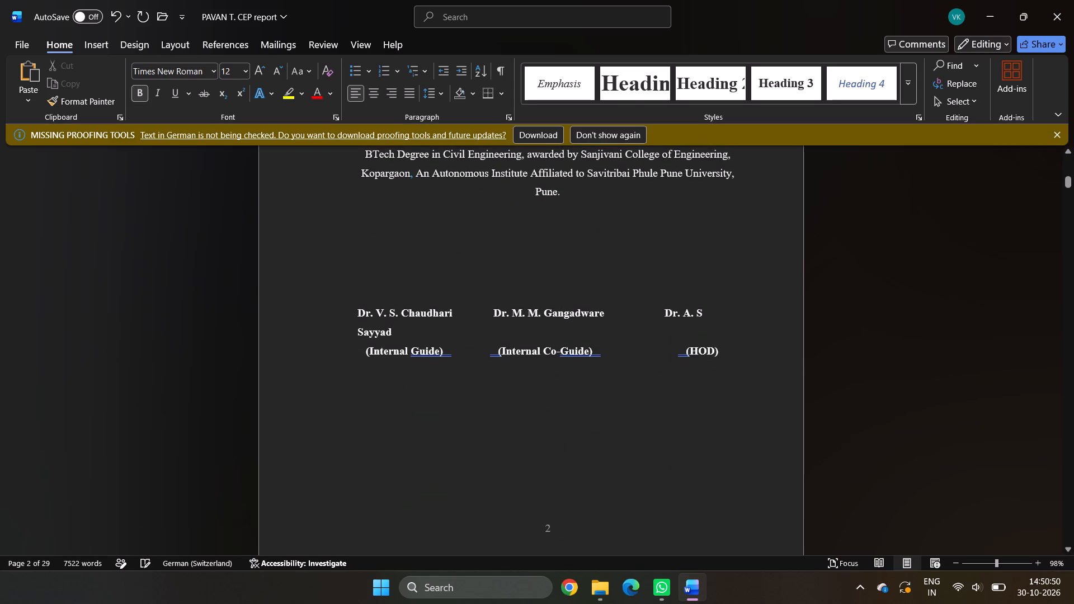
{"action": "key", "text": "BackSpace"}
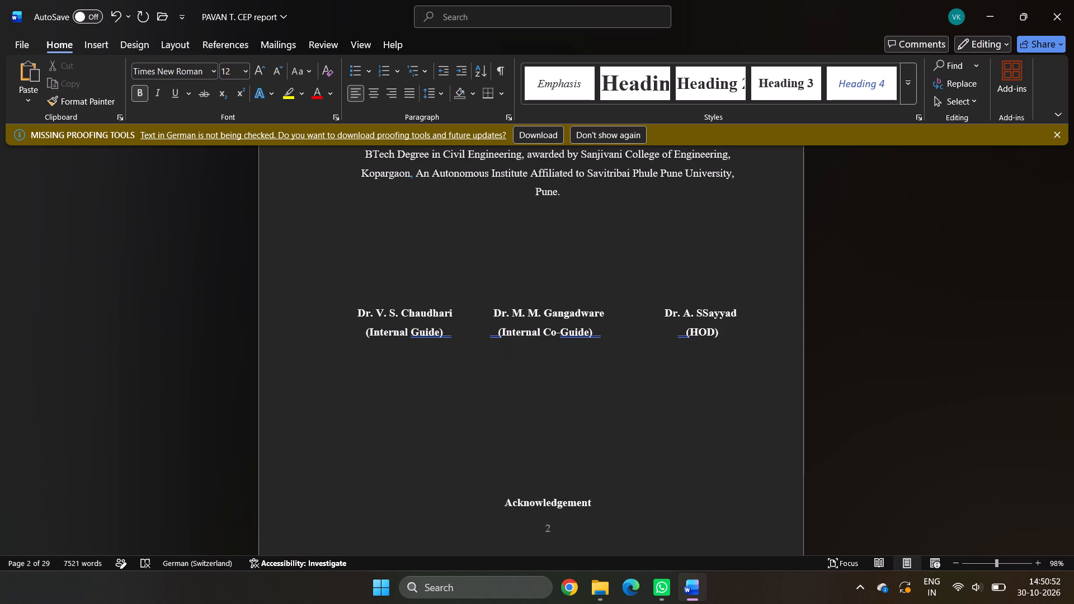
{"action": "key", "text": "space"}
{"action": "key", "text": "BackSpace"}
Remove two spaces before the HOD's name in the signature row and add a period after the initial S.
{"action": "left_click", "coordinate": [666, 310]}
{"action": "key", "text": "BackSpace"}
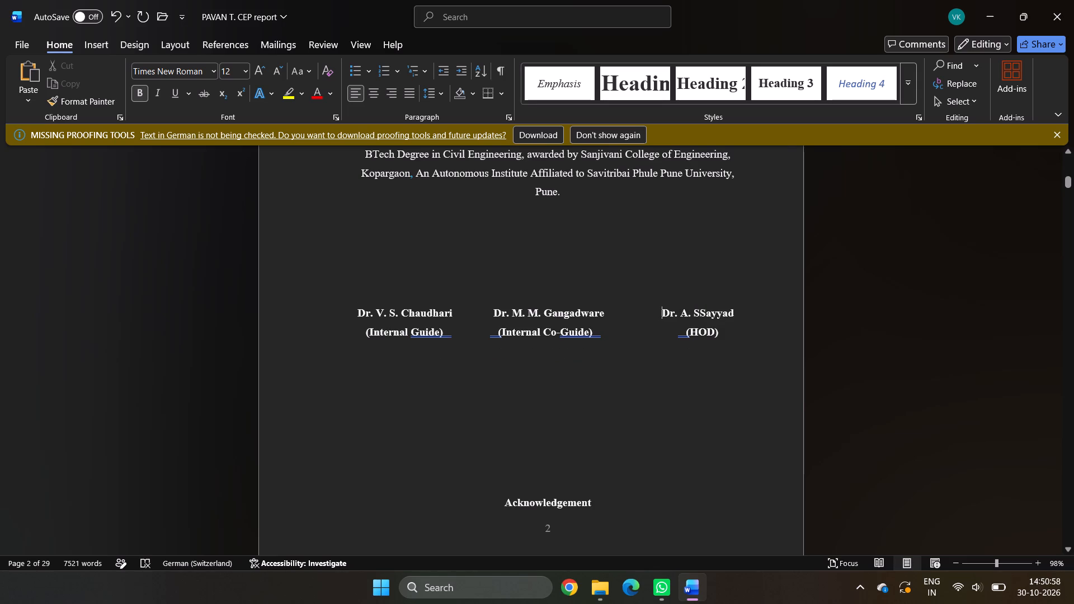
{"action": "left_click", "coordinate": [700, 313]}
{"action": "key", "text": "space"}
{"action": "key", "text": "BackSpace"}
{"action": "key", "text": "comma"}
{"action": "key", "text": "BackSpace"}
{"action": "type", "text": "."}
{"action": "key", "text": "space"}
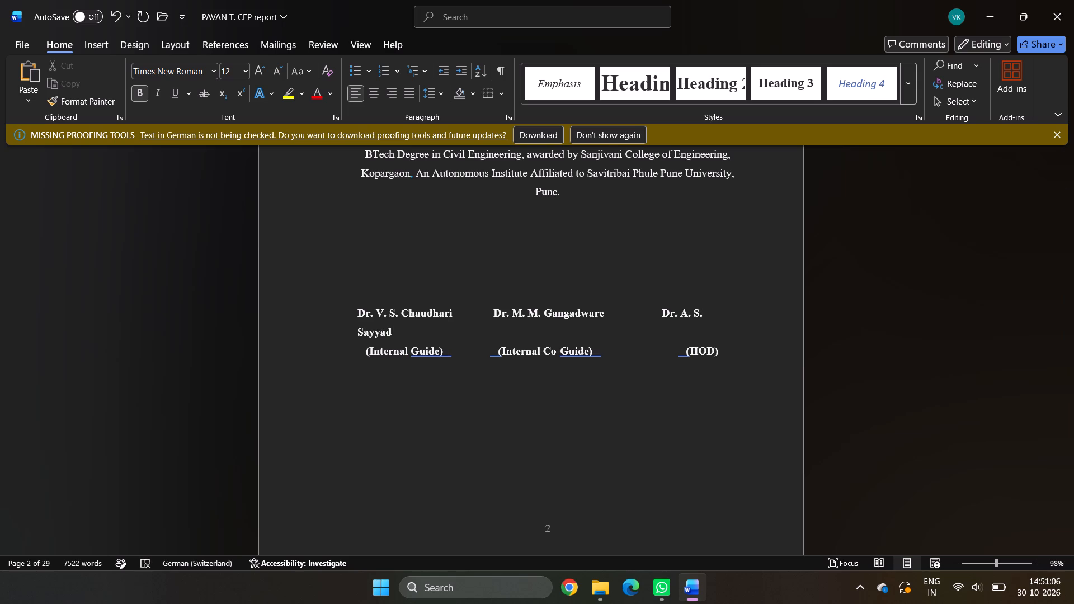
{"action": "key", "text": "BackSpace"}
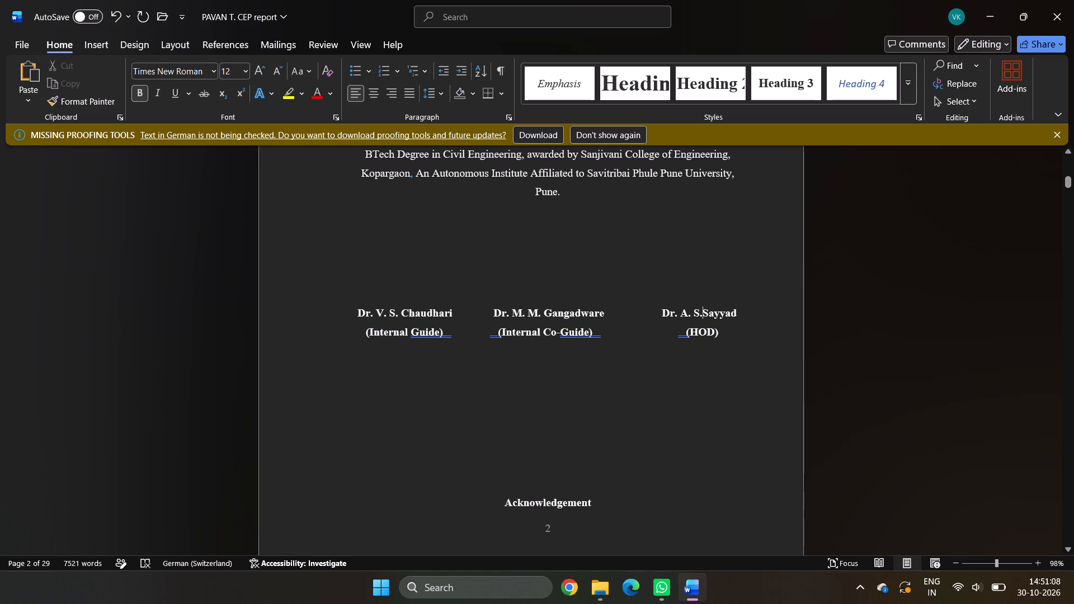
{"action": "left_click", "coordinate": [661, 310]}
{"action": "key", "text": "BackSpace"}
Remove the leading indent before "(Internal Guide)" in the role line under the signature names.
{"action": "left_click", "coordinate": [359, 329]}
{"action": "key", "text": "BackSpace"}
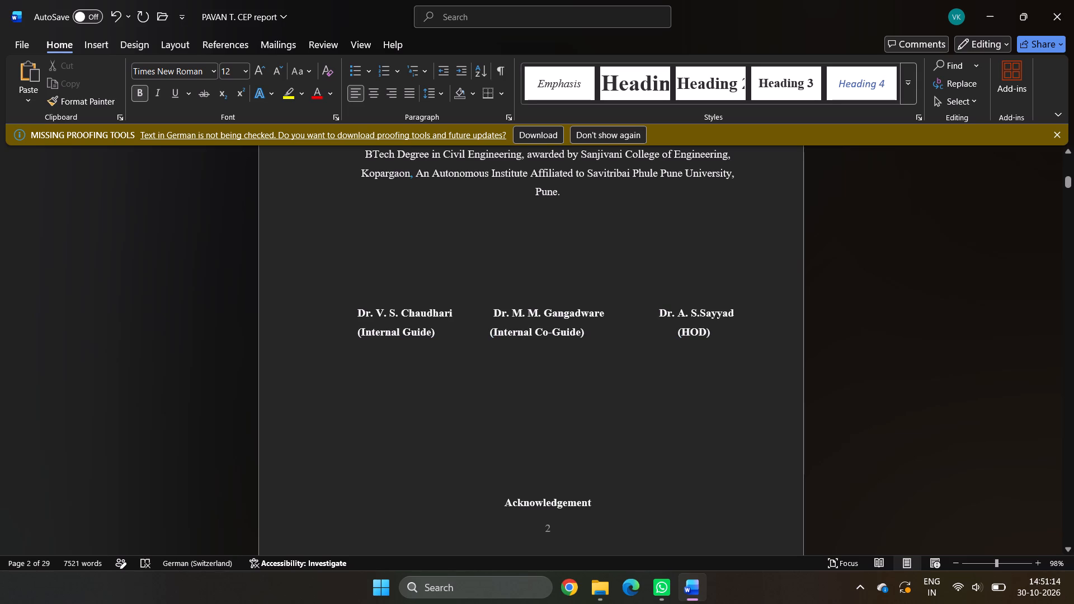
Insert a space between the initial "S." and the HOD's surname in the signature row.
{"action": "left_click", "coordinate": [701, 313]}
{"action": "key", "text": "space"}
Insert three spaces before "(Internal Co-Guide)" in the role line under the signature names.
{"action": "left_click", "coordinate": [488, 328]}
{"action": "key", "text": "space"}
{"action": "key", "text": "space"}
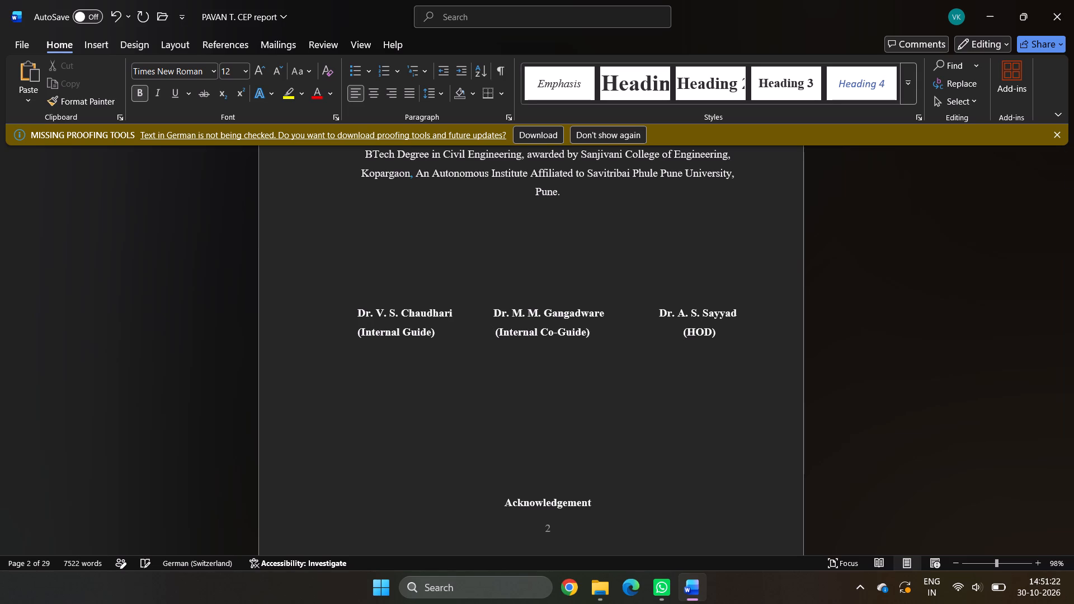
{"action": "key", "text": "space"}
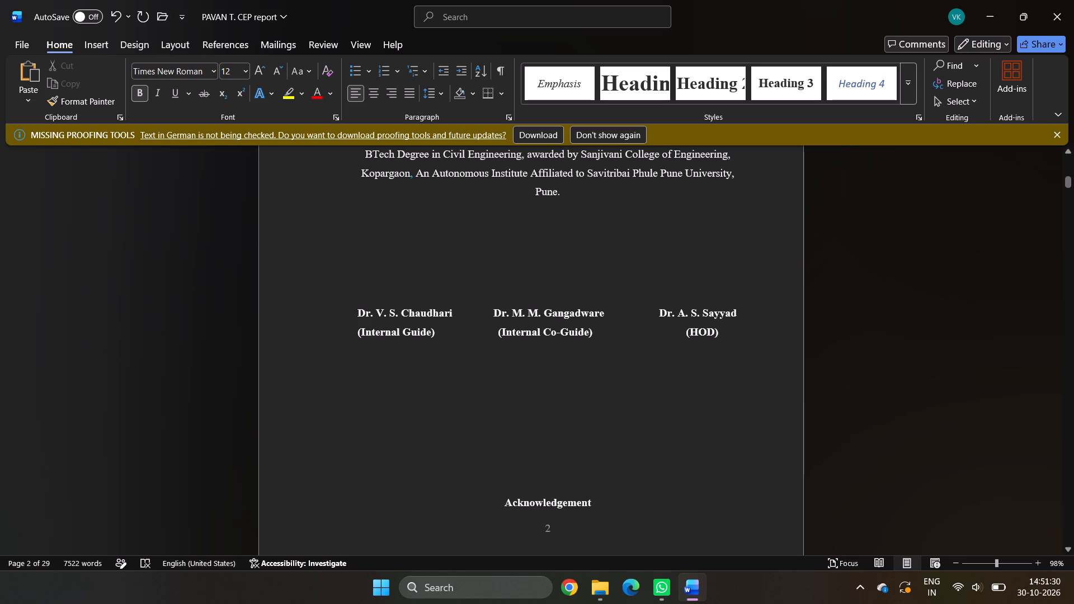
Add a blank line above the Acknowledgement heading to push it onto the page after the certificate.
{"action": "left_click", "coordinate": [368, 458]}
{"action": "key", "text": "Return"}
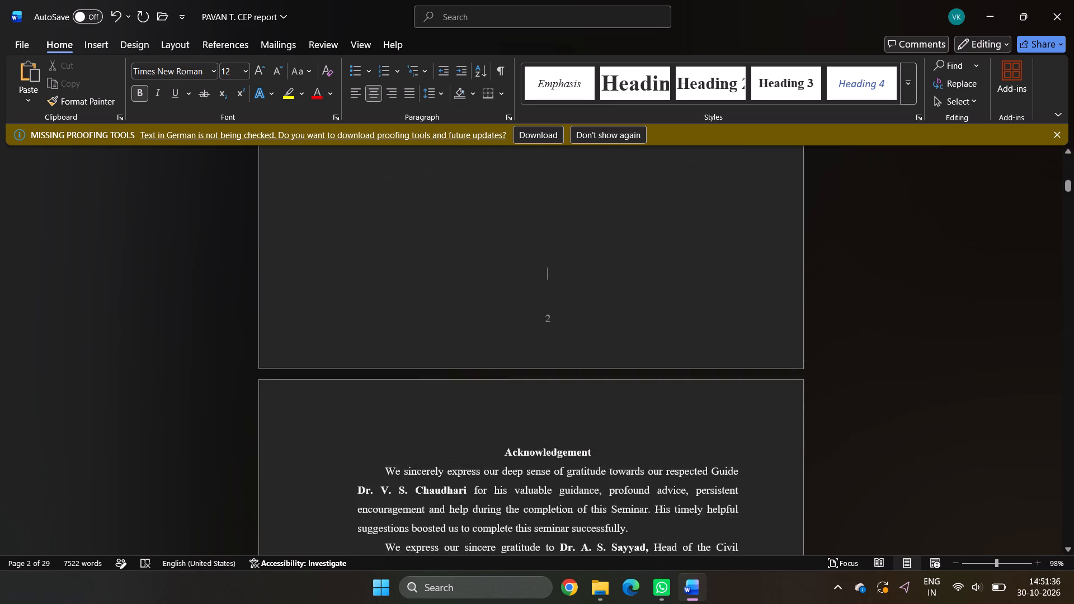
Move the first name in the certificate's signature row, with its trailing spaces, to between the second name and the HOD's name.
{"action": "scroll", "coordinate": [368, 458], "scroll_direction": "up", "scroll_amount": 2}
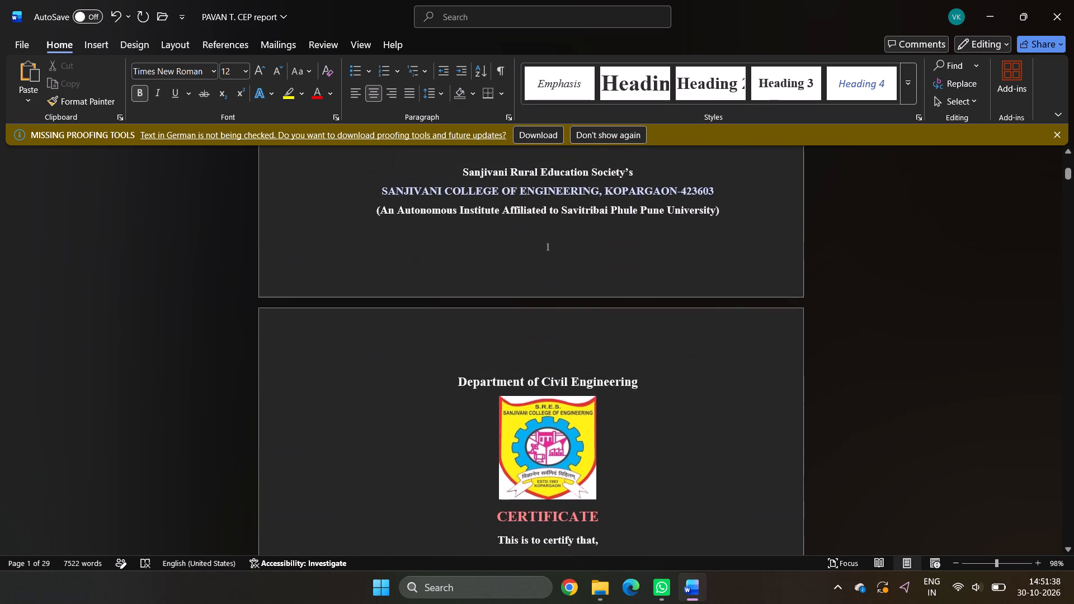
{"action": "scroll", "coordinate": [368, 458], "scroll_direction": "down", "scroll_amount": 2}
{"action": "scroll", "coordinate": [368, 458], "scroll_direction": "up", "scroll_amount": 2}
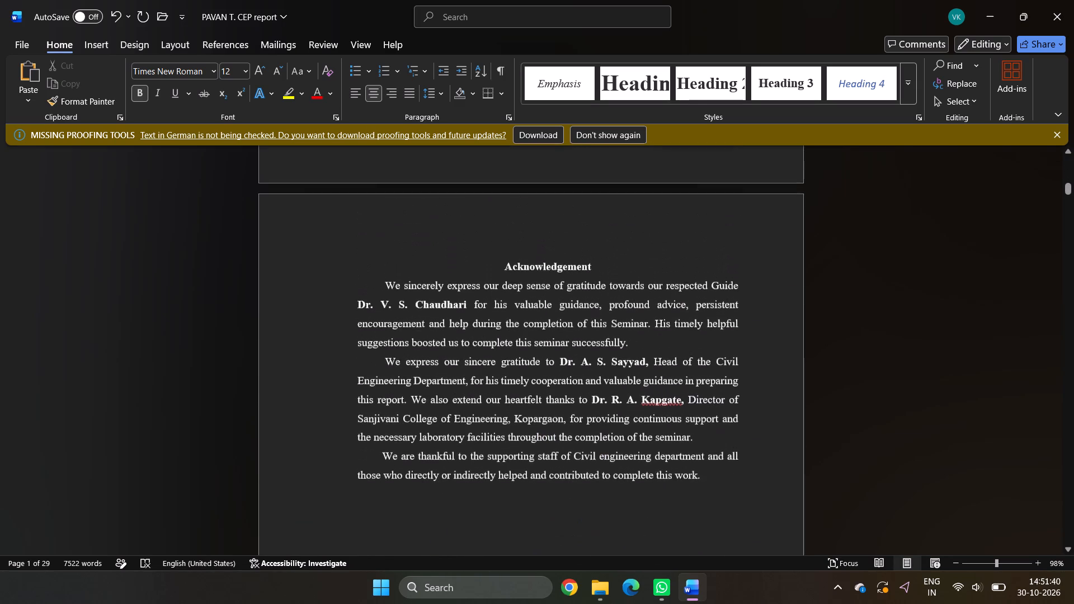
{"action": "scroll", "coordinate": [368, 458], "scroll_direction": "up", "scroll_amount": 1}
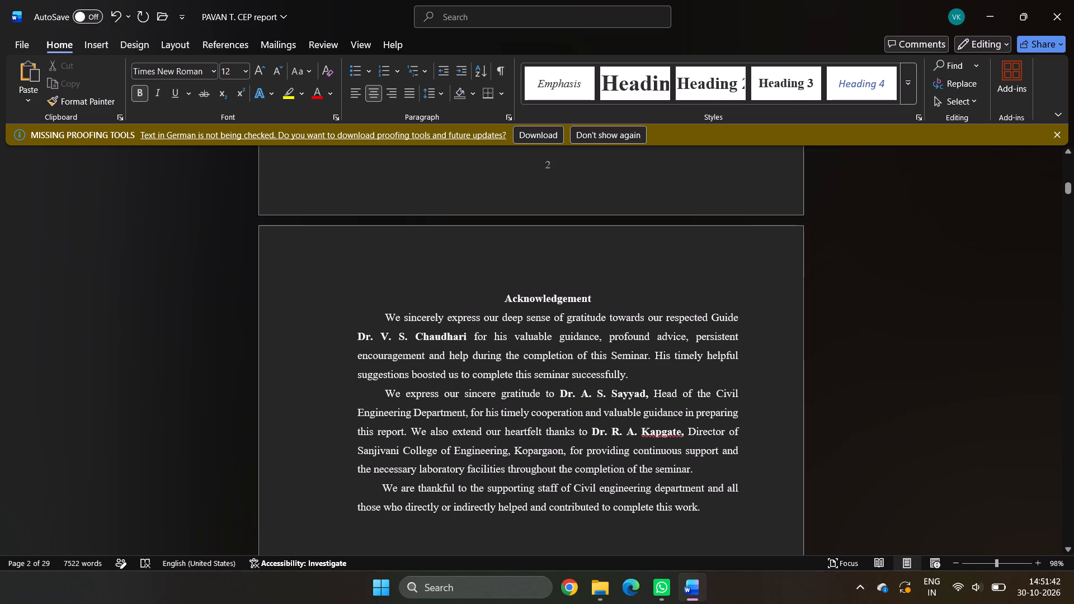
{"action": "scroll", "coordinate": [368, 458], "scroll_direction": "up", "scroll_amount": 2}
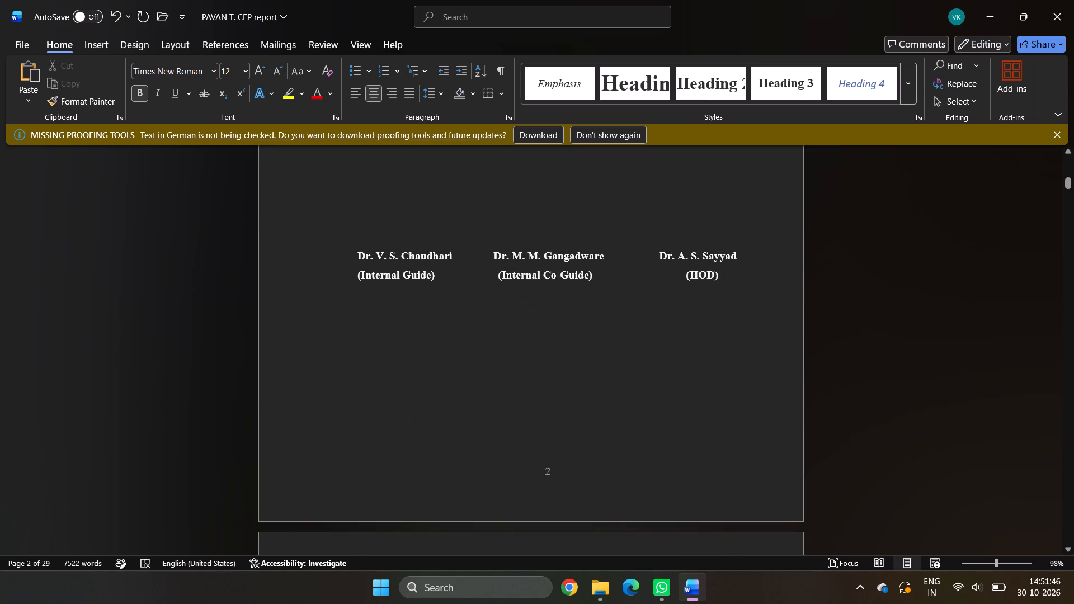
{"action": "left_click_drag", "start_coordinate": [602, 281], "coordinate": [484, 249]}
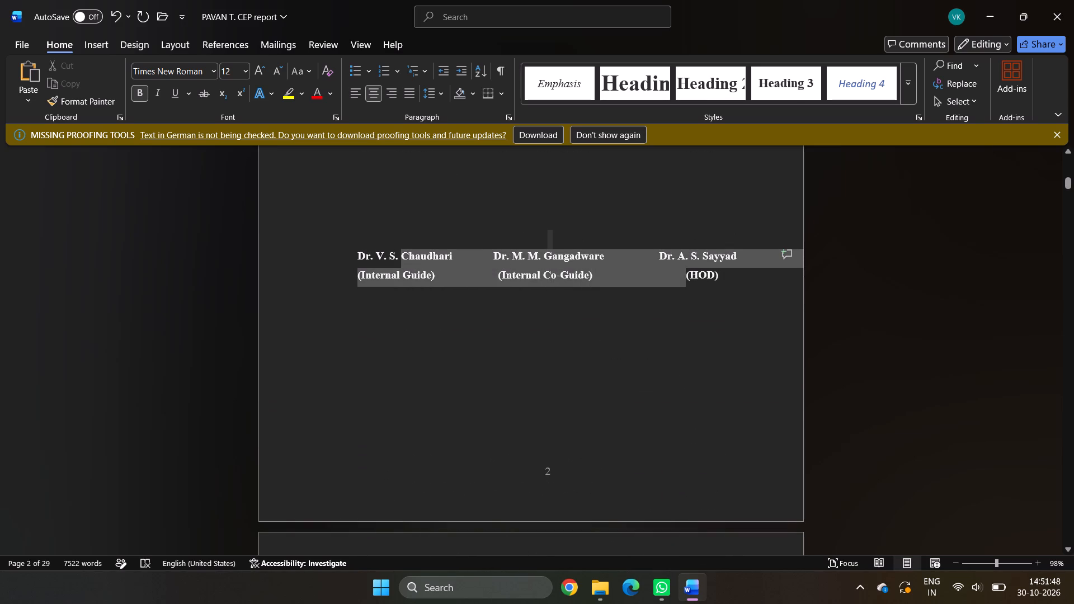
{"action": "left_click_drag", "start_coordinate": [484, 249], "coordinate": [539, 273]}
{"action": "left_click", "coordinate": [546, 312]}
{"action": "left_click_drag", "start_coordinate": [458, 256], "coordinate": [340, 254]}
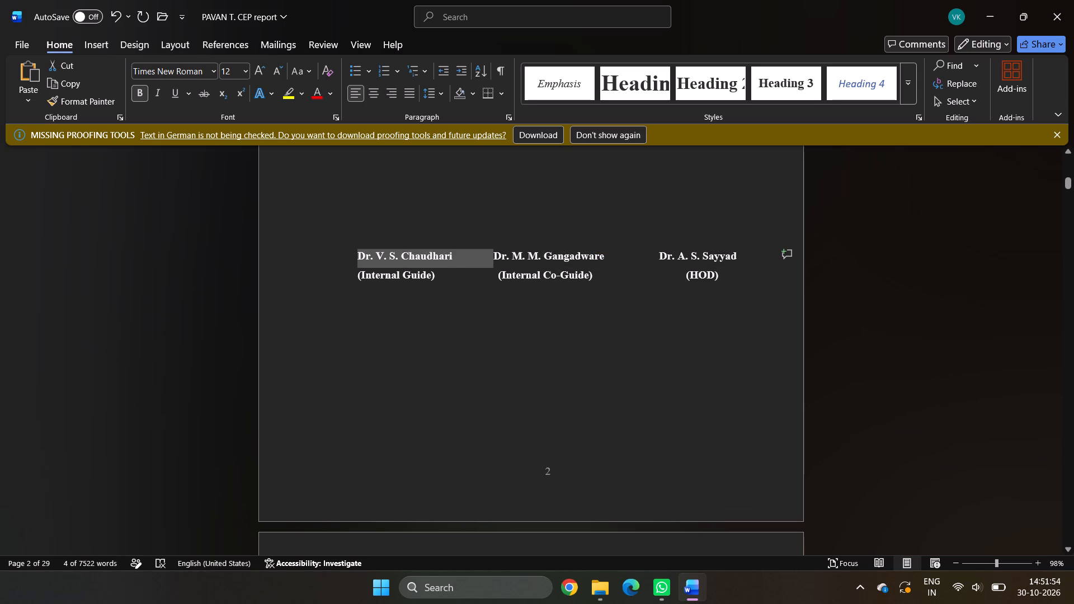
{"action": "key", "text": "ctrl+x"}
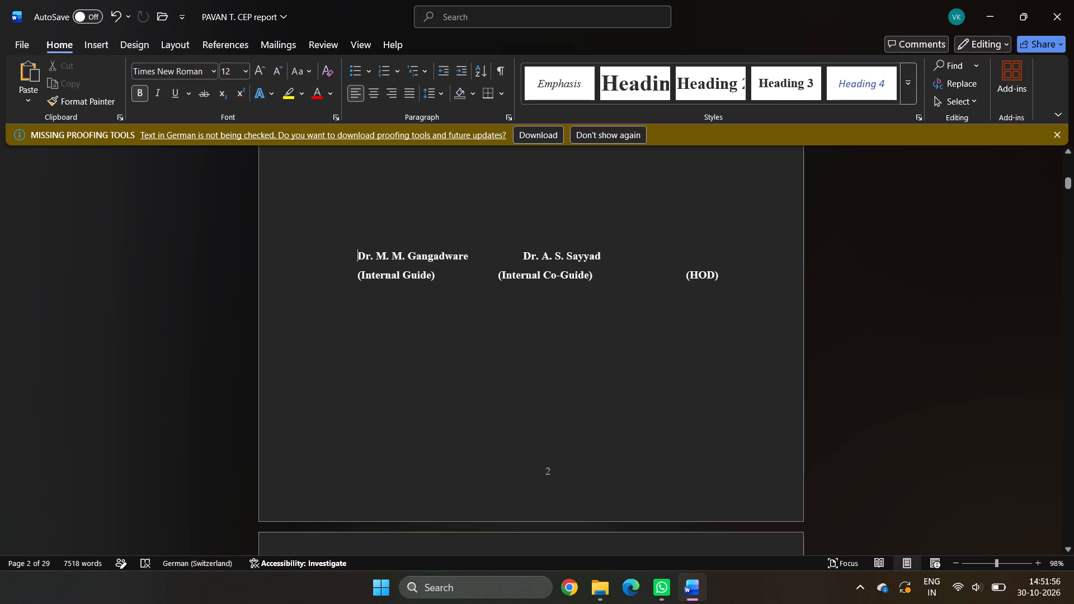
{"action": "left_click", "coordinate": [488, 251]}
{"action": "key", "text": "ctrl+v"}
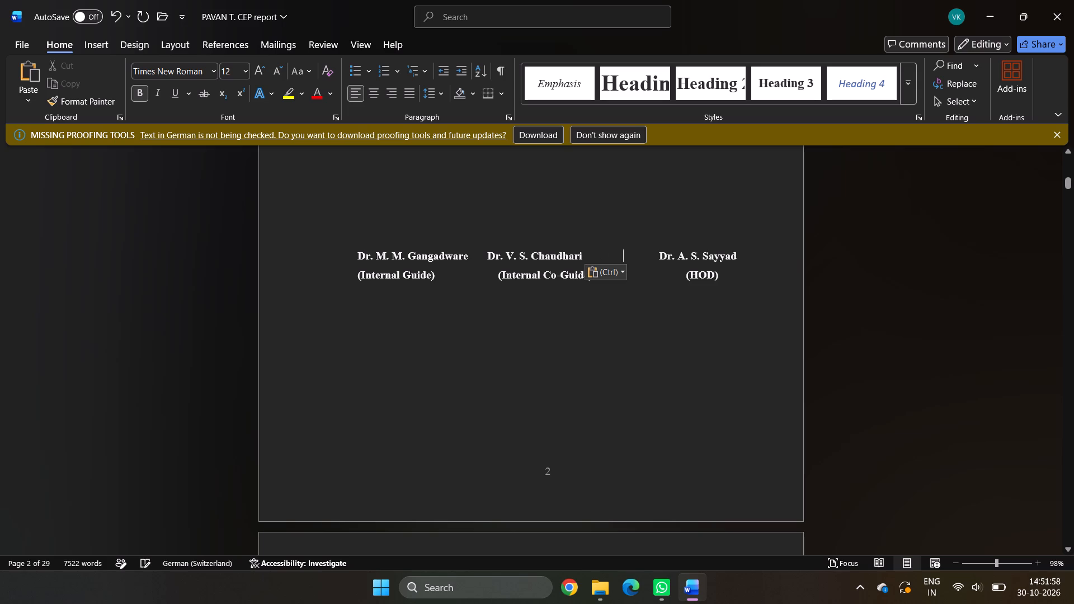
Shift the middle name in the signature row away from the first by adding a net seven spaces before it.
{"action": "left_click", "coordinate": [488, 251]}
{"action": "key", "text": "space"}
{"action": "key", "text": "space"}
{"action": "key", "text": "space"}
{"action": "key", "text": "space"}
{"action": "key", "text": "space"}
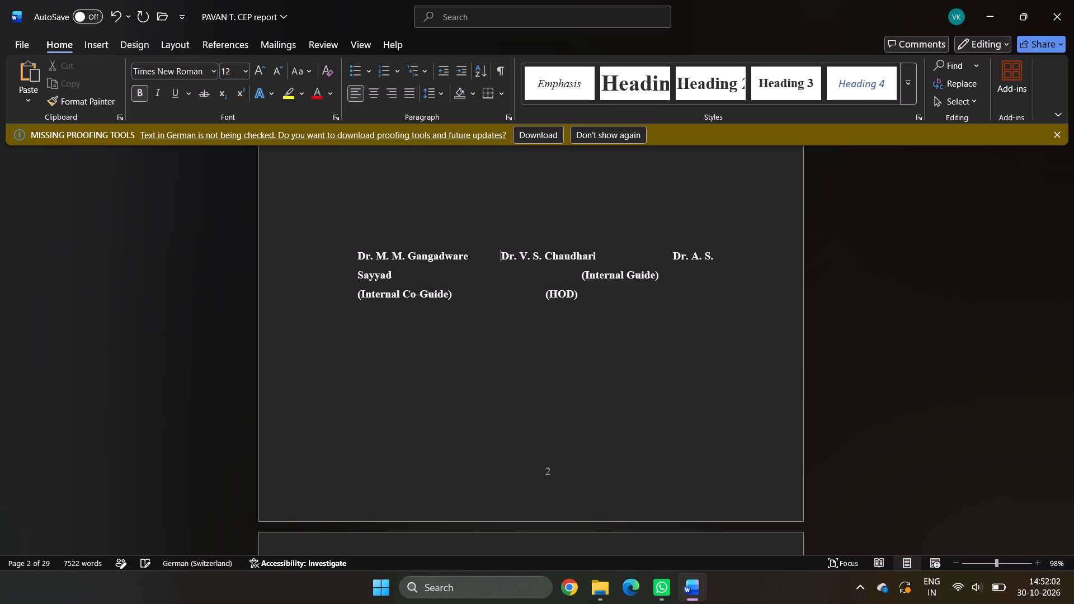
{"action": "key", "text": "space"}
{"action": "key", "text": "space"}
{"action": "key", "text": "space"}
{"action": "key", "text": "space"}
{"action": "key", "text": "space"}
{"action": "key", "text": "space"}
{"action": "key", "text": "space"}
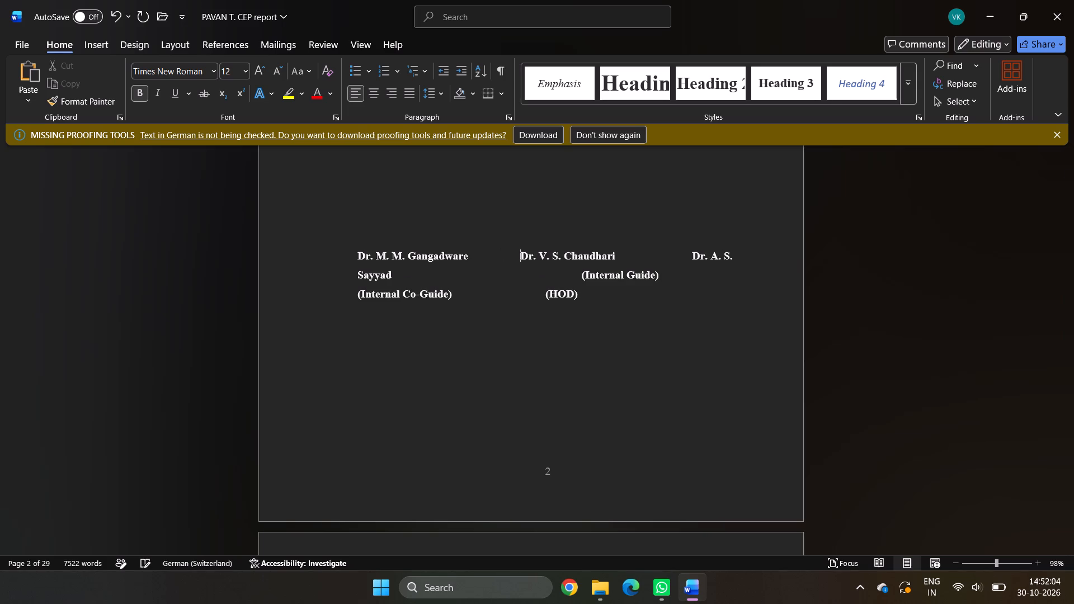
{"action": "key", "text": "BackSpace"}
{"action": "key", "text": "BackSpace"}
{"action": "key", "text": "BackSpace"}
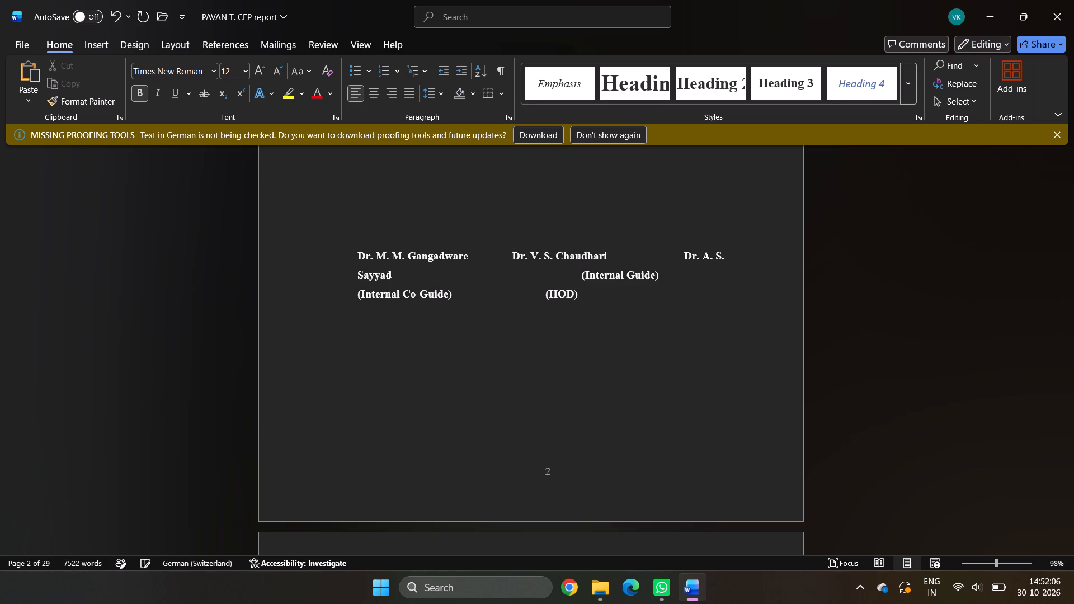
{"action": "key", "text": "BackSpace"}
{"action": "key", "text": "BackSpace"}
Delete nine spaces before the HOD's name so that it fits on the signature row with the other two names.
{"action": "left_click", "coordinate": [666, 249]}
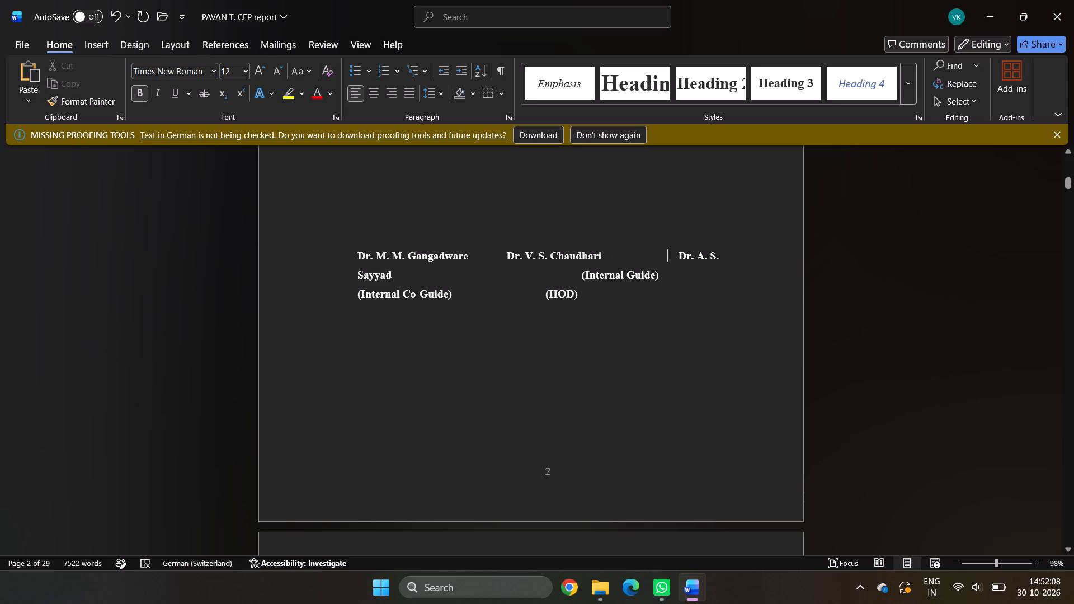
{"action": "left_click", "coordinate": [672, 256]}
{"action": "key", "text": "BackSpace"}
{"action": "key", "text": "BackSpace"}
{"action": "key", "text": "BackSpace"}
{"action": "key", "text": "BackSpace"}
{"action": "key", "text": "BackSpace"}
{"action": "key", "text": "BackSpace"}
{"action": "key", "text": "BackSpace"}
{"action": "key", "text": "BackSpace"}
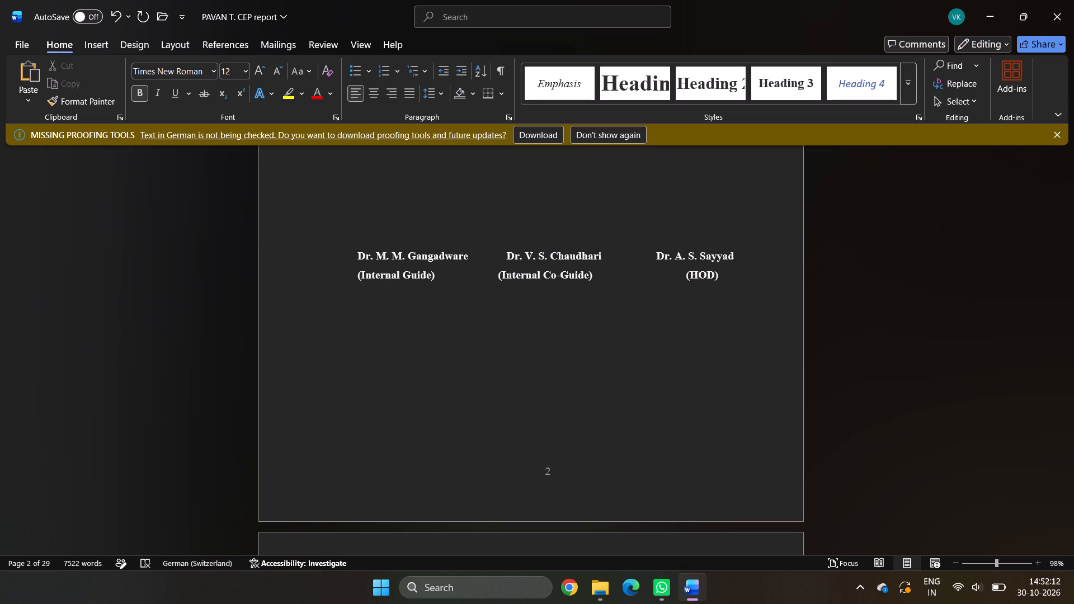
{"action": "key", "text": "BackSpace"}
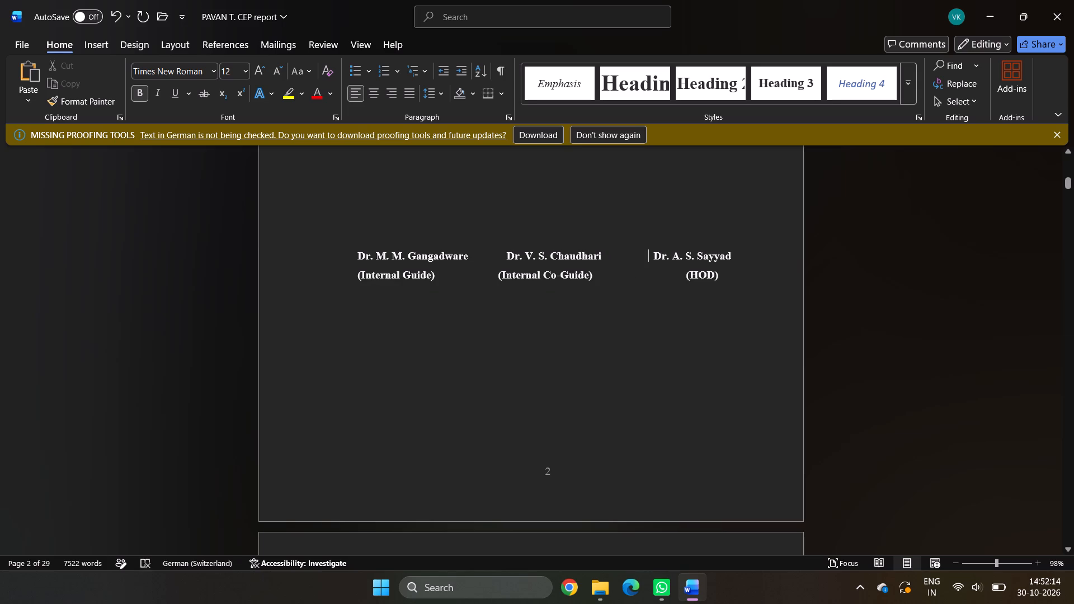
Insert three spaces before "(Internal Co-Guide)" to align it under the middle name.
{"action": "left_click", "coordinate": [487, 277]}
{"action": "key", "text": "space"}
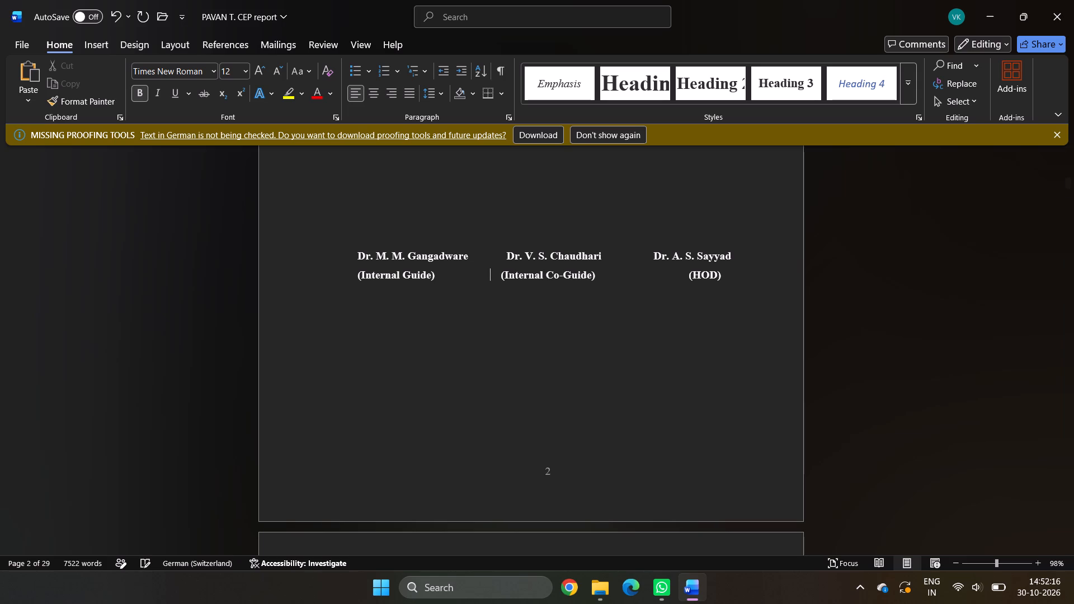
{"action": "key", "text": "space"}
{"action": "key", "text": "space"}
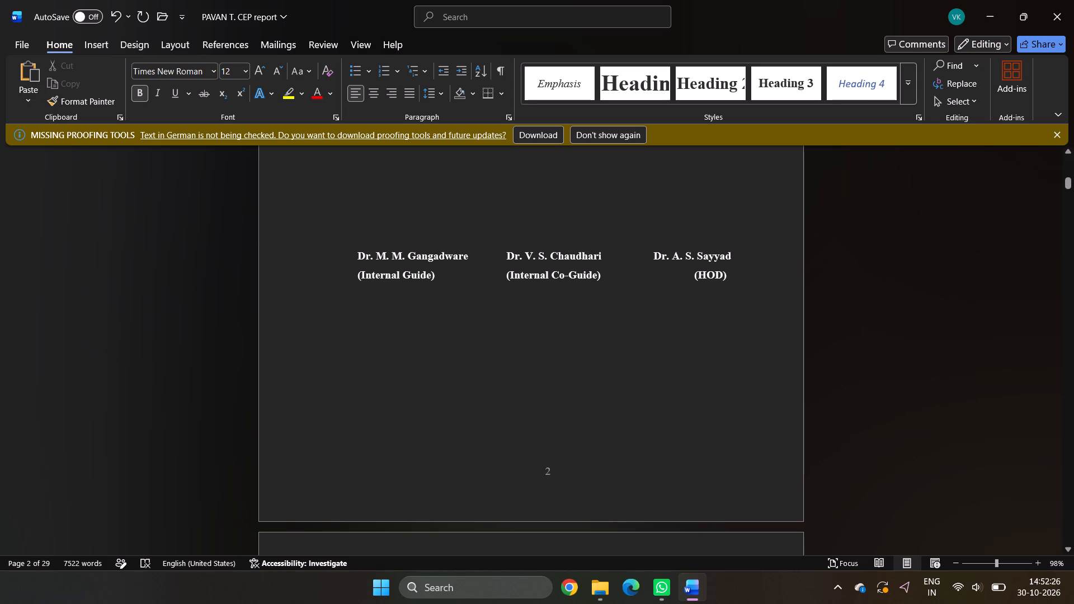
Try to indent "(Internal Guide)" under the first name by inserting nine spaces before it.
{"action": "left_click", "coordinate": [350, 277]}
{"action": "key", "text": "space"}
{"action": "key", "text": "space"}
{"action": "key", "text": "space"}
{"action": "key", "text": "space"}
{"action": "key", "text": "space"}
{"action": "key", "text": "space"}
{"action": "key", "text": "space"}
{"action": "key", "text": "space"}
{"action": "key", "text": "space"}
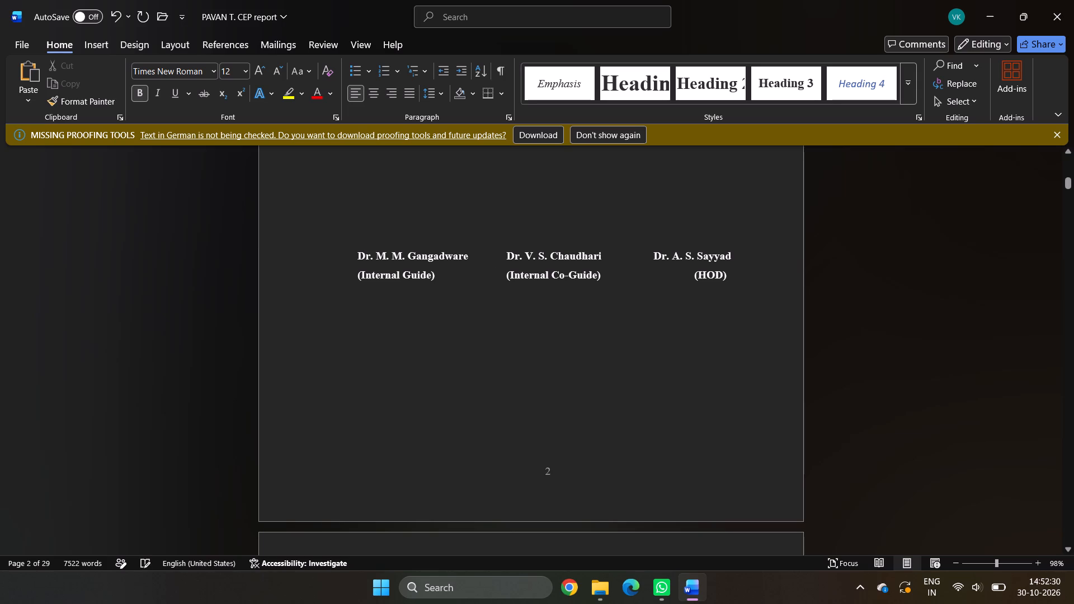
Delete eight spaces before "(HOD)" to centre it under the HOD's name.
{"action": "left_click", "coordinate": [688, 275]}
{"action": "key", "text": "BackSpace"}
{"action": "key", "text": "BackSpace"}
{"action": "key", "text": "BackSpace"}
{"action": "key", "text": "BackSpace"}
{"action": "key", "text": "BackSpace"}
{"action": "key", "text": "BackSpace"}
{"action": "key", "text": "BackSpace"}
{"action": "key", "text": "BackSpace"}
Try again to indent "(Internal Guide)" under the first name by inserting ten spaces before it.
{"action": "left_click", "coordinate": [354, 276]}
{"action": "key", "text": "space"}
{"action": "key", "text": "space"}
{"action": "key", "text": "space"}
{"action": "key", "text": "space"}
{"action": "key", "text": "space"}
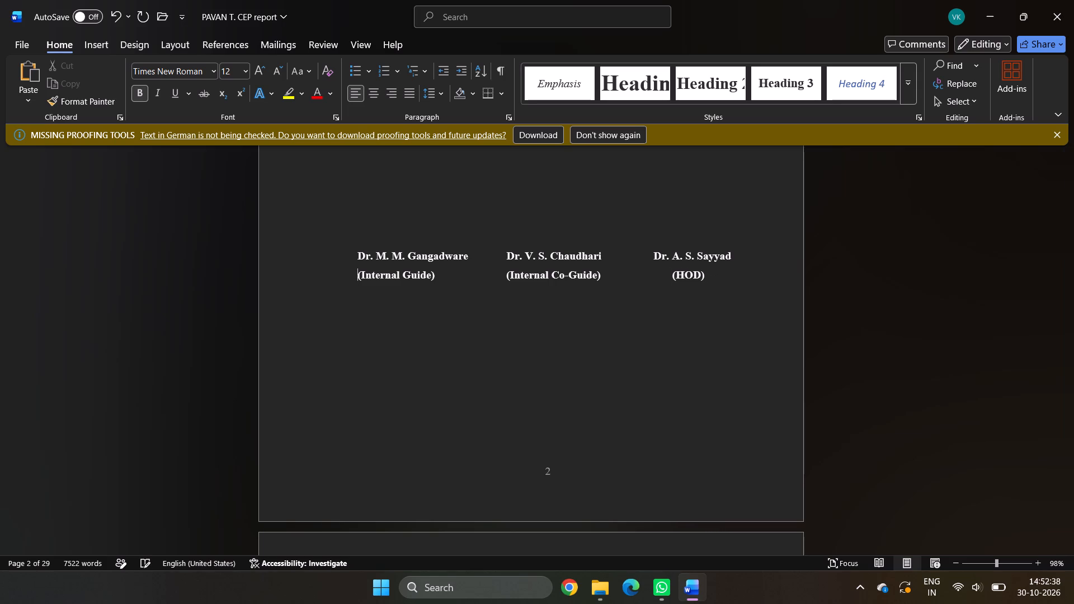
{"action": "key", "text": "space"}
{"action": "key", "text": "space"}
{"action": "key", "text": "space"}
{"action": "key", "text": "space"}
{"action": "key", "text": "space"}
Review the certificate page, the Acknowledgement page and the table of contents entries.
{"action": "scroll", "coordinate": [399, 274], "scroll_direction": "up", "scroll_amount": 2}
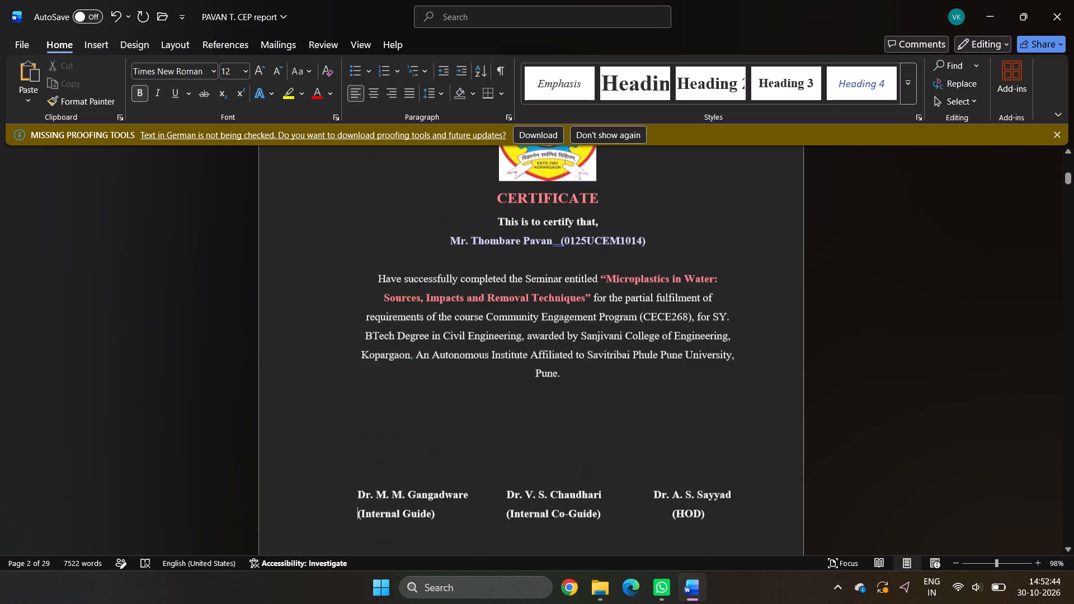
{"action": "scroll", "coordinate": [399, 274], "scroll_direction": "up", "scroll_amount": 1}
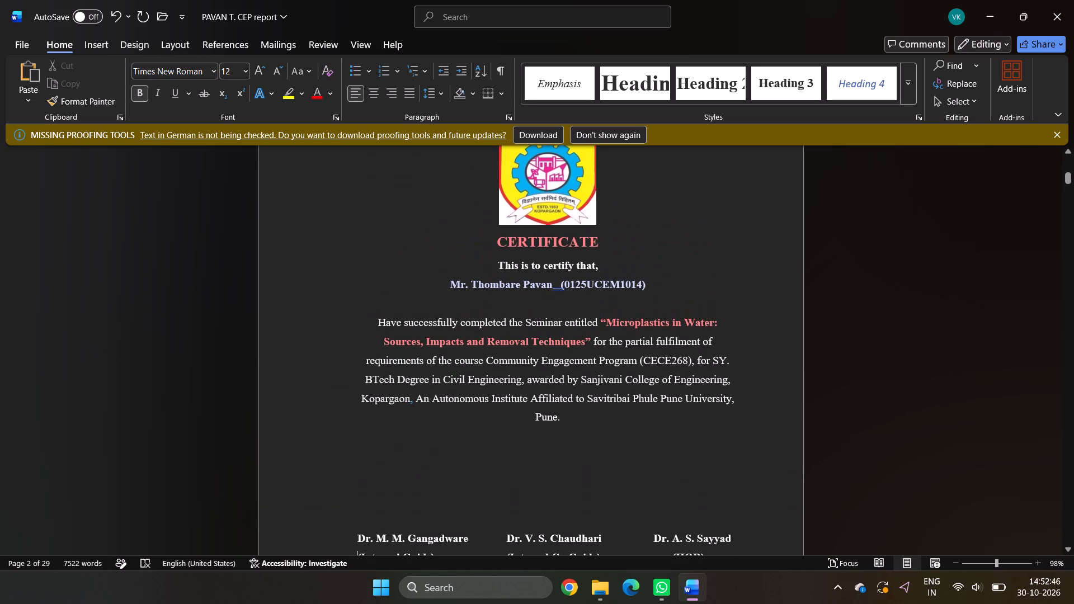
{"action": "scroll", "coordinate": [399, 274], "scroll_direction": "down", "scroll_amount": 4}
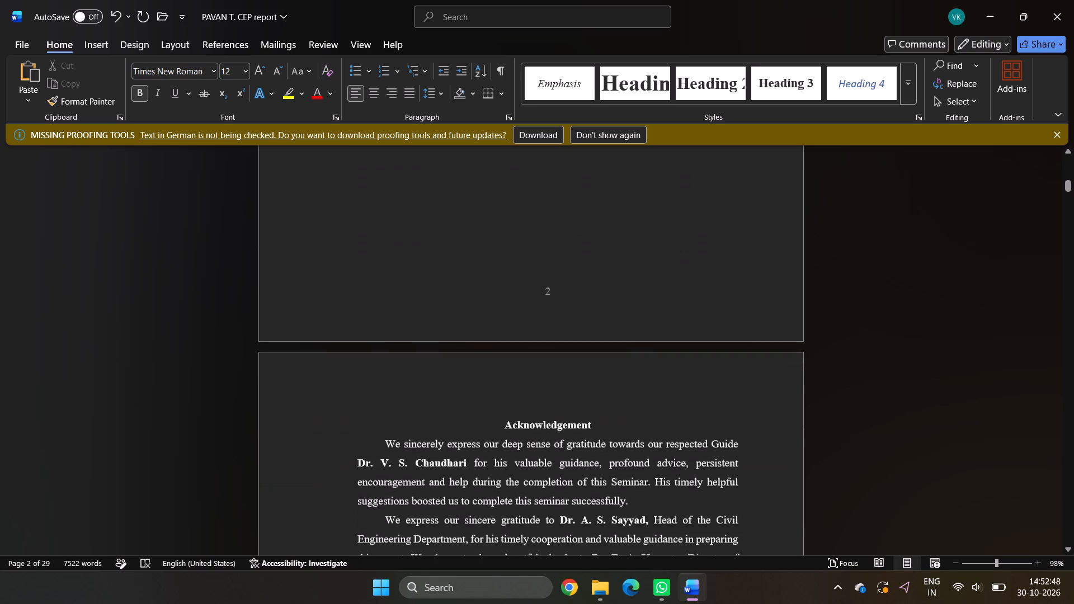
{"action": "scroll", "coordinate": [399, 274], "scroll_direction": "down", "scroll_amount": 6}
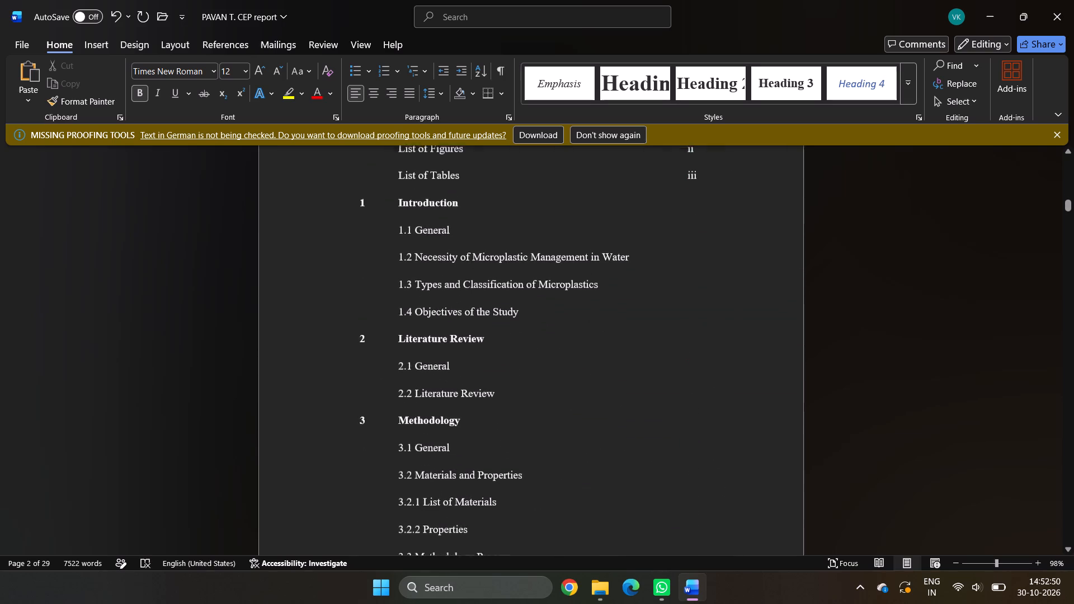
{"action": "scroll", "coordinate": [399, 274], "scroll_direction": "down", "scroll_amount": 2}
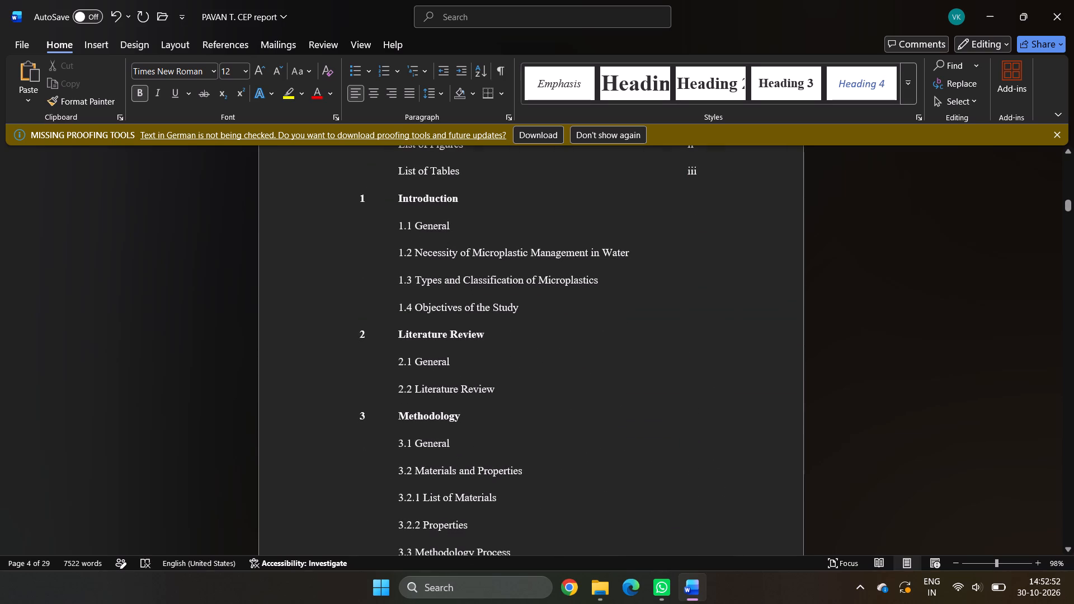
{"action": "scroll", "coordinate": [399, 274], "scroll_direction": "down", "scroll_amount": 2}
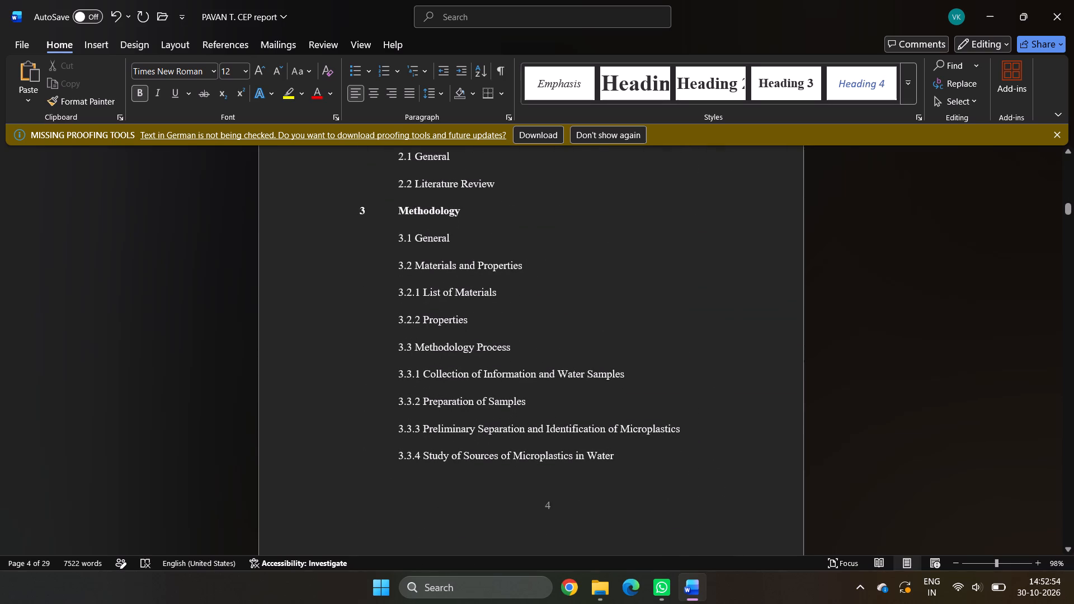
Review the remaining table of contents entries, from the Methodology sections down to References.
{"action": "scroll", "coordinate": [399, 274], "scroll_direction": "down", "scroll_amount": 1}
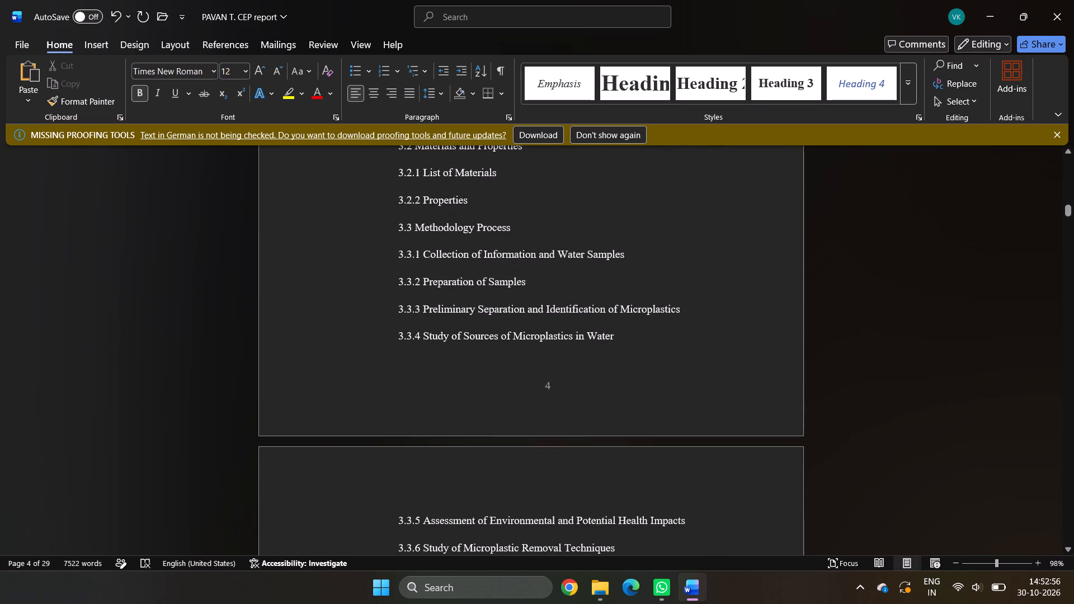
{"action": "scroll", "coordinate": [399, 274], "scroll_direction": "down", "scroll_amount": 2}
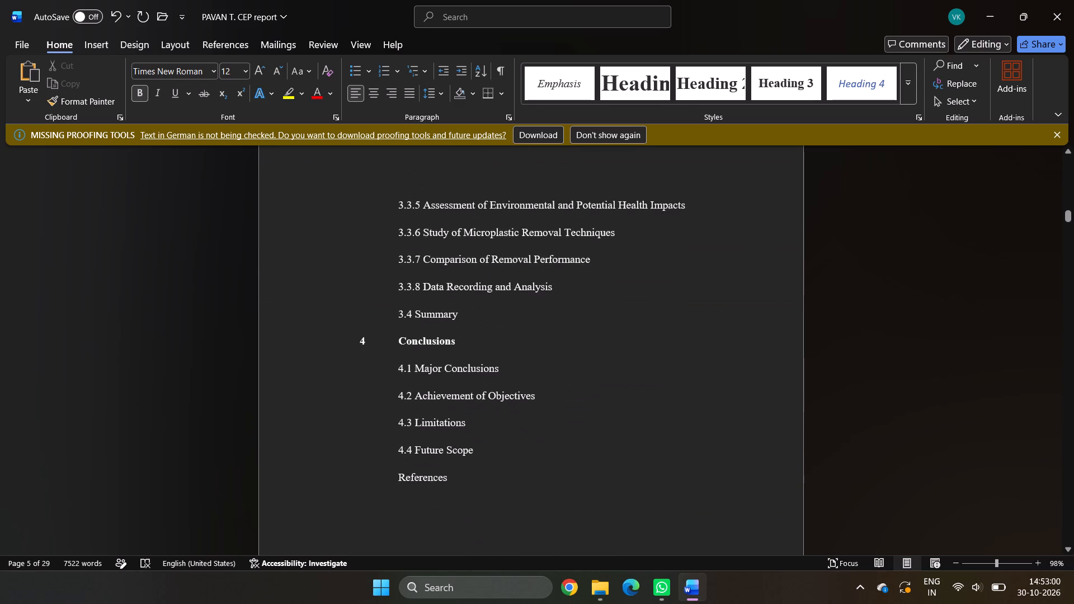
{"action": "scroll", "coordinate": [399, 274], "scroll_direction": "up", "scroll_amount": 1}
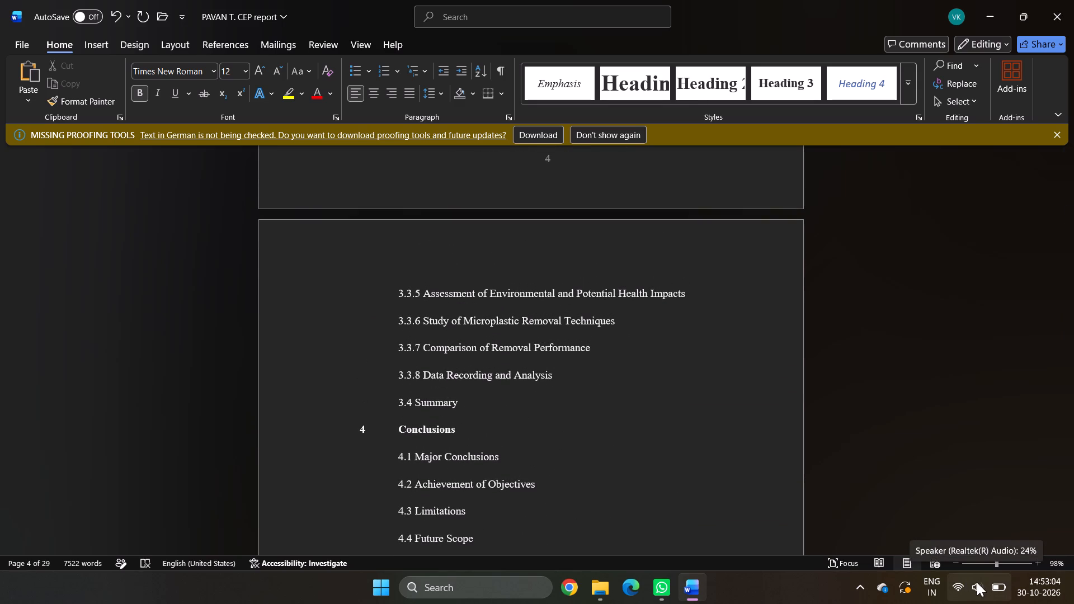
{"action": "scroll", "coordinate": [842, 518], "scroll_direction": "down", "scroll_amount": 2}
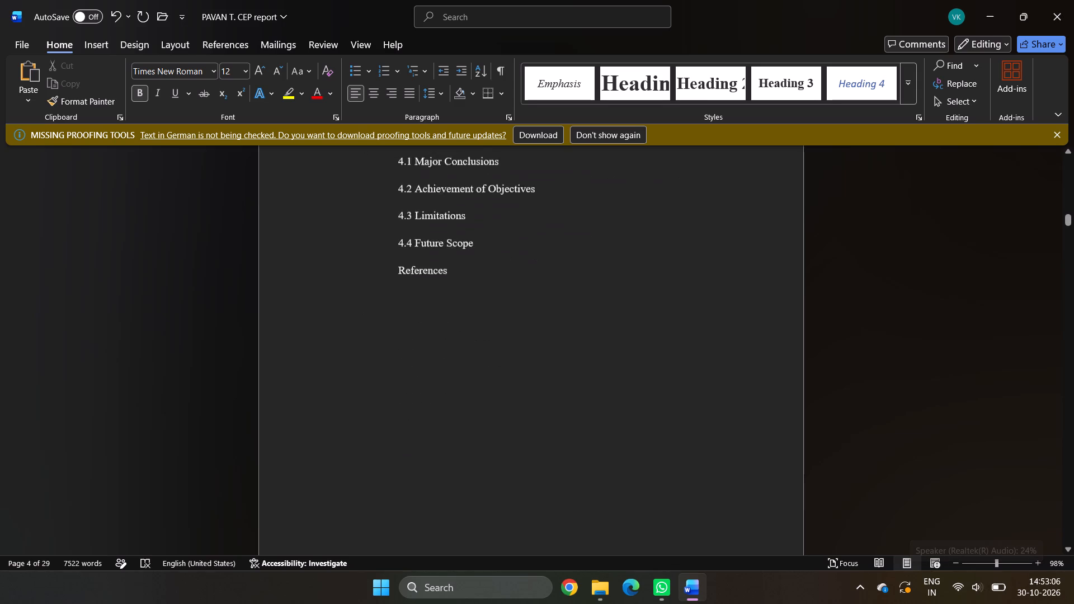
{"action": "scroll", "coordinate": [842, 518], "scroll_direction": "up", "scroll_amount": 14}
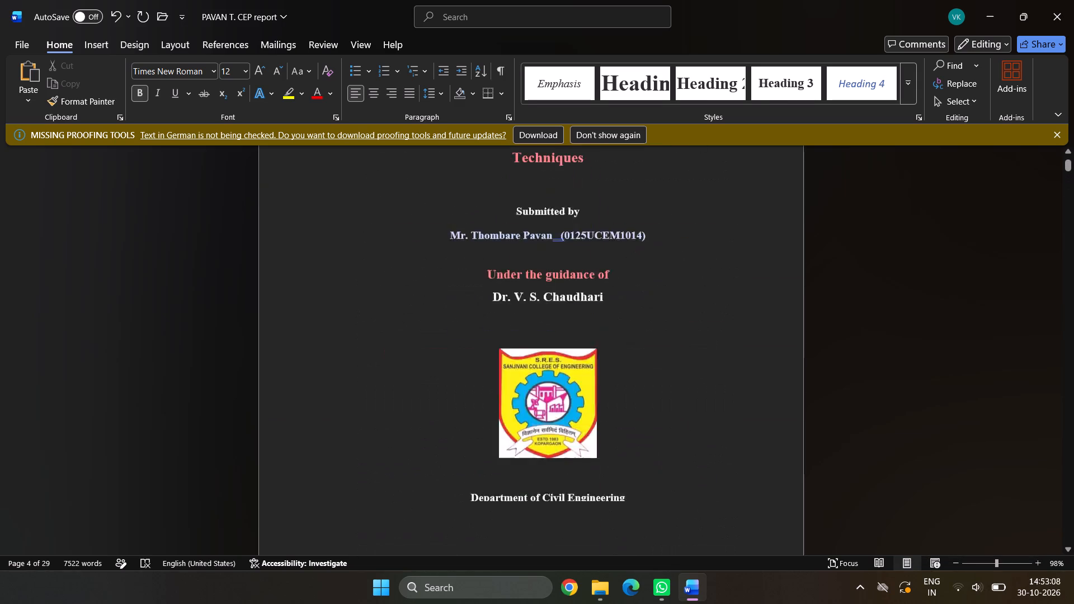
Replace the guide's name under "Under the guidance of" on the cover page with the Internal Guide's name copied from the certificate.
{"action": "scroll", "coordinate": [842, 518], "scroll_direction": "down", "scroll_amount": 2}
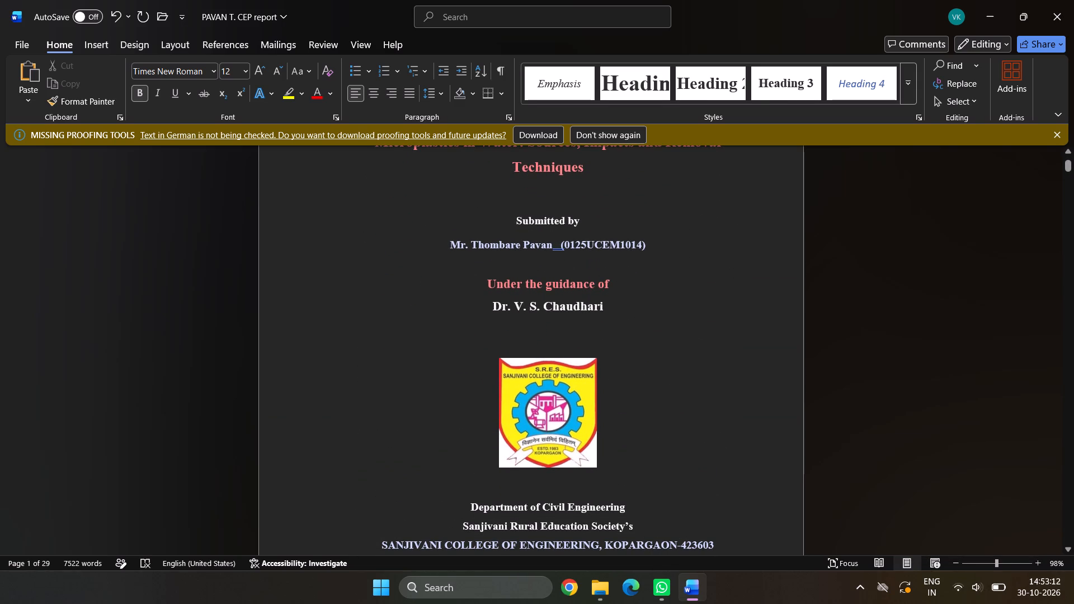
{"action": "scroll", "coordinate": [584, 341], "scroll_direction": "down", "scroll_amount": 7}
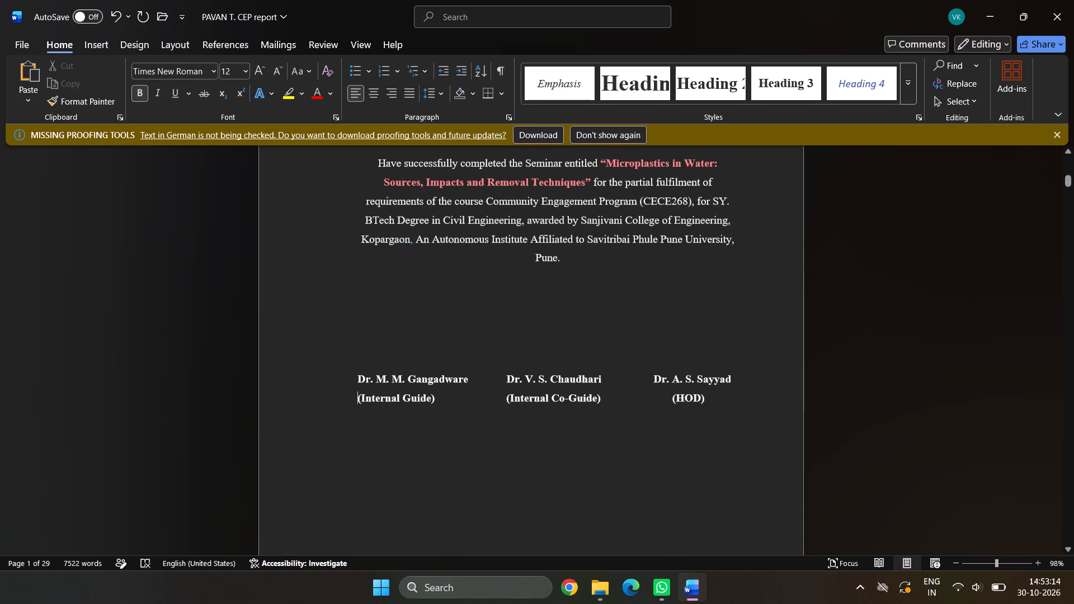
{"action": "left_click_drag", "start_coordinate": [480, 367], "coordinate": [336, 365]}
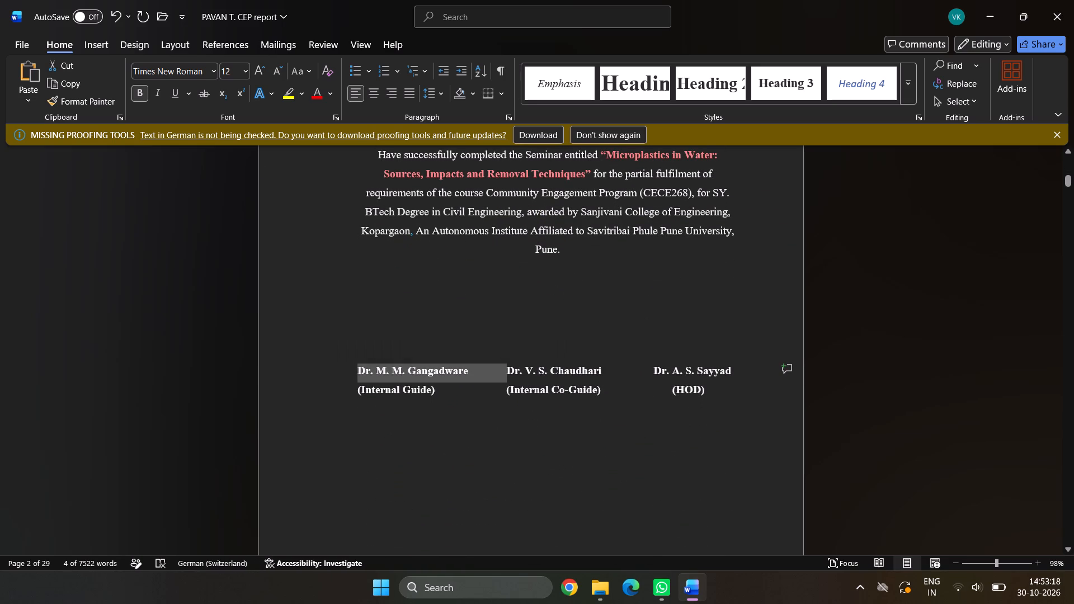
{"action": "key", "text": "ctrl+c"}
{"action": "scroll", "coordinate": [336, 365], "scroll_direction": "down", "scroll_amount": 4}
{"action": "scroll", "coordinate": [356, 366], "scroll_direction": "up", "scroll_amount": 5}
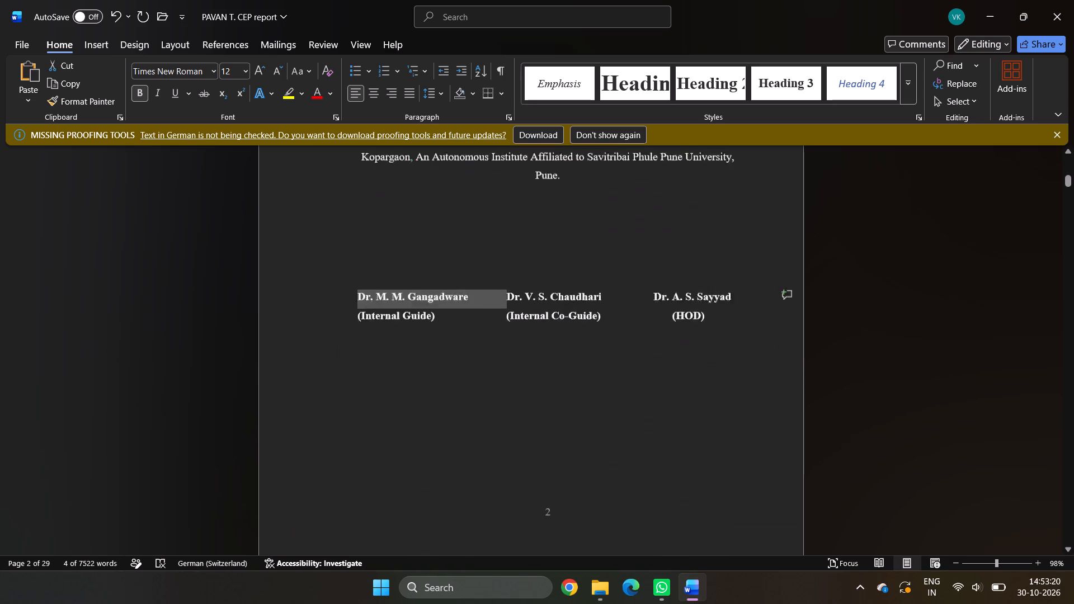
{"action": "scroll", "coordinate": [356, 366], "scroll_direction": "up", "scroll_amount": 8}
{"action": "scroll", "coordinate": [356, 365], "scroll_direction": "down", "scroll_amount": 1}
{"action": "scroll", "coordinate": [356, 365], "scroll_direction": "up", "scroll_amount": 19}
{"action": "scroll", "coordinate": [356, 365], "scroll_direction": "up", "scroll_amount": 3}
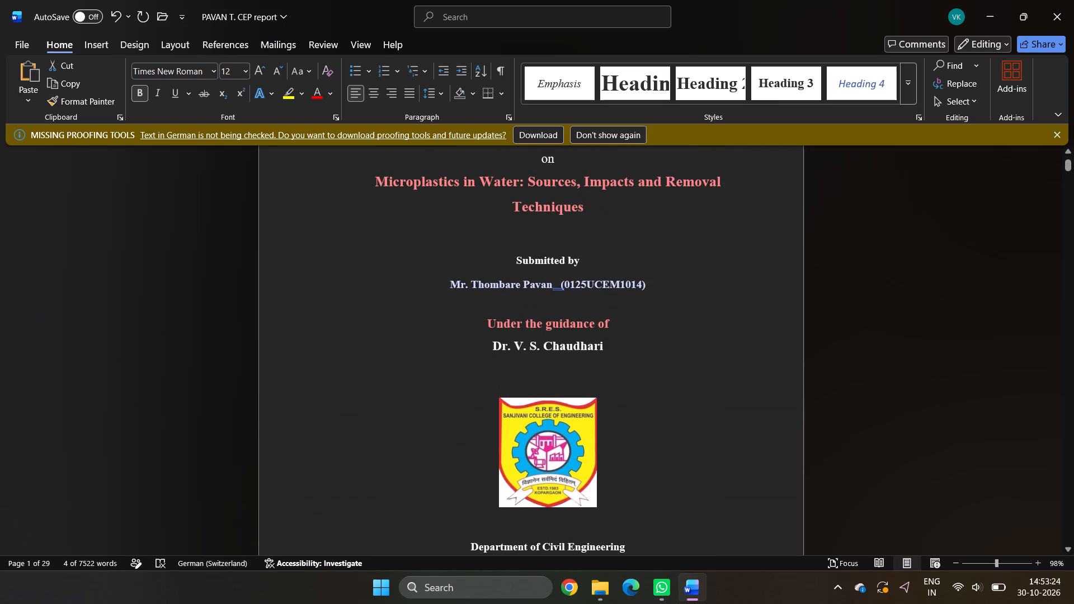
{"action": "left_click_drag", "start_coordinate": [604, 350], "coordinate": [491, 337]}
{"action": "left_click", "coordinate": [494, 343]}
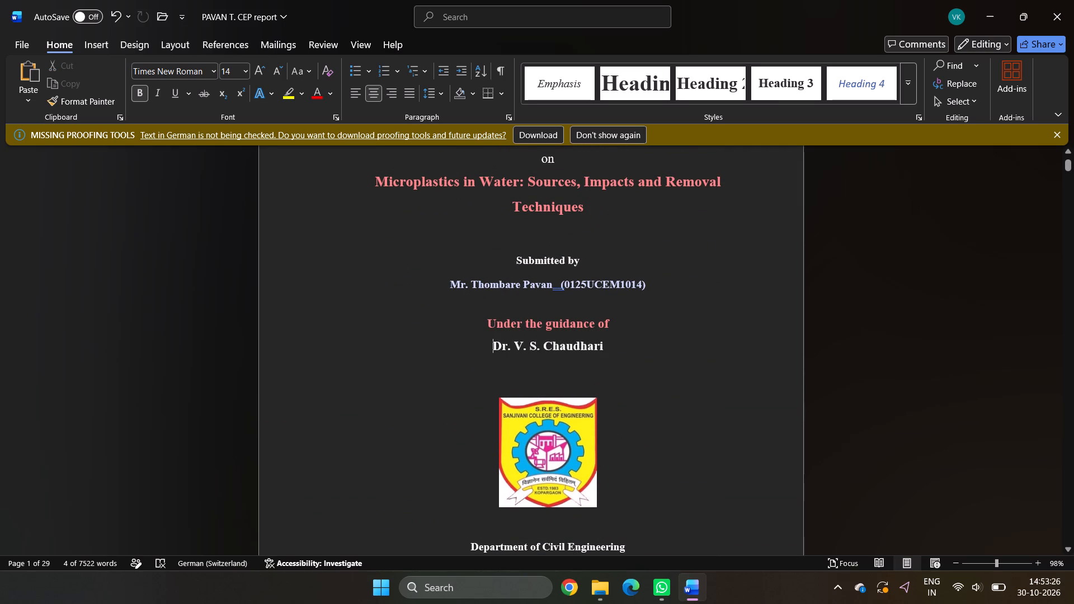
{"action": "left_click_drag", "start_coordinate": [611, 350], "coordinate": [482, 338]}
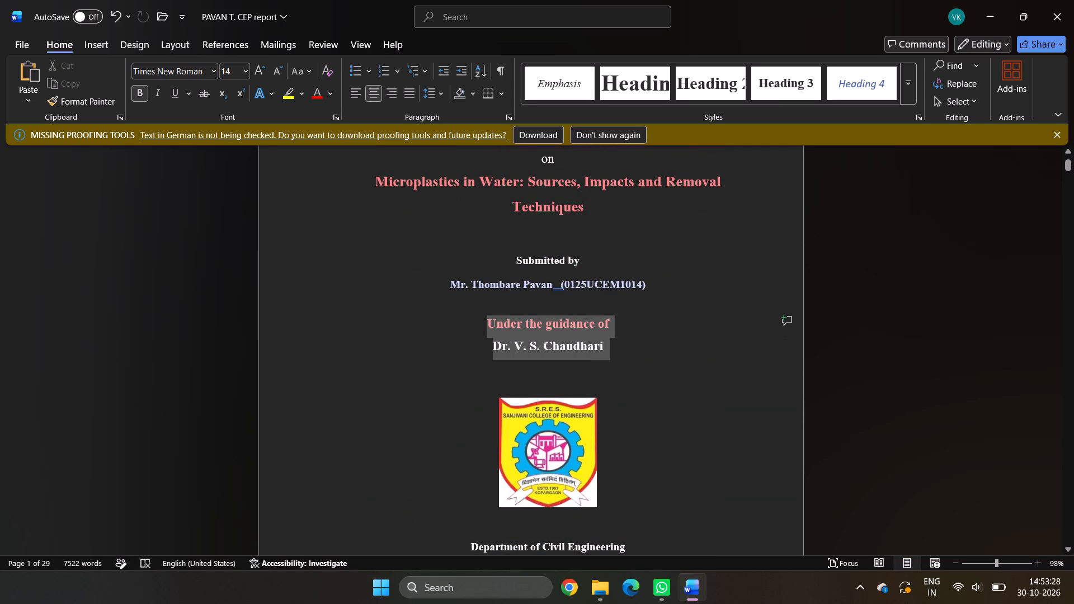
{"action": "left_click_drag", "start_coordinate": [482, 338], "coordinate": [482, 338]}
{"action": "key", "text": "ctrl+v"}
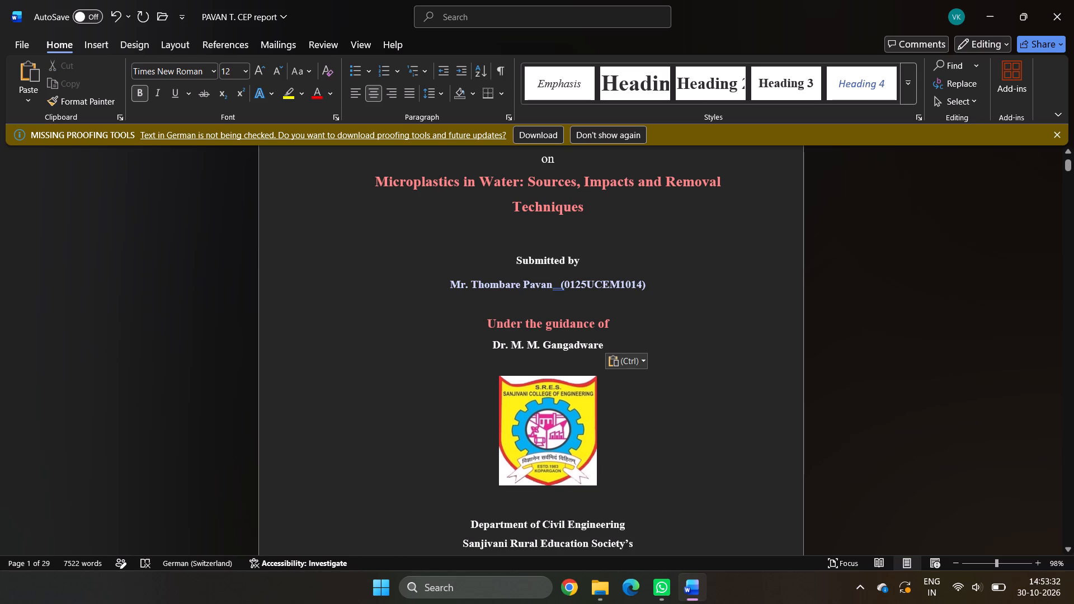
Set the font size of the guide's name on the cover page to 14.
{"action": "left_click_drag", "start_coordinate": [605, 343], "coordinate": [464, 349]}
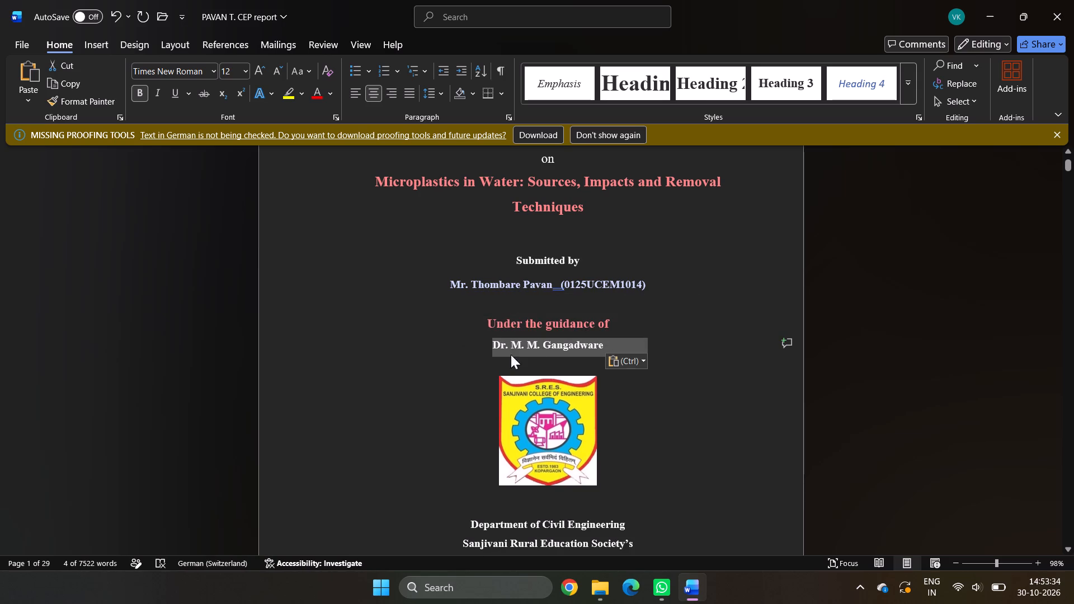
{"action": "left_click", "coordinate": [416, 356]}
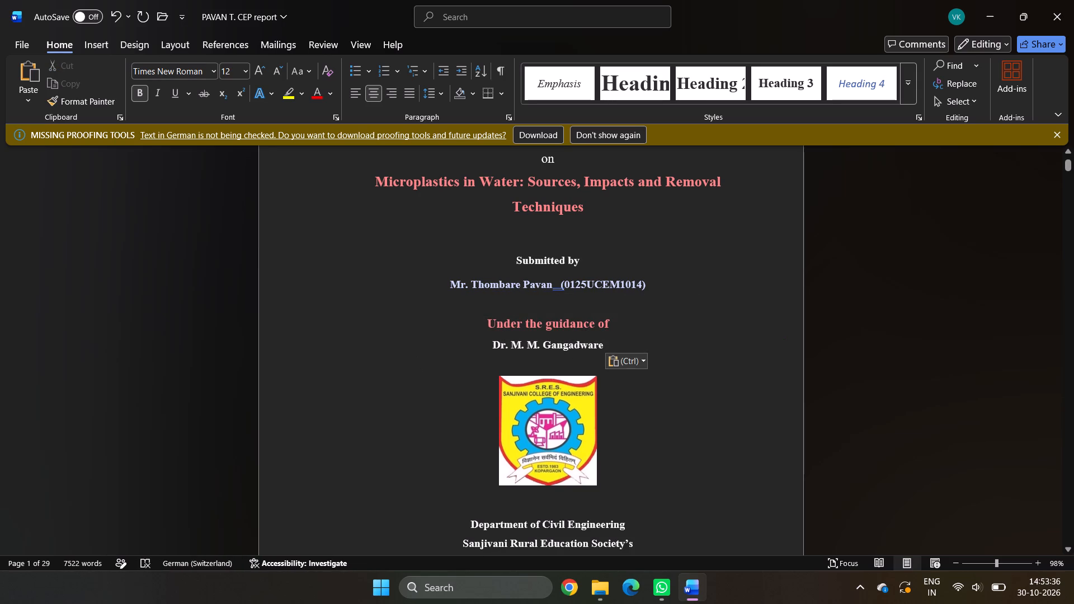
{"action": "left_click_drag", "start_coordinate": [609, 324], "coordinate": [441, 329]}
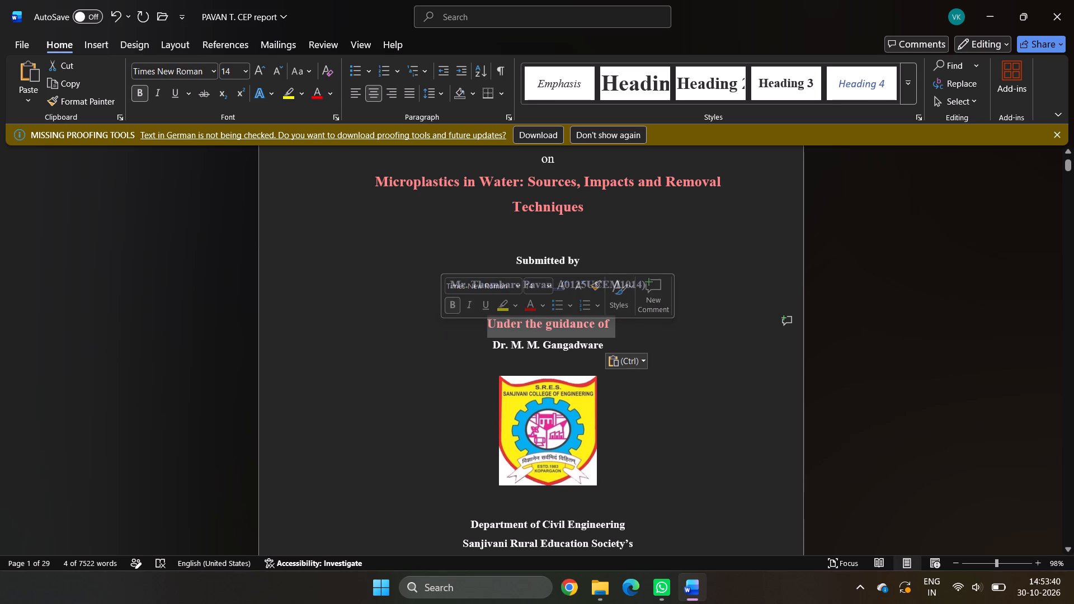
{"action": "left_click_drag", "start_coordinate": [602, 348], "coordinate": [448, 350]}
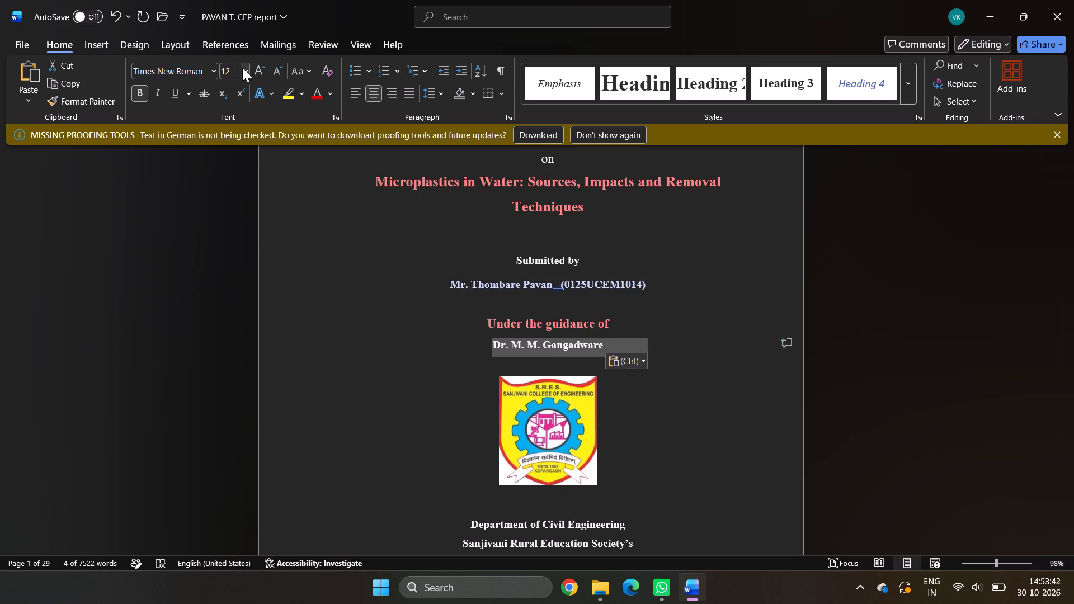
{"action": "left_click", "coordinate": [244, 68]}
{"action": "left_click", "coordinate": [233, 165]}
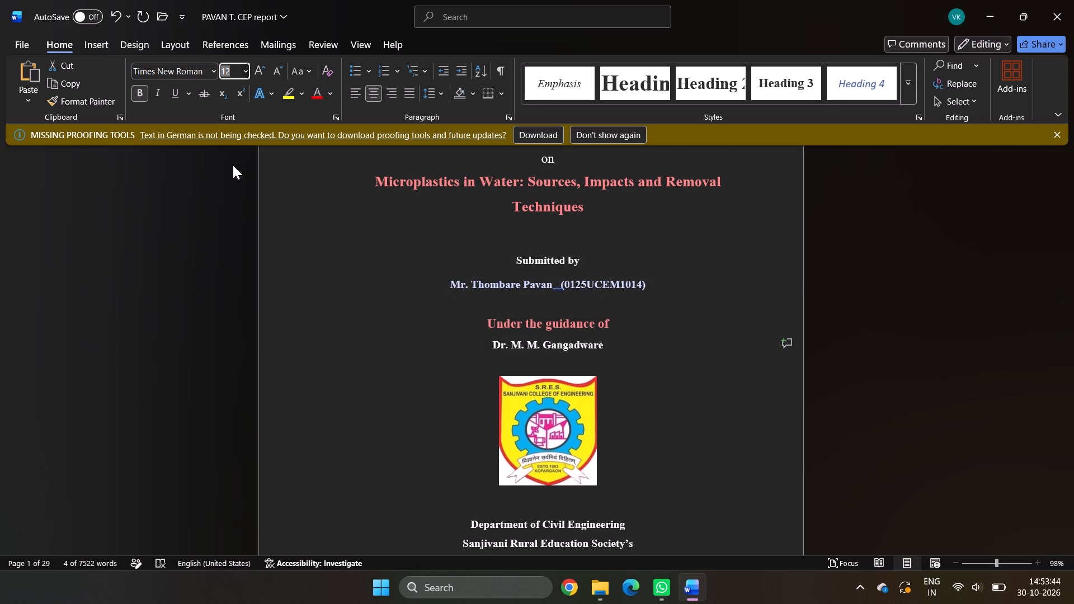
{"action": "left_click", "coordinate": [670, 345]}
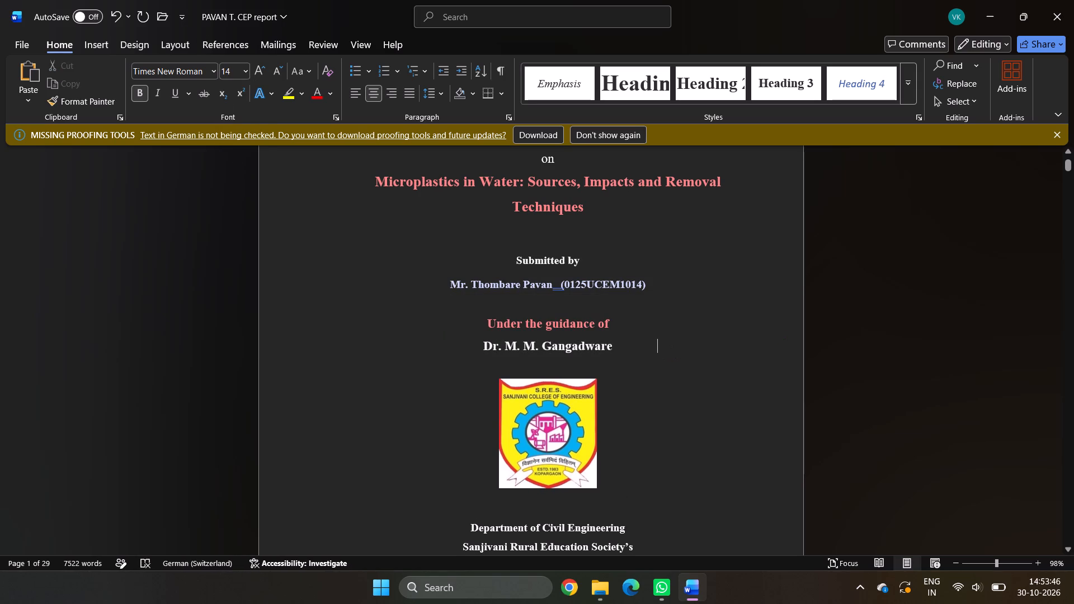
Save the report.
{"action": "key", "text": "ctrl+s"}
Insert an empty paragraph above the Acknowledgement heading to move it off the certificate page.
{"action": "scroll", "coordinate": [464, 338], "scroll_direction": "up", "scroll_amount": 2}
{"action": "scroll", "coordinate": [464, 338], "scroll_direction": "down", "scroll_amount": 6}
{"action": "scroll", "coordinate": [464, 338], "scroll_direction": "down", "scroll_amount": 20}
{"action": "scroll", "coordinate": [464, 338], "scroll_direction": "down", "scroll_amount": 12}
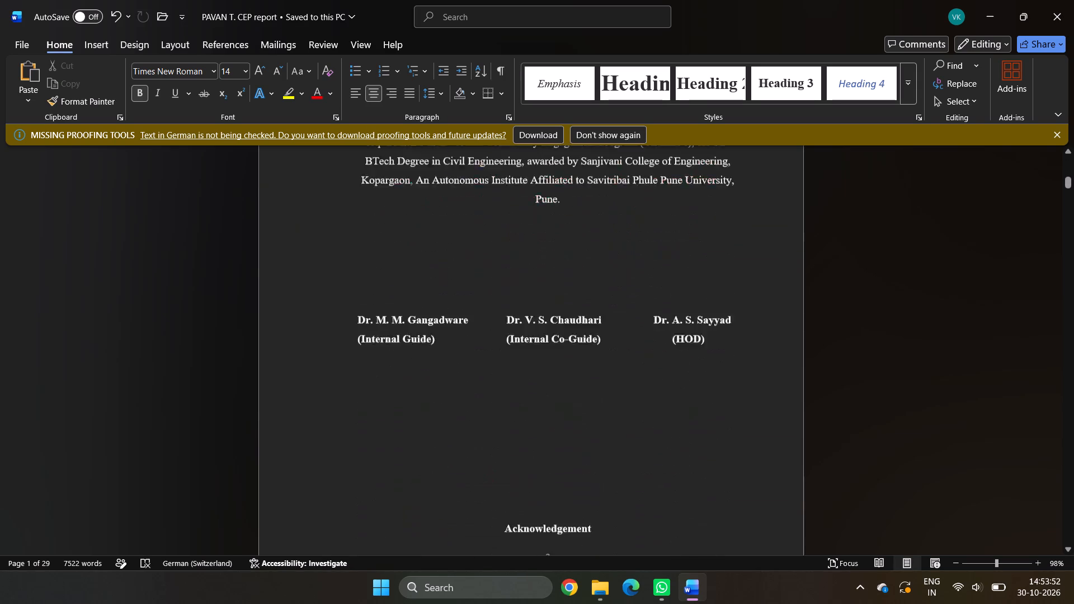
{"action": "scroll", "coordinate": [470, 352], "scroll_direction": "down", "scroll_amount": 20}
{"action": "scroll", "coordinate": [470, 352], "scroll_direction": "down", "scroll_amount": 8}
{"action": "scroll", "coordinate": [471, 353], "scroll_direction": "up", "scroll_amount": 13}
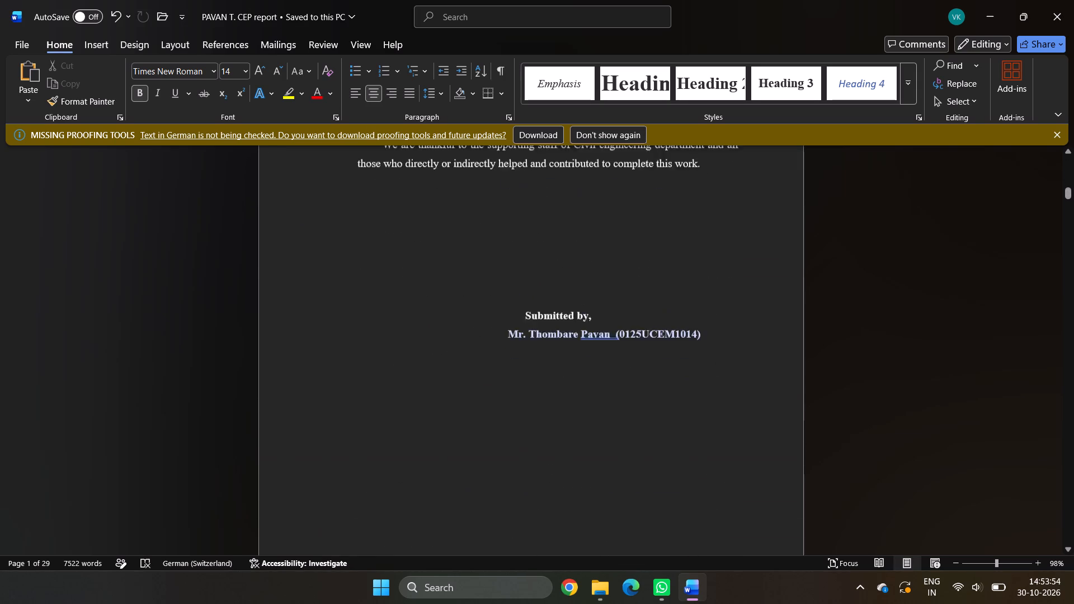
{"action": "scroll", "coordinate": [470, 351], "scroll_direction": "up", "scroll_amount": 16}
{"action": "left_click", "coordinate": [507, 331]}
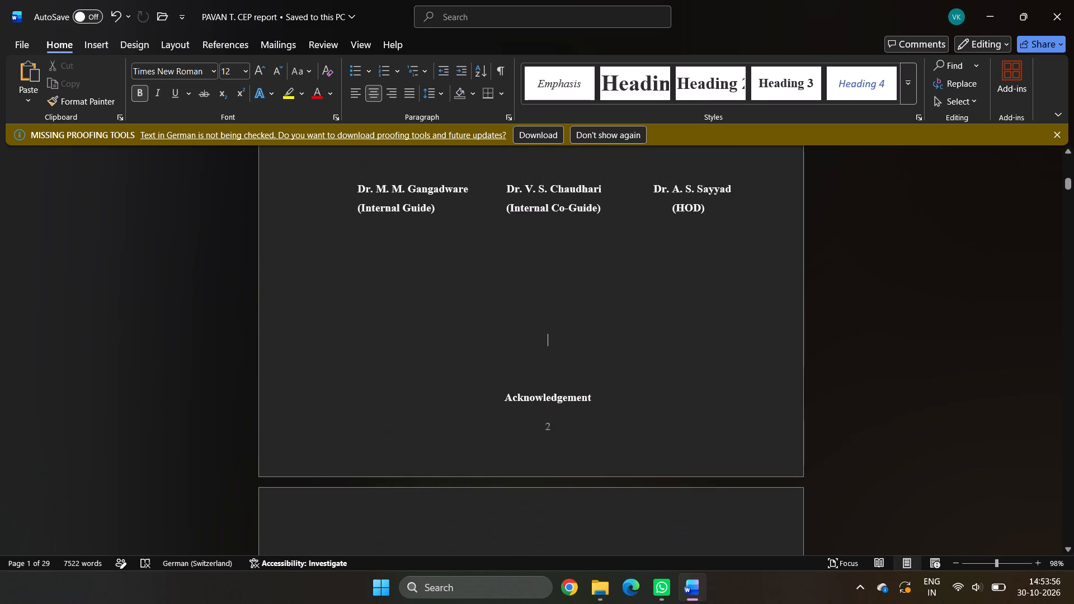
{"action": "key", "text": "Return"}
Insert 22 spaces before "Submitted by," at the end of the Acknowledgement to shift it toward the right margin.
{"action": "scroll", "coordinate": [504, 353], "scroll_direction": "down", "scroll_amount": 4}
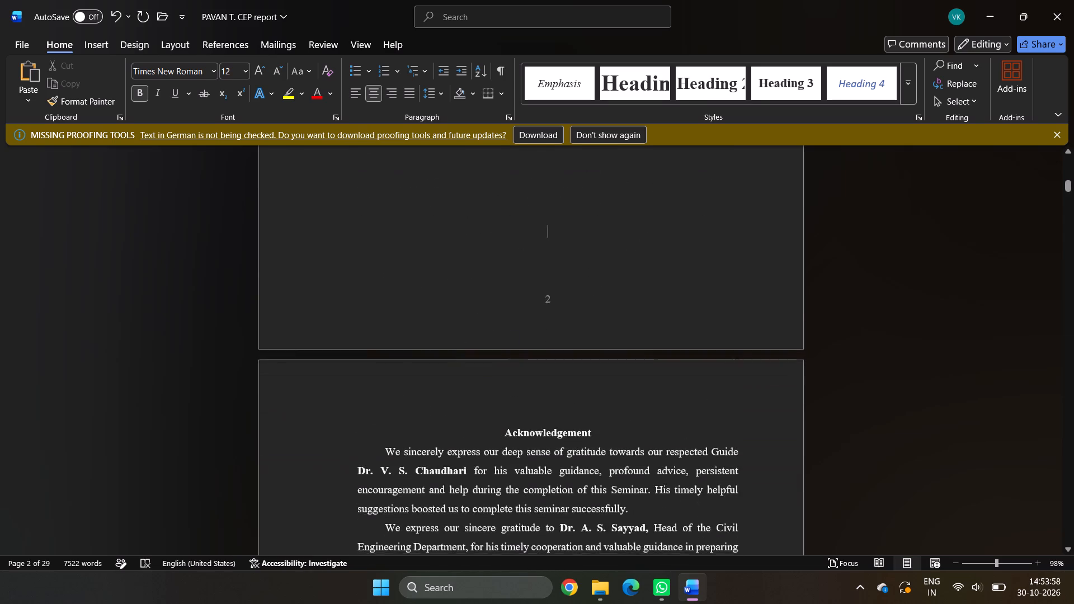
{"action": "scroll", "coordinate": [504, 353], "scroll_direction": "down", "scroll_amount": 3}
{"action": "scroll", "coordinate": [504, 353], "scroll_direction": "down", "scroll_amount": 19}
{"action": "scroll", "coordinate": [504, 353], "scroll_direction": "up", "scroll_amount": 11}
{"action": "left_click", "coordinate": [523, 439]}
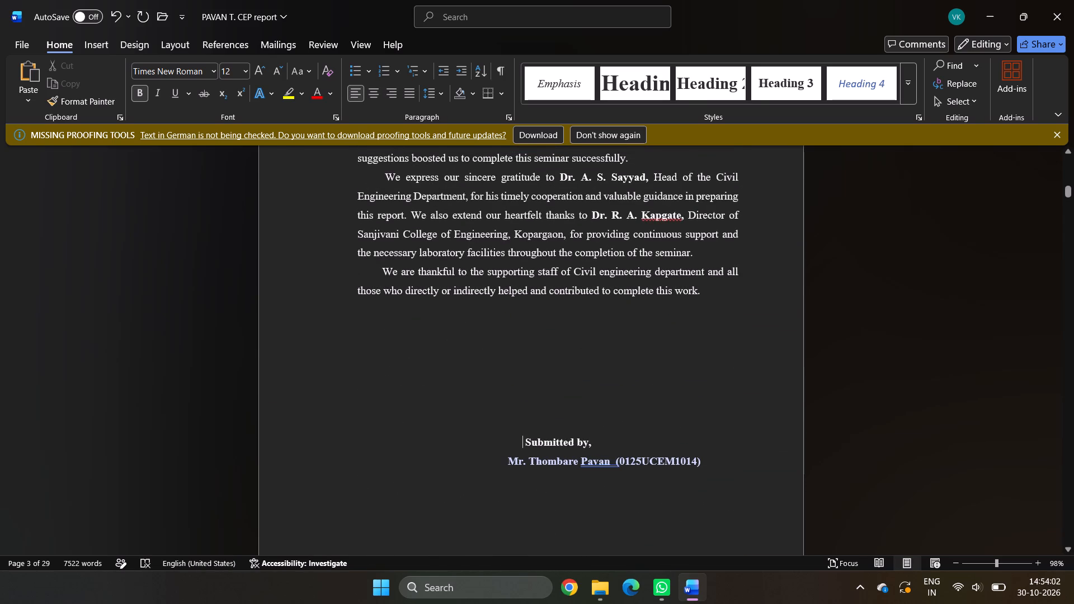
{"action": "key", "text": "space"}
{"action": "key", "text": "space"}
{"action": "key", "text": "space"}
{"action": "key", "text": "space"}
{"action": "key", "text": "space"}
{"action": "key", "text": "space"}
{"action": "key", "text": "space"}
{"action": "key", "text": "space"}
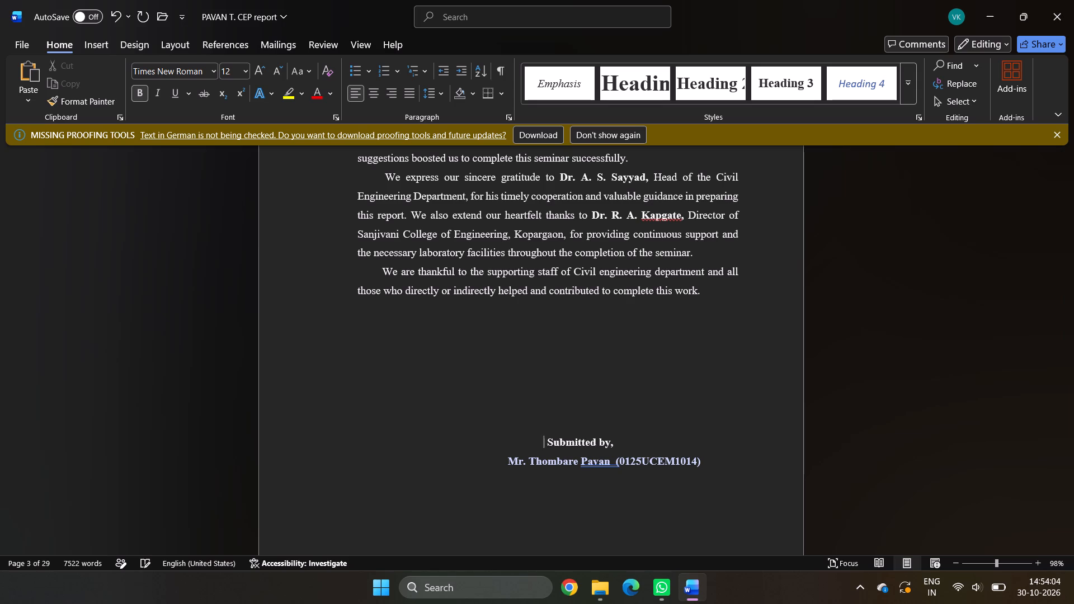
{"action": "key", "text": "space"}
{"action": "key", "text": "space"}
{"action": "key", "text": "space"}
{"action": "key", "text": "space"}
{"action": "key", "text": "space"}
{"action": "key", "text": "space"}
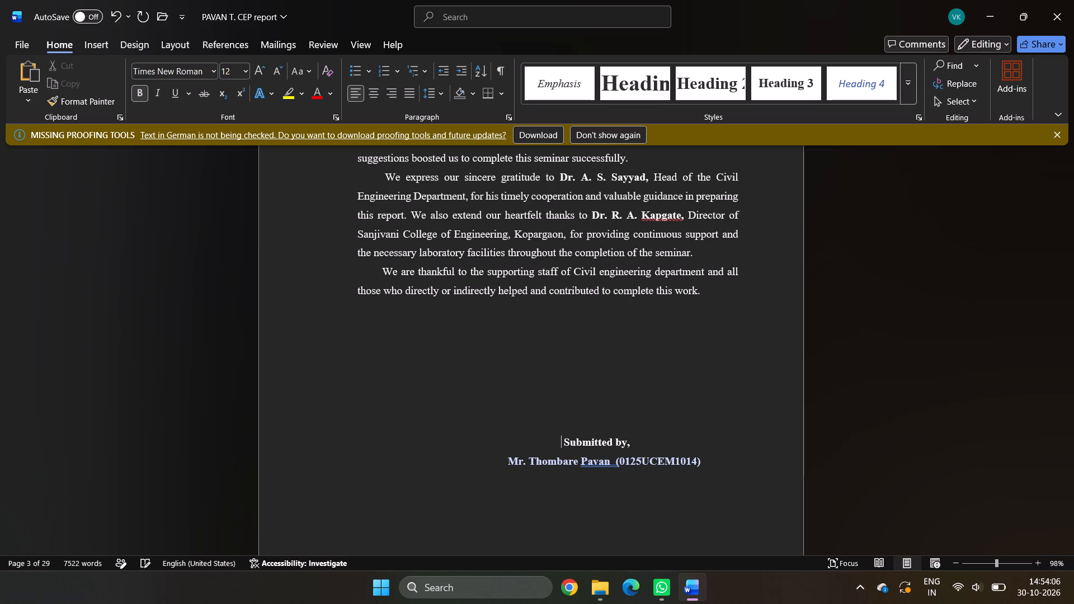
{"action": "key", "text": "space"}
{"action": "key", "text": "space"}
{"action": "key", "text": "space"}
{"action": "key", "text": "space"}
{"action": "key", "text": "space"}
{"action": "key", "text": "space"}
{"action": "key", "text": "space"}
{"action": "key", "text": "space"}
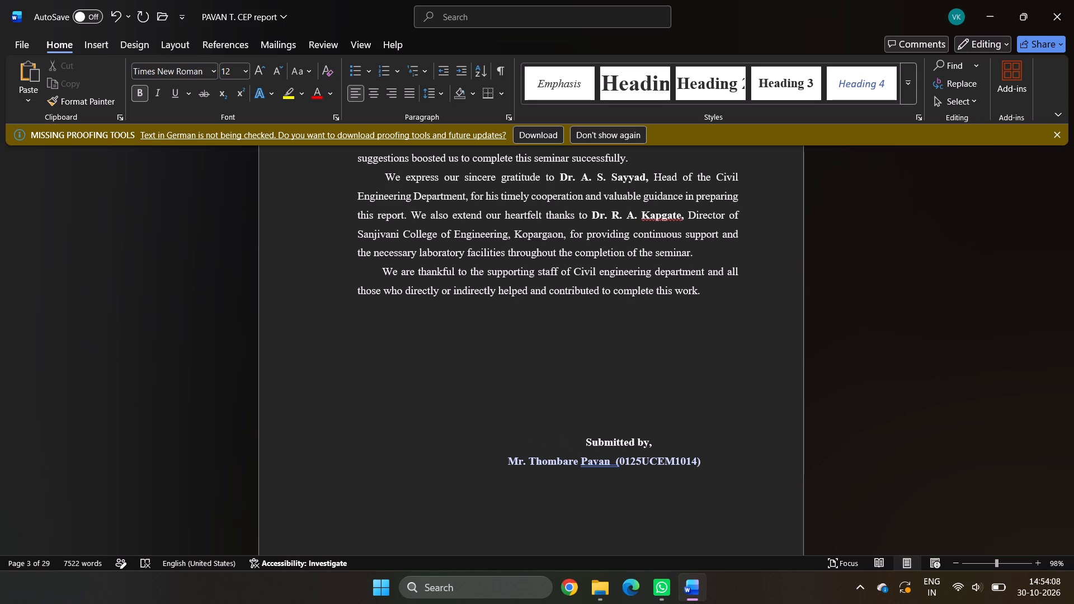
Insert 29 spaces before the student's name line under "Submitted by," to shift it toward the right margin.
{"action": "left_click", "coordinate": [506, 458]}
{"action": "key", "text": "space"}
{"action": "key", "text": "space"}
{"action": "key", "text": "space"}
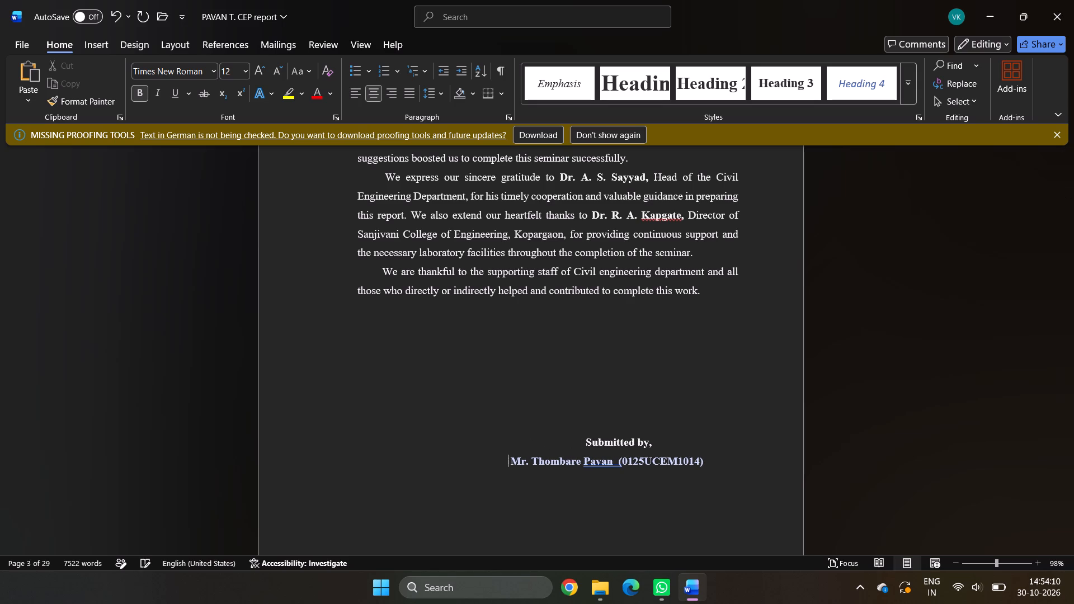
{"action": "key", "text": "space"}
{"action": "key", "text": "space"}
{"action": "key", "text": "space"}
{"action": "key", "text": "space"}
{"action": "key", "text": "space"}
{"action": "key", "text": "space"}
{"action": "key", "text": "space"}
{"action": "key", "text": "space"}
{"action": "key", "text": "space"}
{"action": "key", "text": "space"}
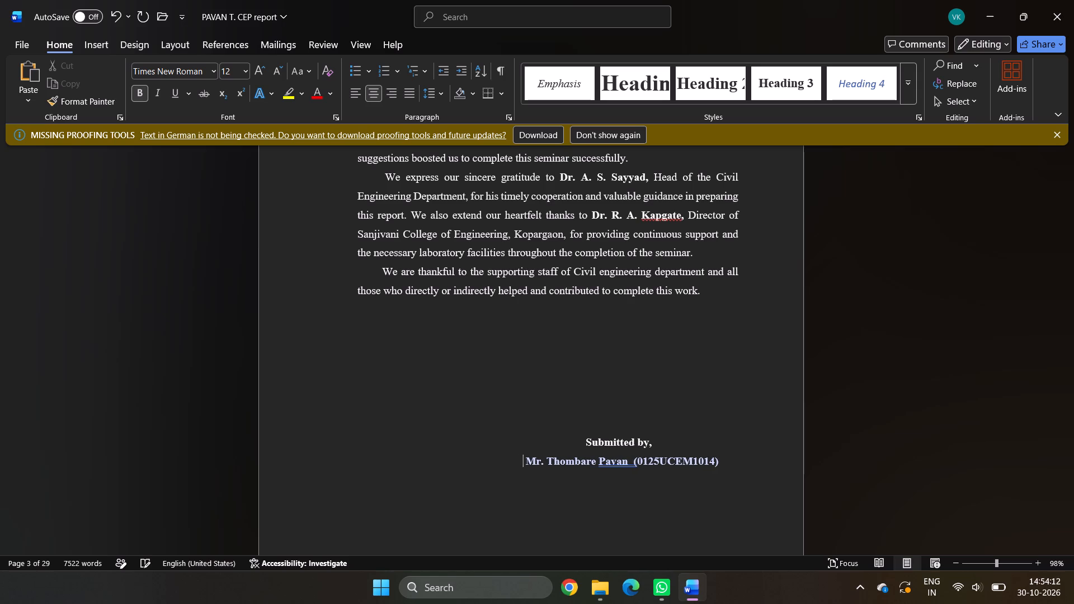
{"action": "key", "text": "space"}
{"action": "key", "text": "space"}
{"action": "key", "text": "space"}
{"action": "key", "text": "space"}
{"action": "key", "text": "space"}
{"action": "key", "text": "space"}
{"action": "key", "text": "space"}
{"action": "key", "text": "space"}
{"action": "key", "text": "space"}
{"action": "key", "text": "space"}
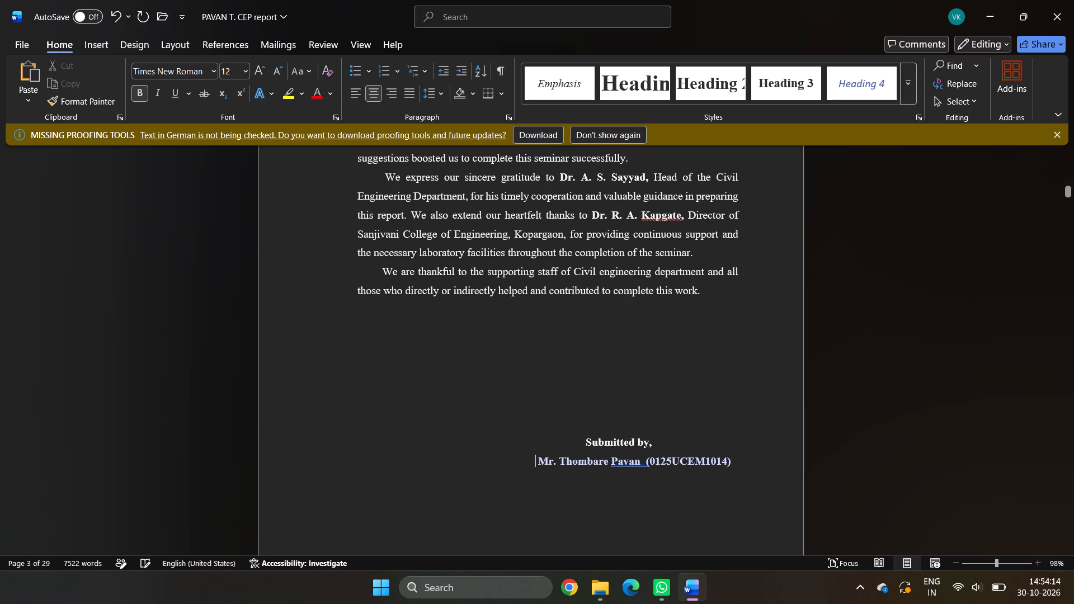
{"action": "key", "text": "space"}
{"action": "key", "text": "space"}
{"action": "key", "text": "space"}
{"action": "key", "text": "space"}
{"action": "key", "text": "space"}
{"action": "key", "text": "space"}
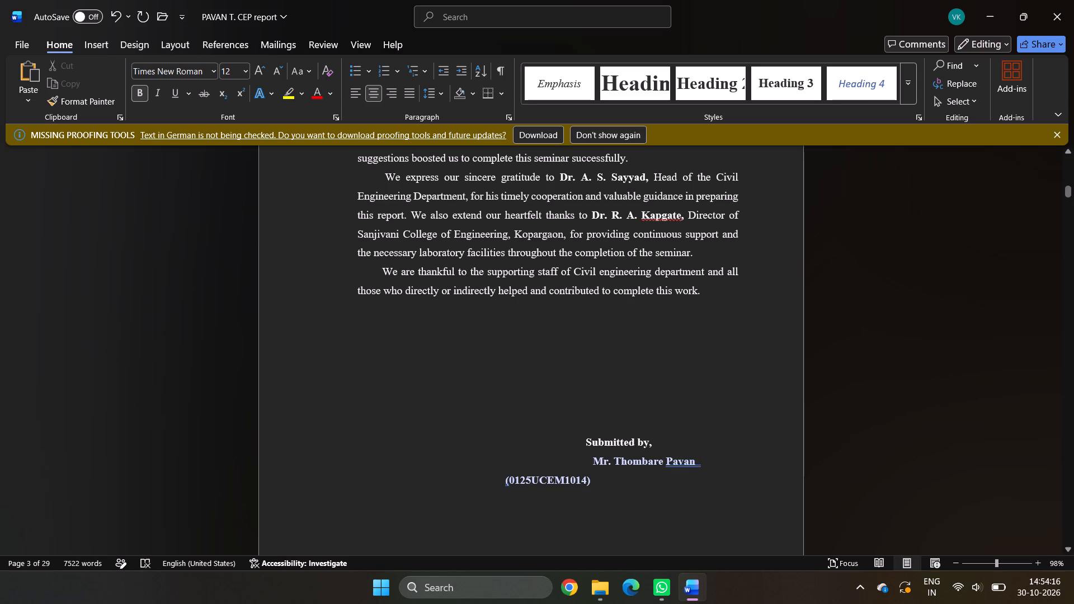
Delete nine spaces before "Submitted by," to bring it back toward the left.
{"action": "left_click", "coordinate": [579, 441]}
{"action": "key", "text": "BackSpace"}
{"action": "key", "text": "BackSpace"}
{"action": "key", "text": "BackSpace"}
{"action": "key", "text": "BackSpace"}
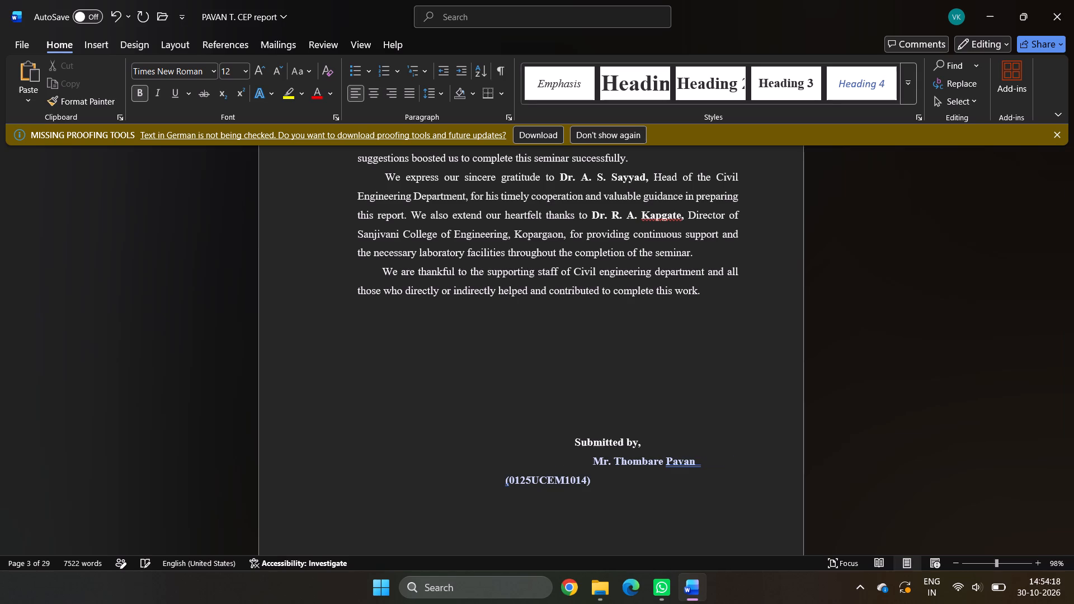
{"action": "key", "text": "BackSpace"}
{"action": "key", "text": "BackSpace"}
{"action": "key", "text": "BackSpace"}
{"action": "key", "text": "BackSpace"}
{"action": "key", "text": "BackSpace"}
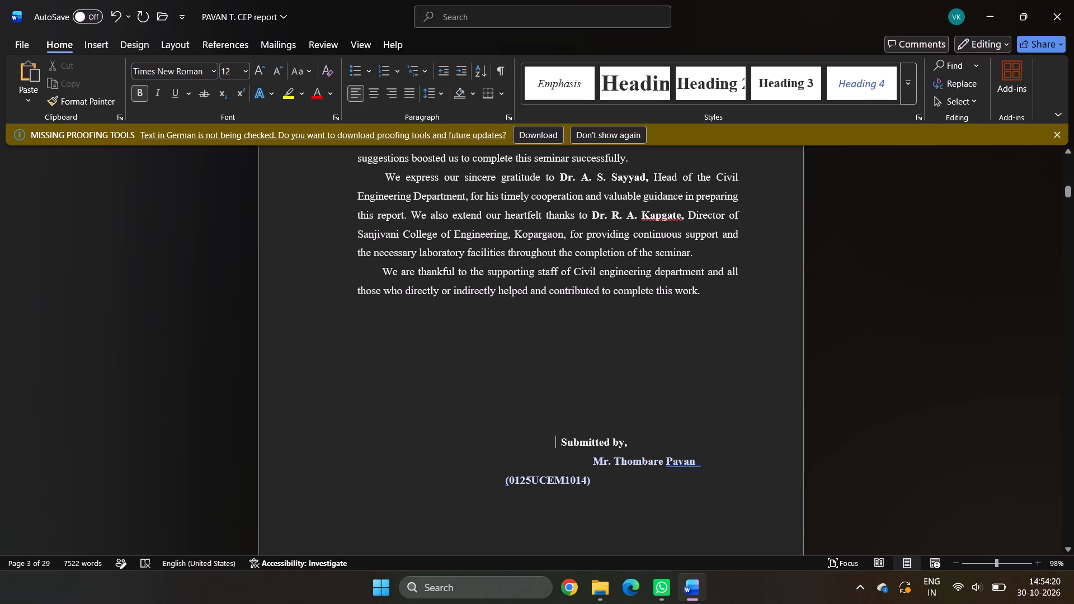
Delete three spaces before the student's name under "Submitted by," to fit the name and bracketed roll number on one line.
{"action": "left_click", "coordinate": [584, 454]}
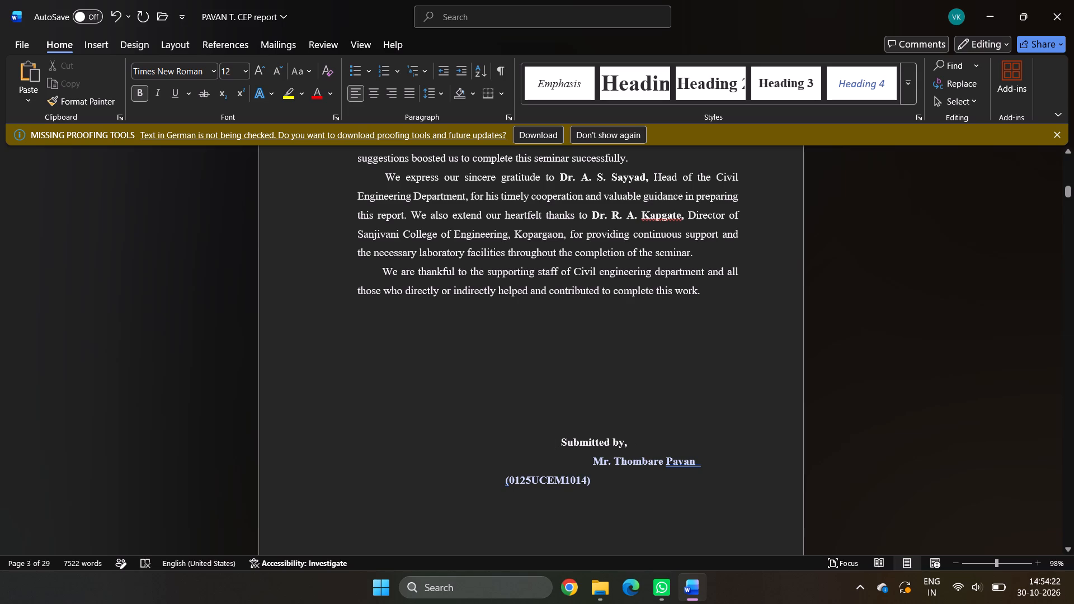
{"action": "left_click", "coordinate": [590, 473]}
{"action": "key", "text": "BackSpace"}
{"action": "key", "text": "BackSpace"}
{"action": "key", "text": "BackSpace"}
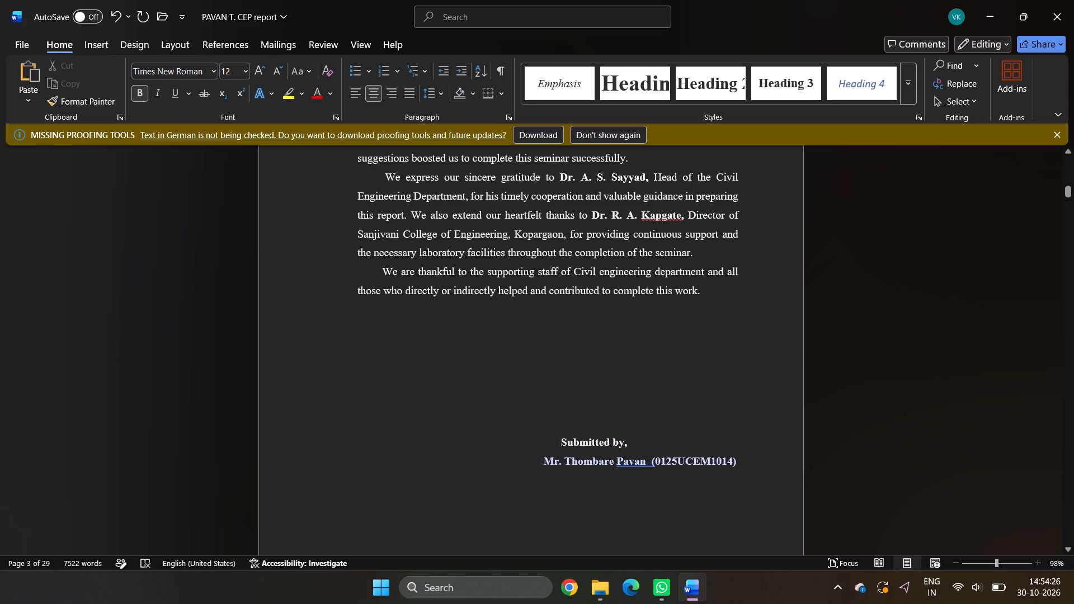
Delete six spaces before "Submitted by," to align its start with the student's name line below.
{"action": "left_click", "coordinate": [560, 440]}
{"action": "key", "text": "BackSpace"}
{"action": "key", "text": "BackSpace"}
{"action": "key", "text": "BackSpace"}
{"action": "key", "text": "BackSpace"}
{"action": "key", "text": "BackSpace"}
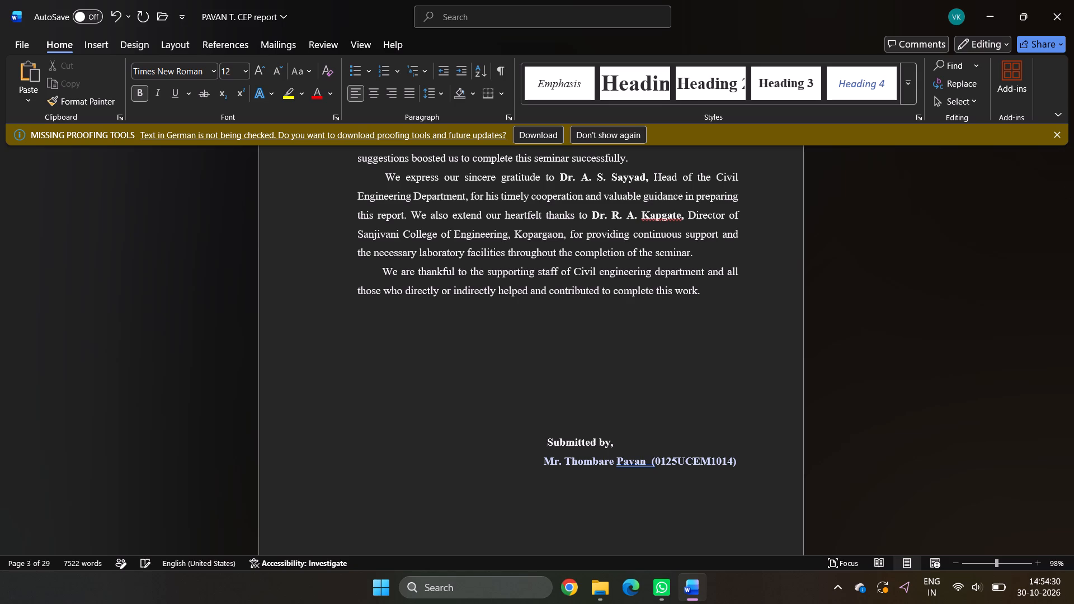
{"action": "key", "text": "BackSpace"}
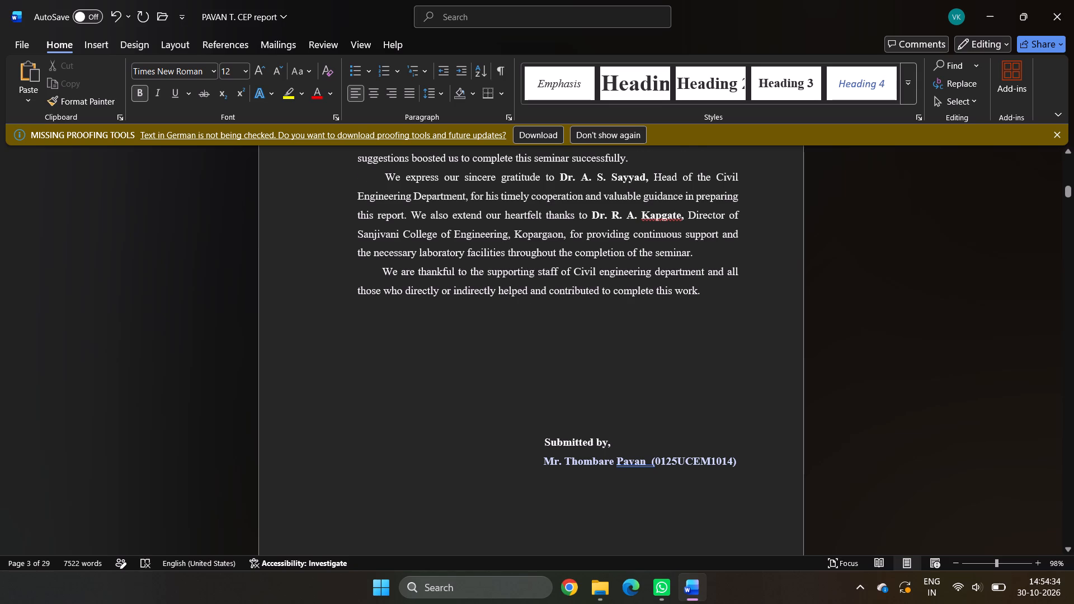
Change "Community Engagement Program" to "Community Engagement Projects" in the certificate paragraph.
{"action": "scroll", "coordinate": [595, 465], "scroll_direction": "up", "scroll_amount": 2}
{"action": "scroll", "coordinate": [595, 465], "scroll_direction": "down", "scroll_amount": 3}
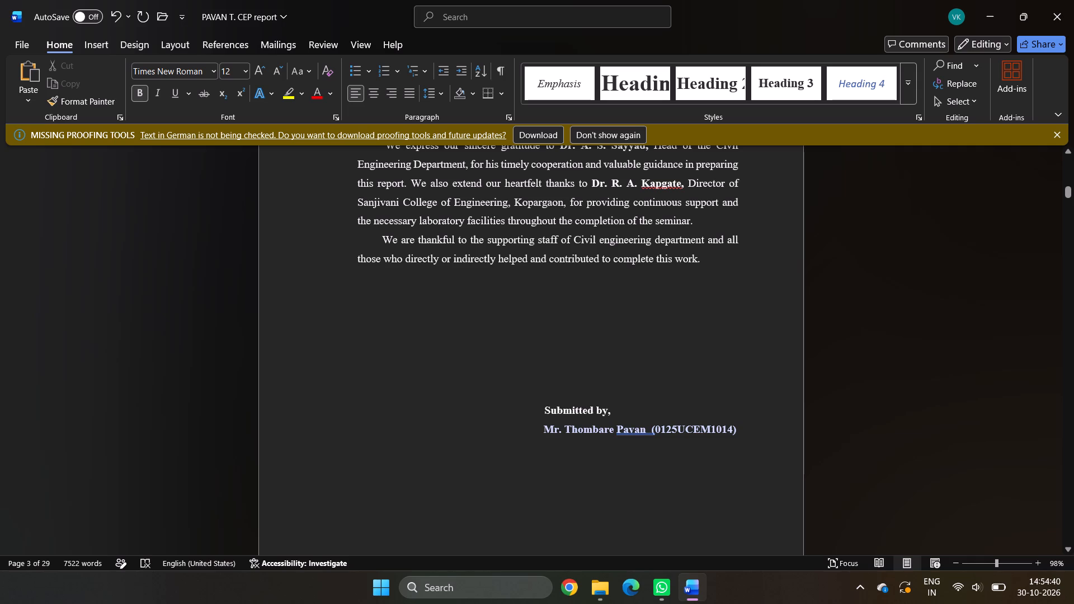
{"action": "scroll", "coordinate": [502, 466], "scroll_direction": "up", "scroll_amount": 8}
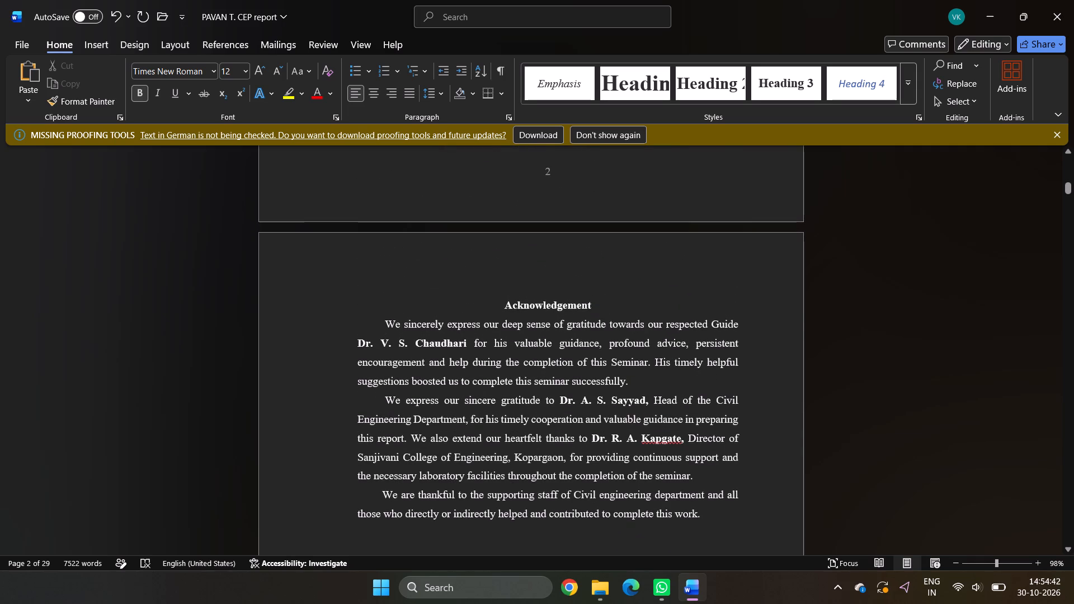
{"action": "scroll", "coordinate": [502, 464], "scroll_direction": "up", "scroll_amount": 17}
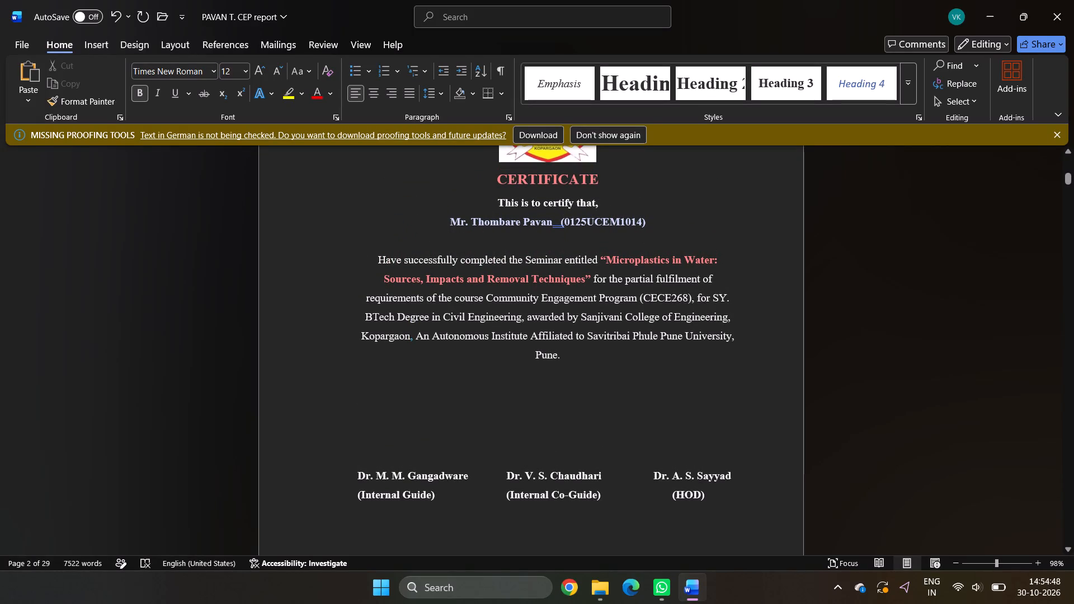
{"action": "left_click_drag", "start_coordinate": [636, 300], "coordinate": [601, 299]}
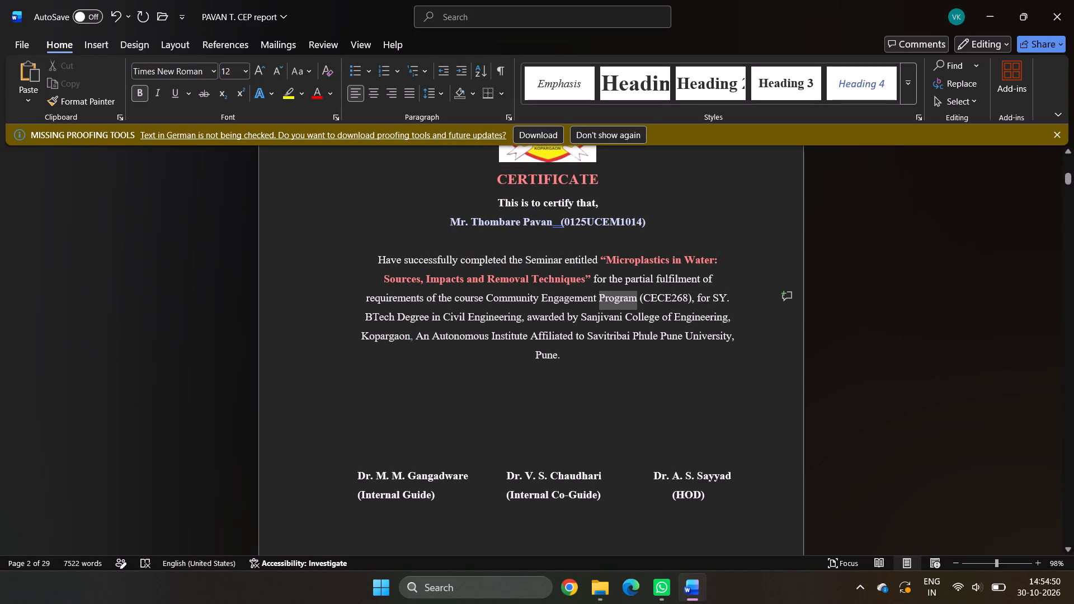
{"action": "left_click_drag", "start_coordinate": [601, 299], "coordinate": [614, 305]}
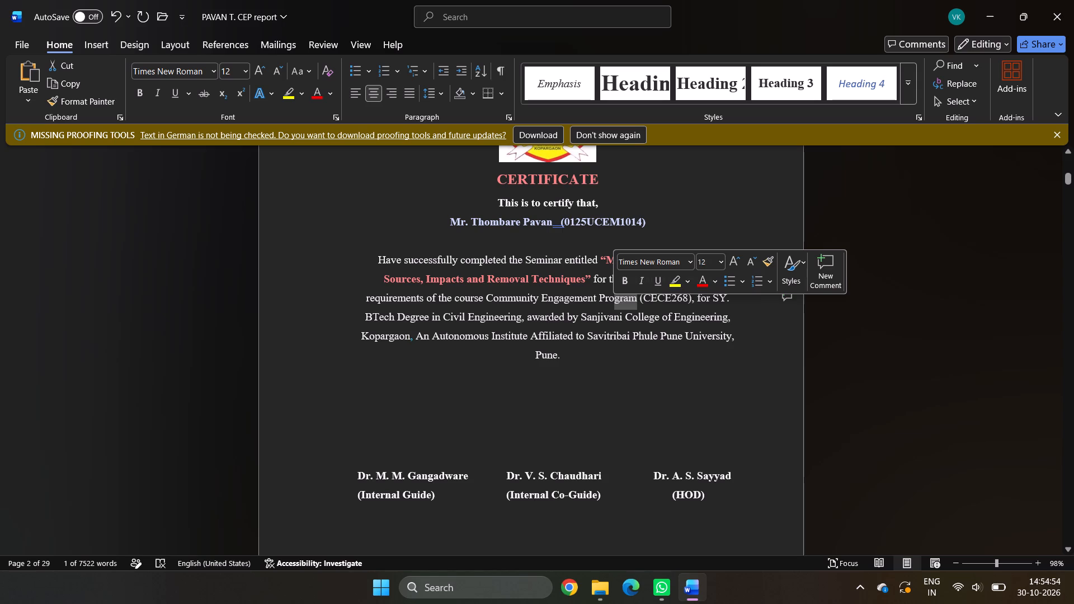
{"action": "type", "text": "jects"}
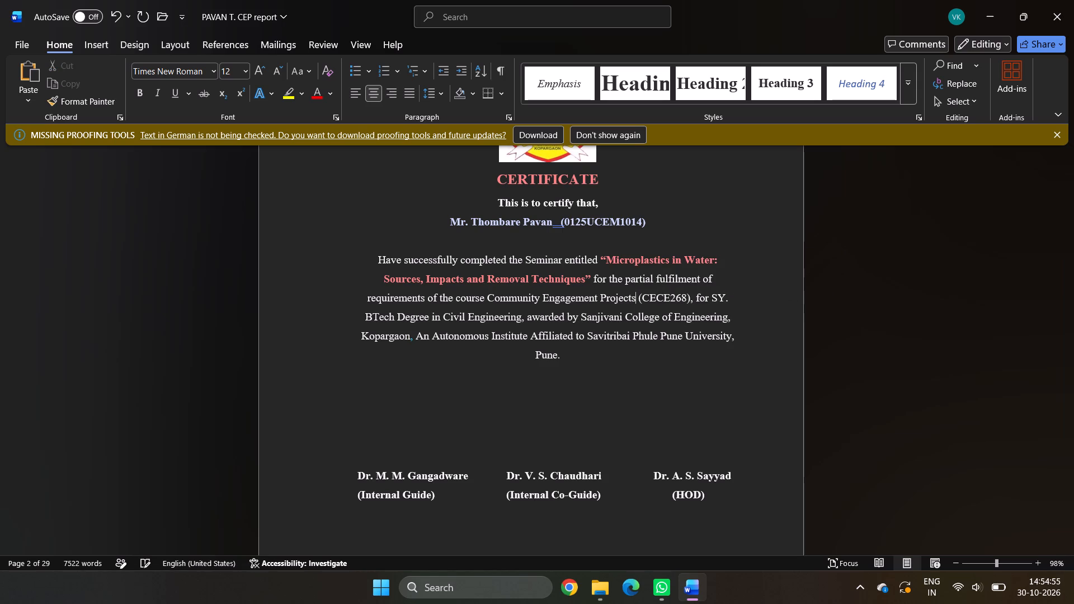
Review the layout of the front pages, from the certificate through the contents list and back to the cover page.
{"action": "scroll", "coordinate": [615, 305], "scroll_direction": "up", "scroll_amount": 4}
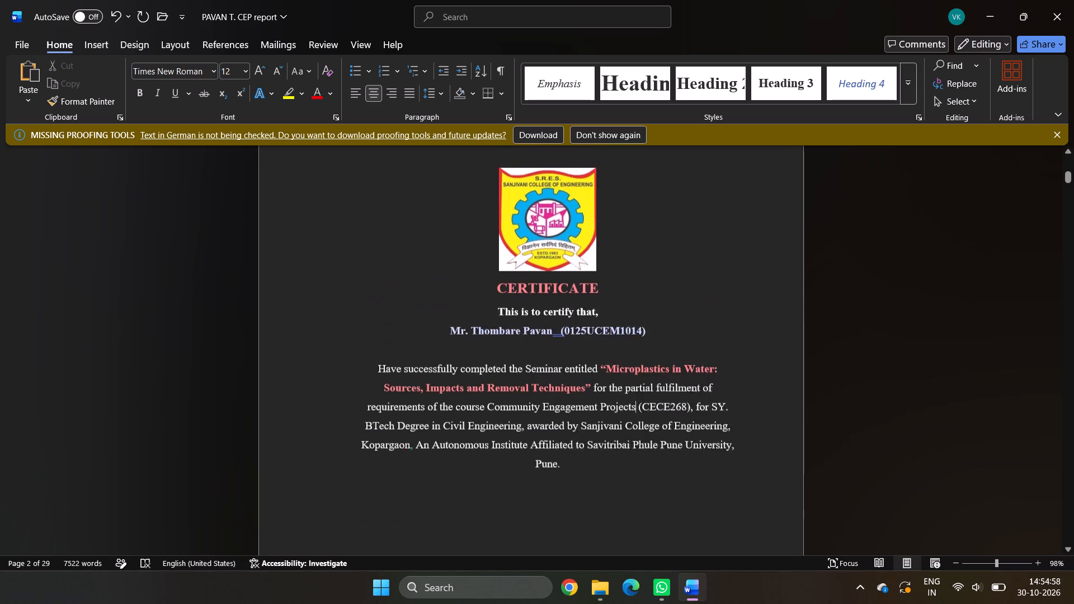
{"action": "scroll", "coordinate": [616, 308], "scroll_direction": "down", "scroll_amount": 20}
{"action": "scroll", "coordinate": [616, 308], "scroll_direction": "down", "scroll_amount": 20}
{"action": "scroll", "coordinate": [616, 308], "scroll_direction": "down", "scroll_amount": 3}
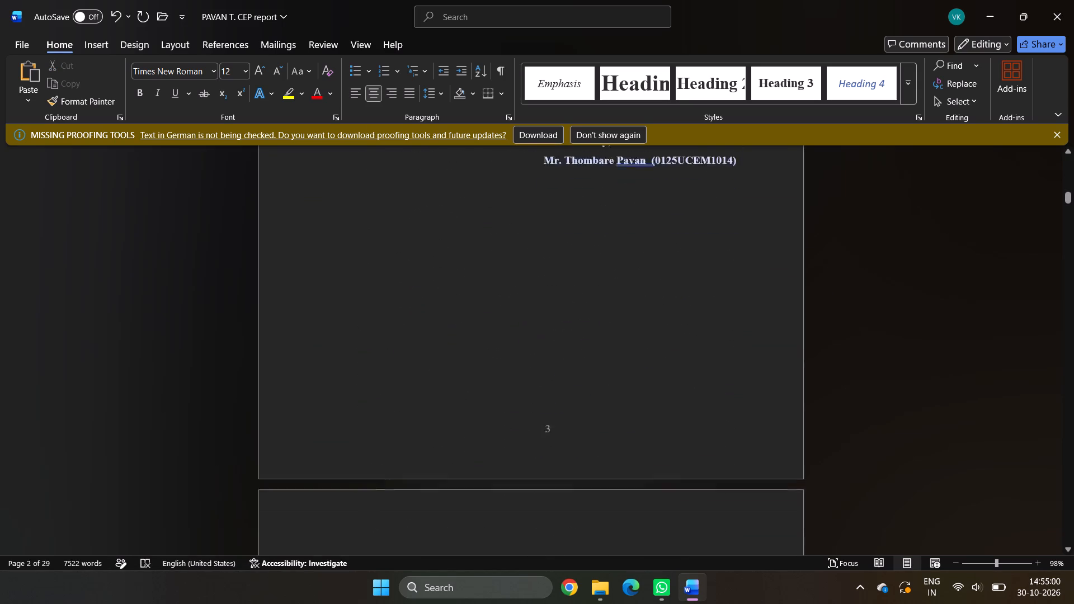
{"action": "scroll", "coordinate": [618, 333], "scroll_direction": "down", "scroll_amount": 20}
{"action": "scroll", "coordinate": [618, 333], "scroll_direction": "down", "scroll_amount": 1}
{"action": "scroll", "coordinate": [618, 344], "scroll_direction": "up", "scroll_amount": 5}
{"action": "scroll", "coordinate": [618, 344], "scroll_direction": "down", "scroll_amount": 20}
{"action": "scroll", "coordinate": [618, 344], "scroll_direction": "down", "scroll_amount": 1}
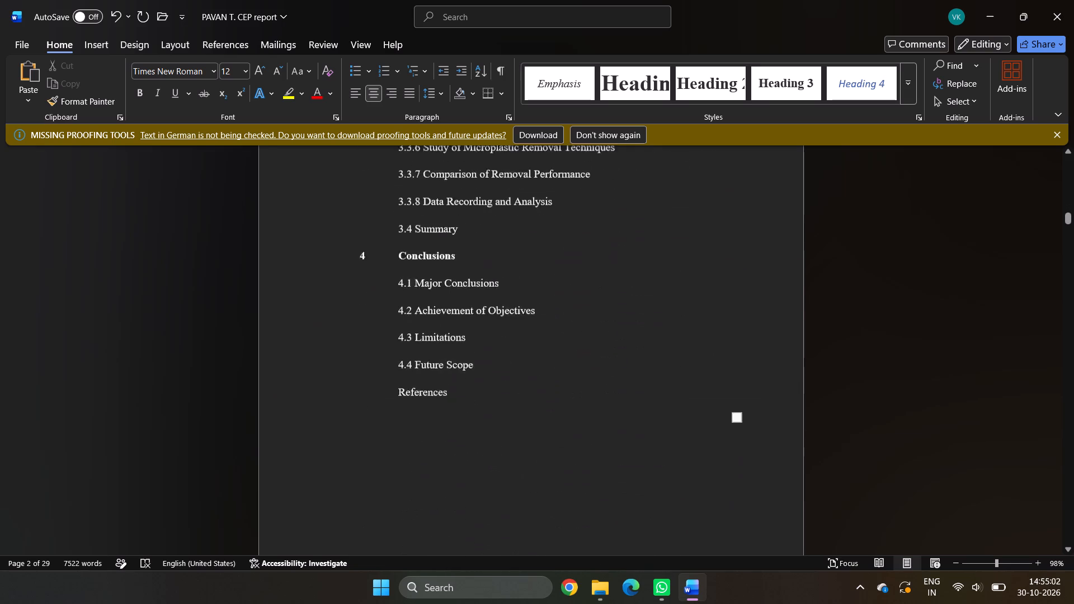
{"action": "scroll", "coordinate": [618, 355], "scroll_direction": "down", "scroll_amount": 20}
{"action": "scroll", "coordinate": [618, 355], "scroll_direction": "down", "scroll_amount": 3}
{"action": "scroll", "coordinate": [618, 358], "scroll_direction": "up", "scroll_amount": 20}
{"action": "scroll", "coordinate": [618, 358], "scroll_direction": "up", "scroll_amount": 6}
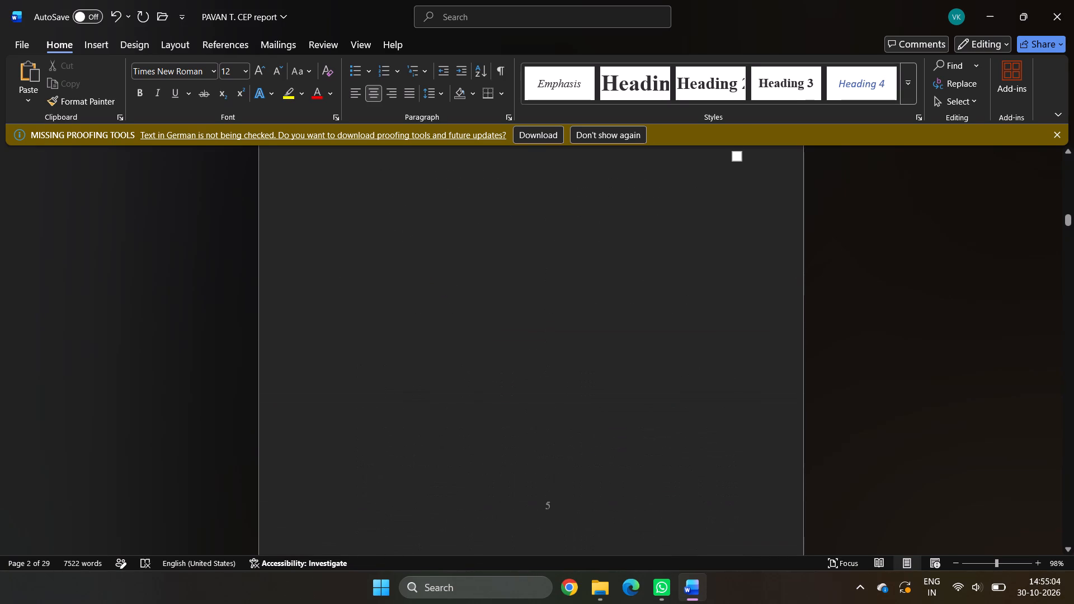
{"action": "scroll", "coordinate": [618, 355], "scroll_direction": "up", "scroll_amount": 20}
{"action": "scroll", "coordinate": [618, 355], "scroll_direction": "up", "scroll_amount": 20}
{"action": "scroll", "coordinate": [618, 355], "scroll_direction": "up", "scroll_amount": 8}
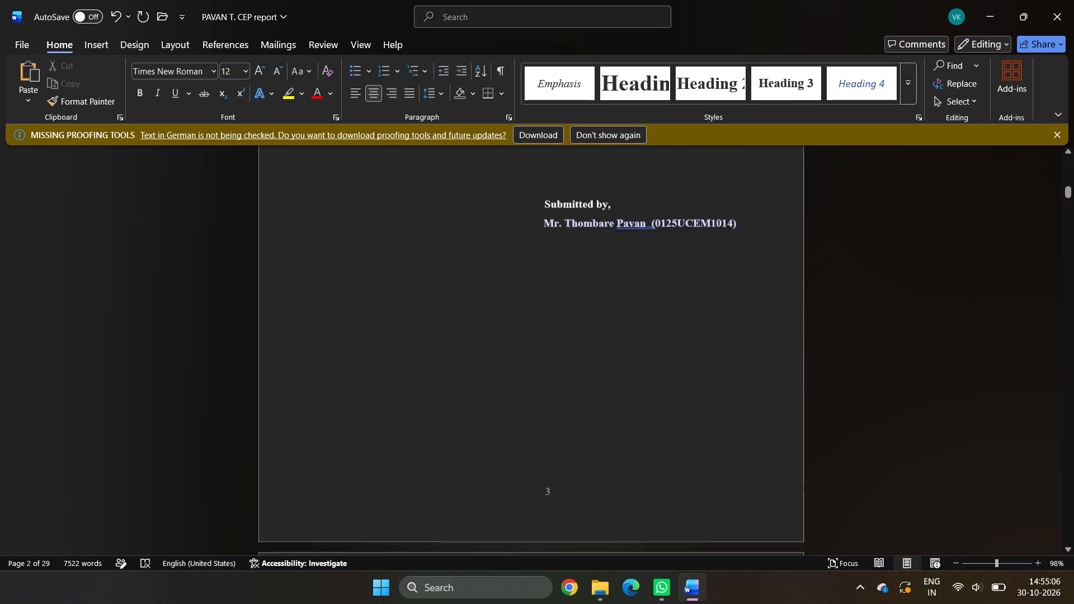
{"action": "scroll", "coordinate": [618, 352], "scroll_direction": "up", "scroll_amount": 7}
{"action": "scroll", "coordinate": [618, 352], "scroll_direction": "down", "scroll_amount": 1}
{"action": "scroll", "coordinate": [618, 352], "scroll_direction": "up", "scroll_amount": 17}
{"action": "scroll", "coordinate": [618, 351], "scroll_direction": "up", "scroll_amount": 8}
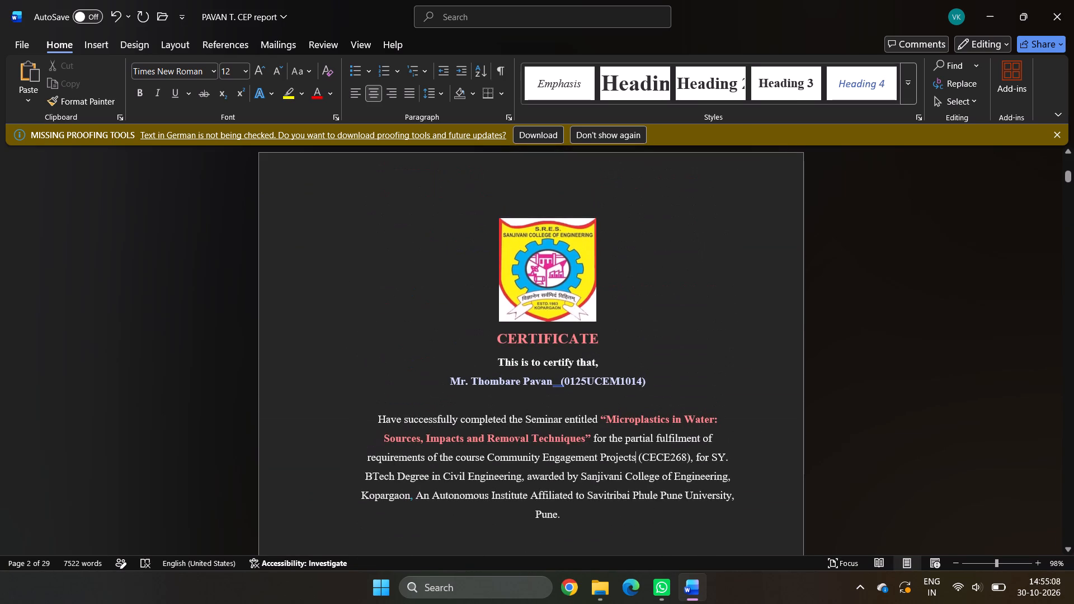
{"action": "scroll", "coordinate": [618, 351], "scroll_direction": "up", "scroll_amount": 14}
{"action": "scroll", "coordinate": [618, 351], "scroll_direction": "up", "scroll_amount": 7}
{"action": "scroll", "coordinate": [618, 351], "scroll_direction": "down", "scroll_amount": 1}
{"action": "scroll", "coordinate": [618, 351], "scroll_direction": "up", "scroll_amount": 6}
{"action": "scroll", "coordinate": [618, 351], "scroll_direction": "down", "scroll_amount": 7}
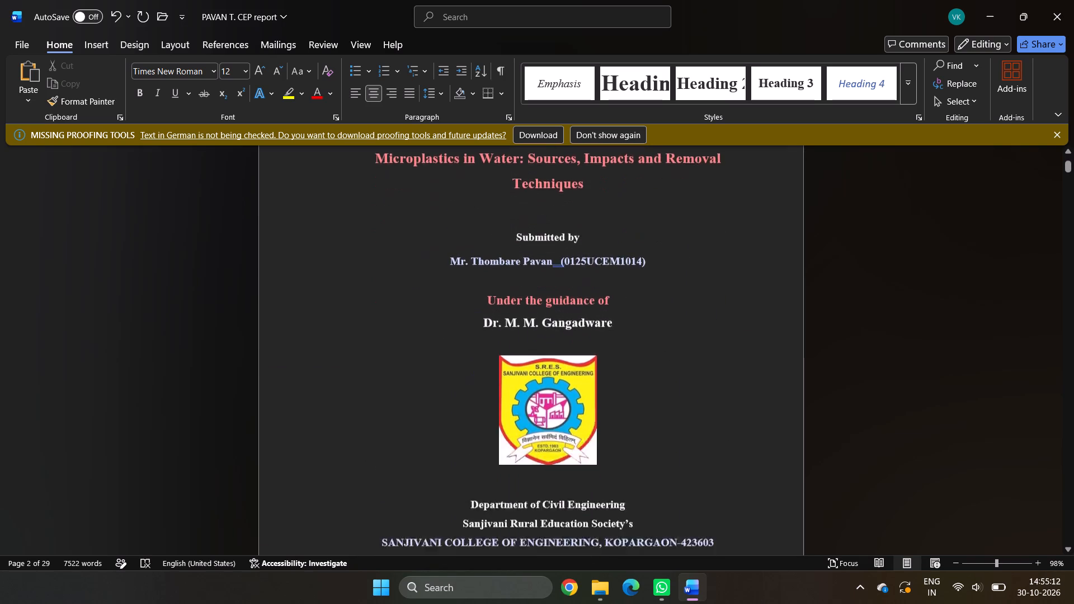
Insert four empty paragraphs below the cover's academic year to push the certificate's college heading lines onto the certificate page.
{"action": "scroll", "coordinate": [618, 351], "scroll_direction": "down", "scroll_amount": 11}
{"action": "scroll", "coordinate": [618, 351], "scroll_direction": "up", "scroll_amount": 2}
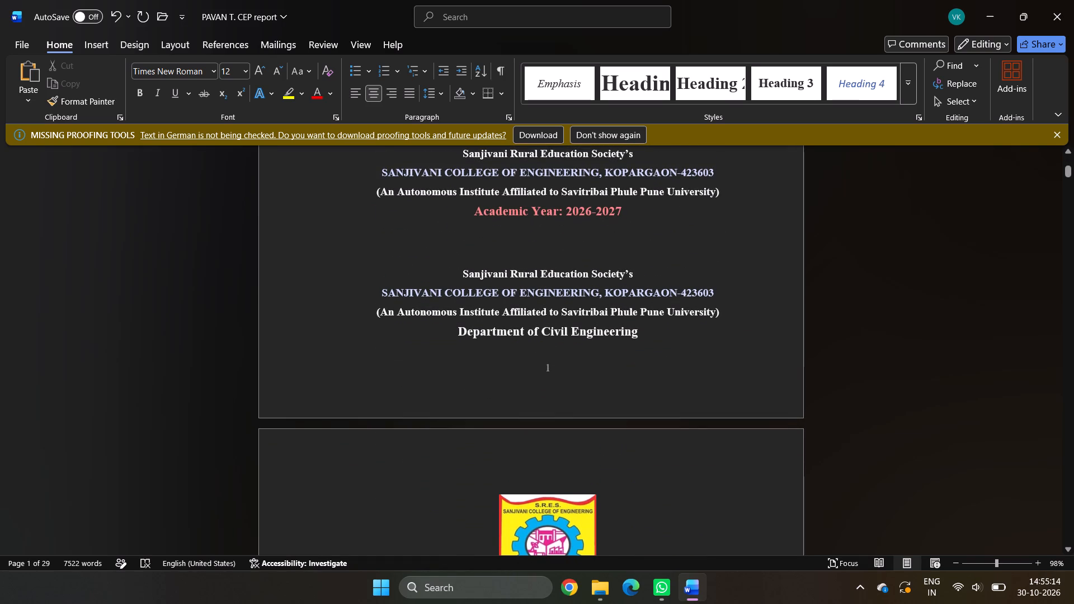
{"action": "left_click", "coordinate": [548, 249]}
{"action": "key", "text": "Return"}
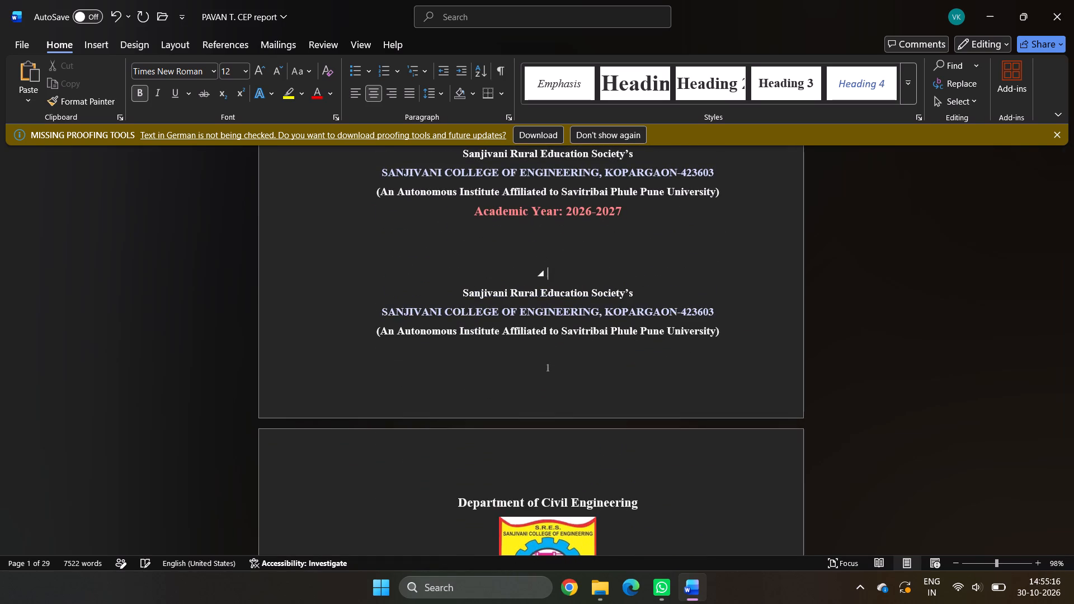
{"action": "key", "text": "Return"}
{"action": "key", "text": "Return"}
{"action": "key", "text": "Return"}
{"action": "scroll", "coordinate": [588, 273], "scroll_direction": "down", "scroll_amount": 1}
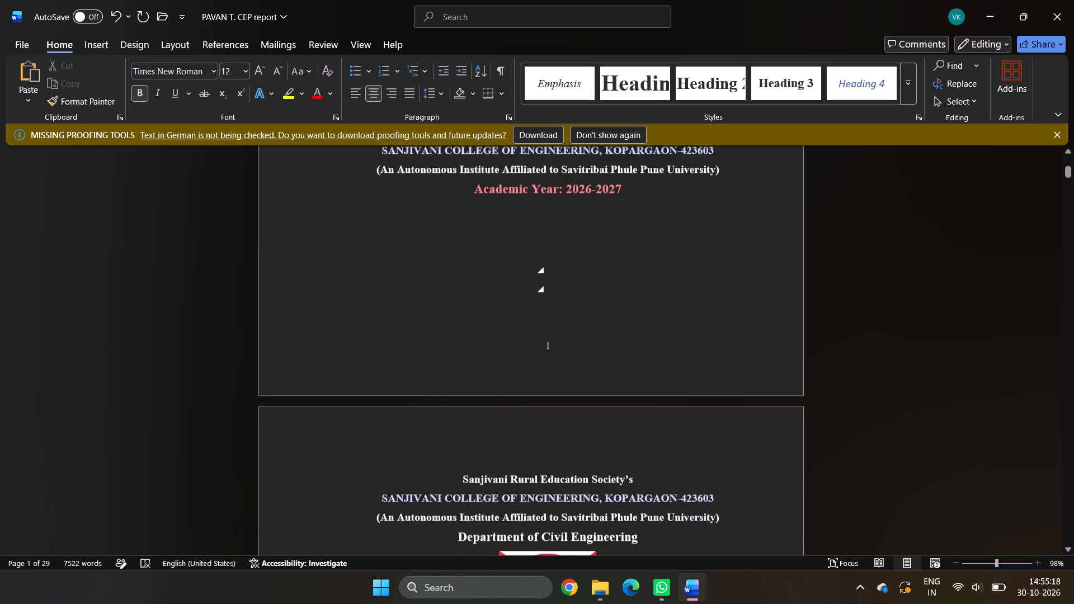
Set the certificate's four heading lines, from "Sanjivani Rural Education Society's" to "Department of Civil Engineering", to font size 12.
{"action": "scroll", "coordinate": [588, 273], "scroll_direction": "down", "scroll_amount": 4}
{"action": "left_click", "coordinate": [543, 303]}
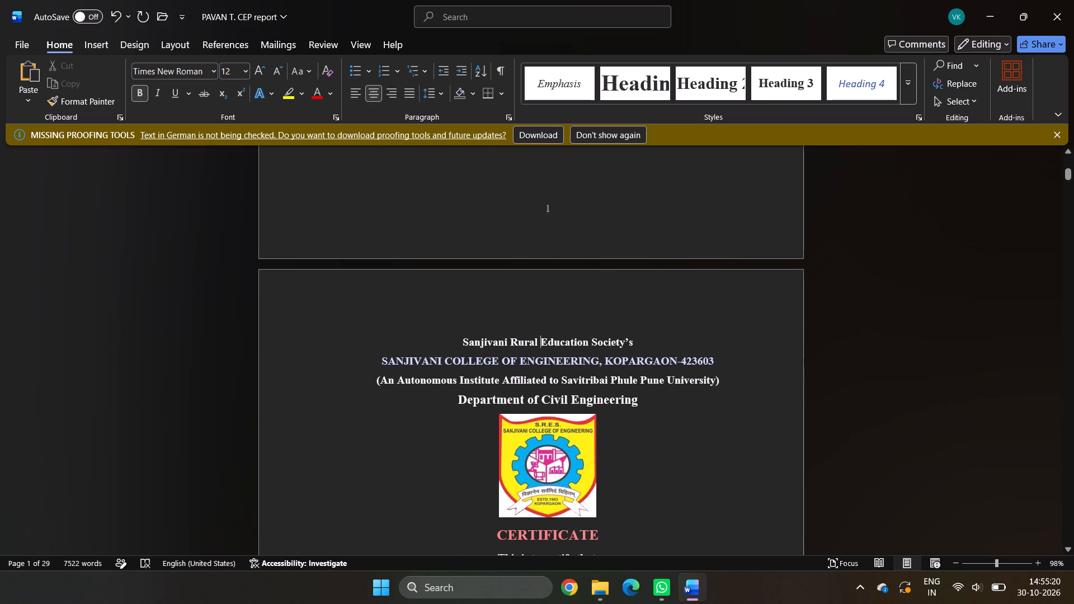
{"action": "left_click", "coordinate": [501, 317]}
{"action": "left_click", "coordinate": [498, 312]}
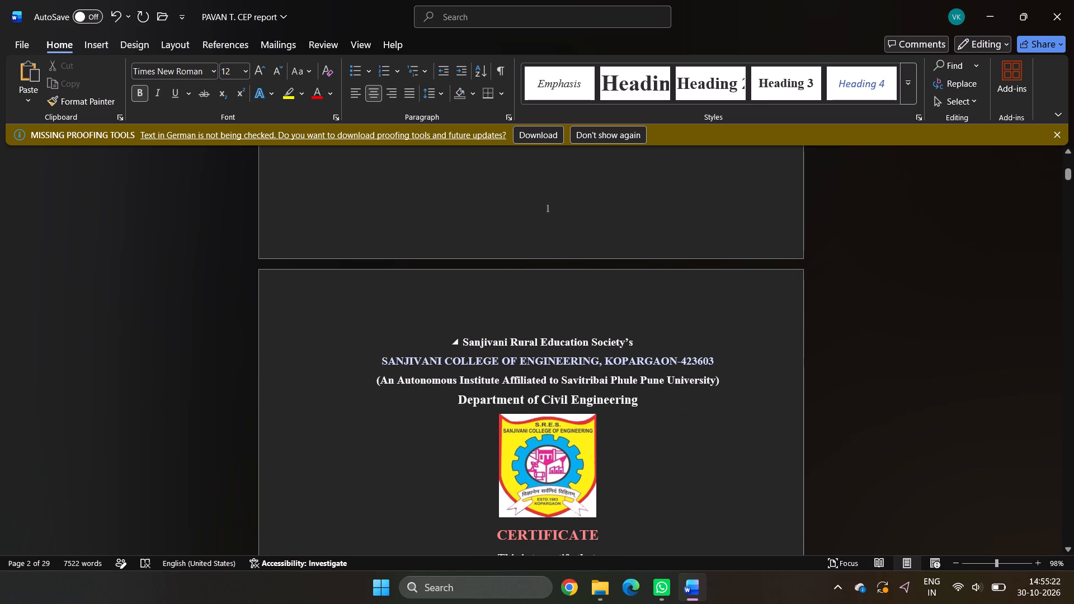
{"action": "left_click_drag", "start_coordinate": [367, 353], "coordinate": [369, 353]}
{"action": "left_click_drag", "start_coordinate": [369, 353], "coordinate": [679, 402]}
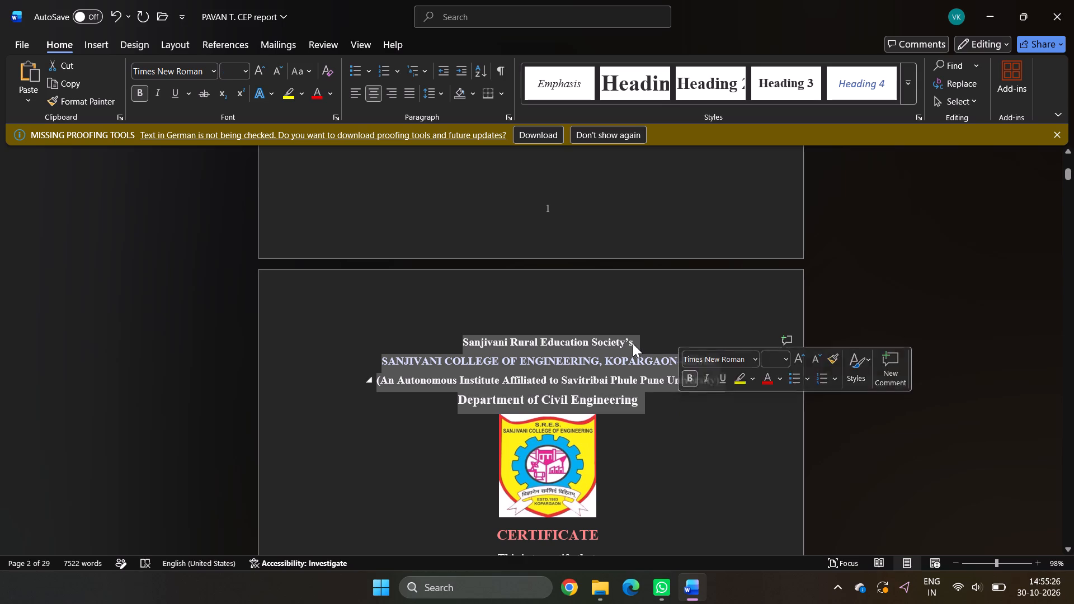
{"action": "left_click", "coordinate": [240, 77]}
{"action": "left_click", "coordinate": [242, 73]}
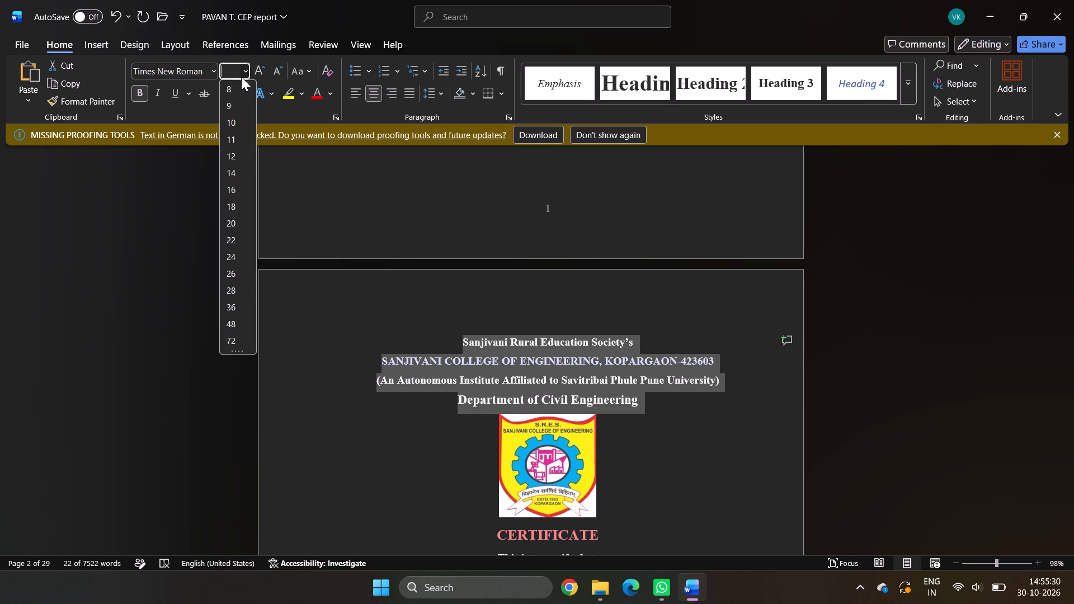
{"action": "left_click", "coordinate": [233, 148]}
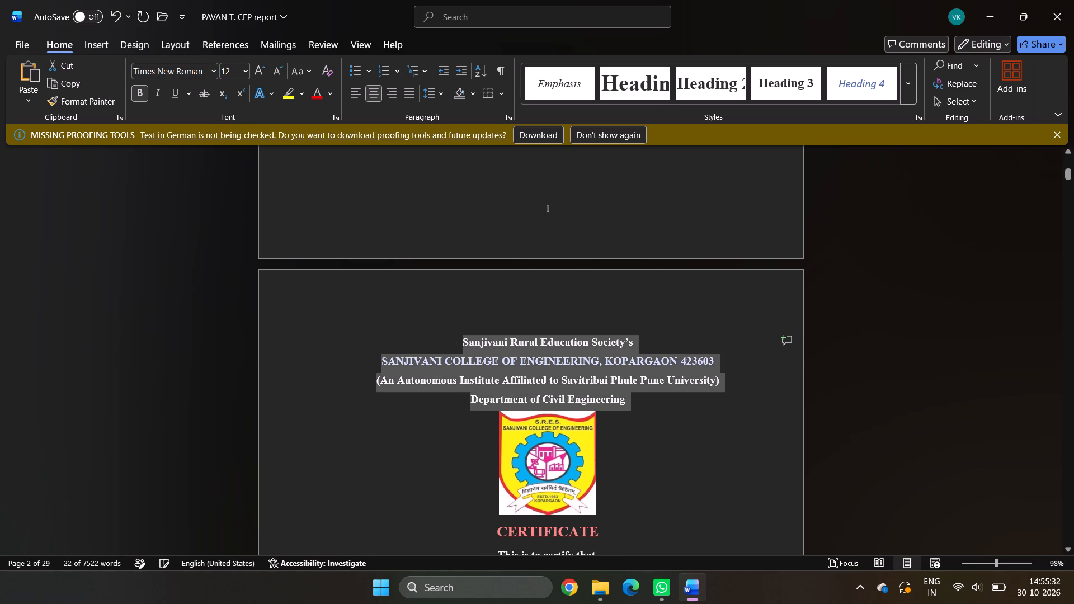
Set the certificate block from the college logo and CERTIFICATE title through the closing "Pune." to font size 12.
{"action": "scroll", "coordinate": [481, 242], "scroll_direction": "up", "scroll_amount": 1}
{"action": "scroll", "coordinate": [481, 242], "scroll_direction": "down", "scroll_amount": 9}
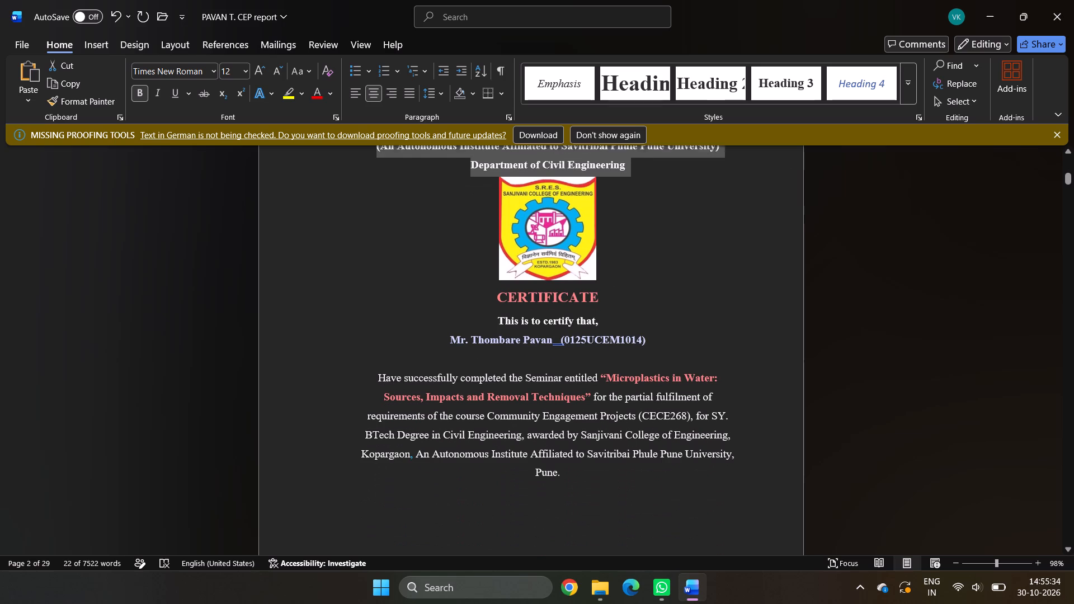
{"action": "left_click_drag", "start_coordinate": [463, 255], "coordinate": [532, 285]}
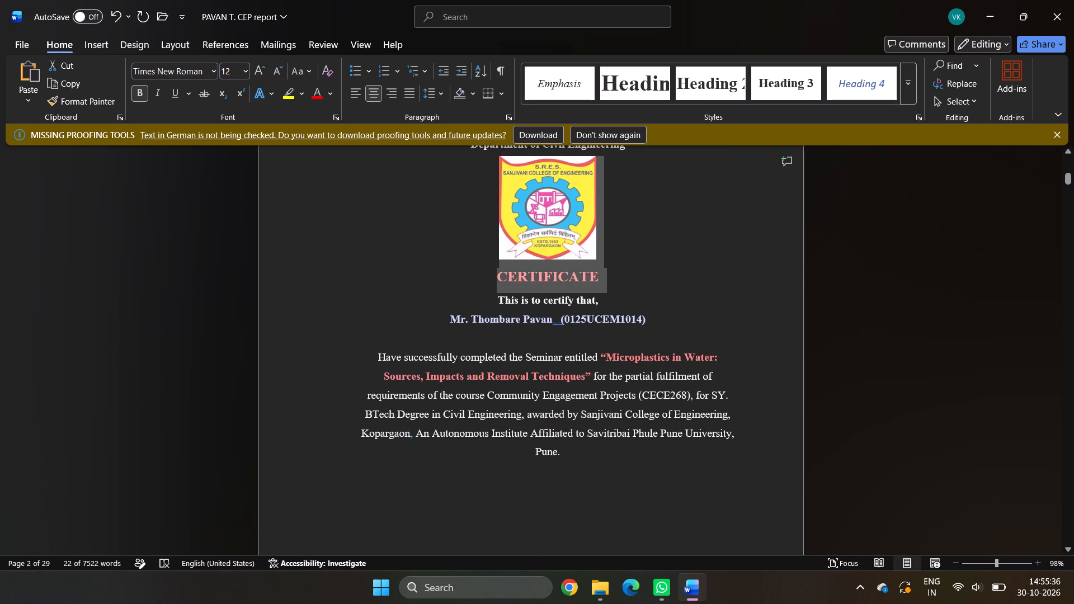
{"action": "left_click_drag", "start_coordinate": [532, 285], "coordinate": [691, 462]}
{"action": "left_click", "coordinate": [246, 73]}
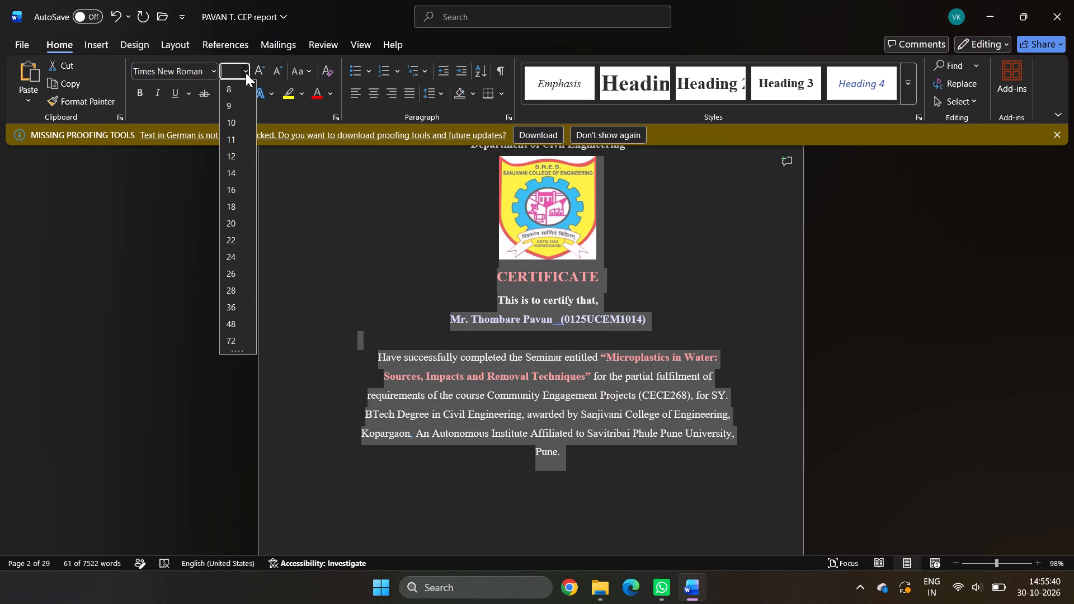
{"action": "left_click", "coordinate": [237, 158]}
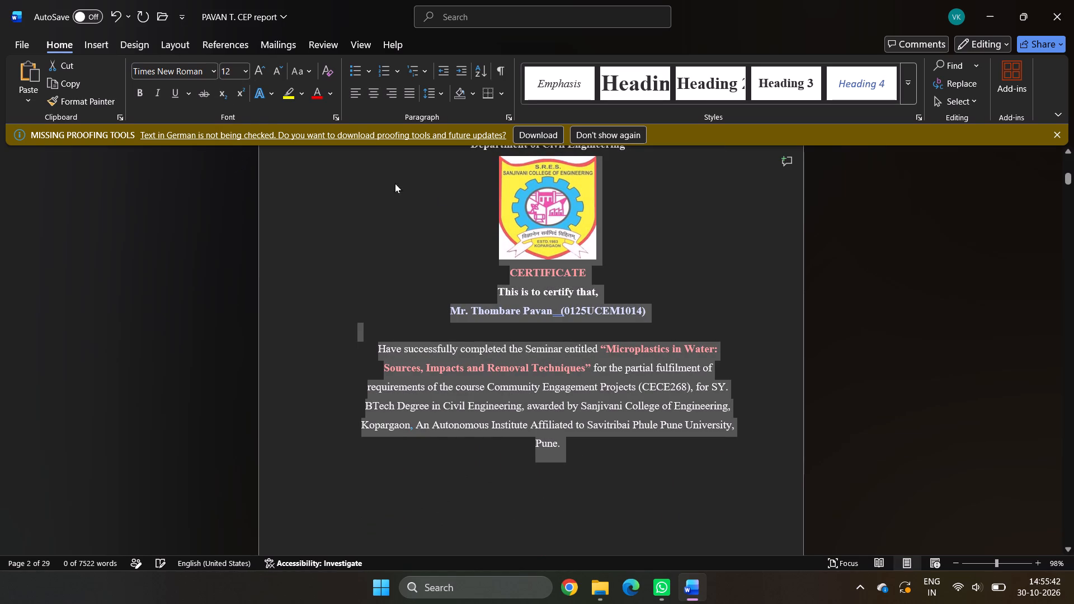
{"action": "left_click", "coordinate": [440, 190]}
Check the page layout from the certificate through the Acknowledgement to the end of the contents list.
{"action": "scroll", "coordinate": [437, 219], "scroll_direction": "up", "scroll_amount": 3}
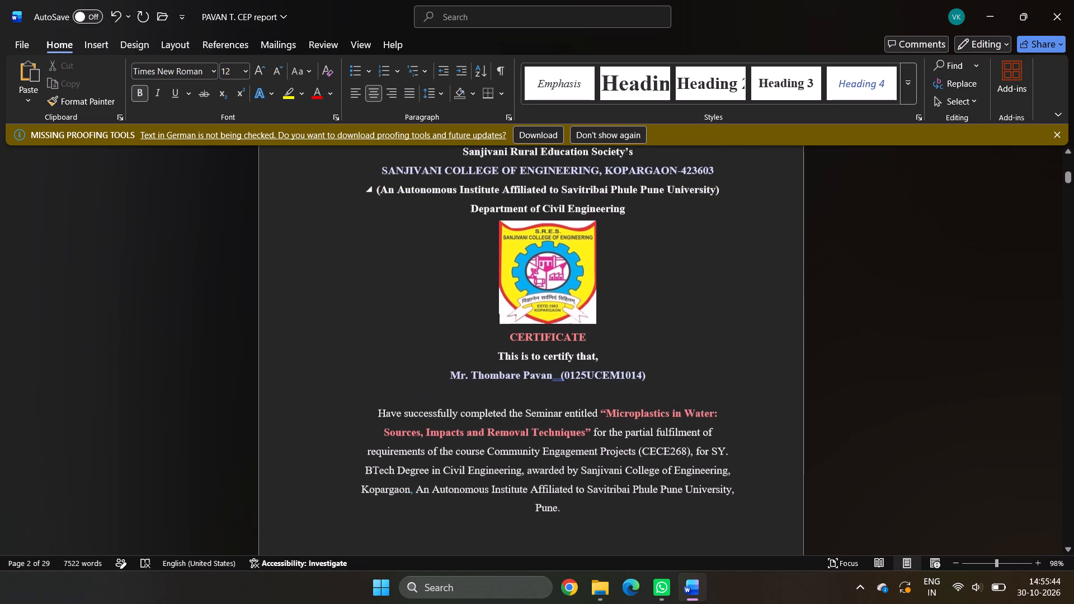
{"action": "scroll", "coordinate": [437, 219], "scroll_direction": "down", "scroll_amount": 4}
{"action": "scroll", "coordinate": [437, 219], "scroll_direction": "down", "scroll_amount": 20}
{"action": "scroll", "coordinate": [437, 219], "scroll_direction": "down", "scroll_amount": 3}
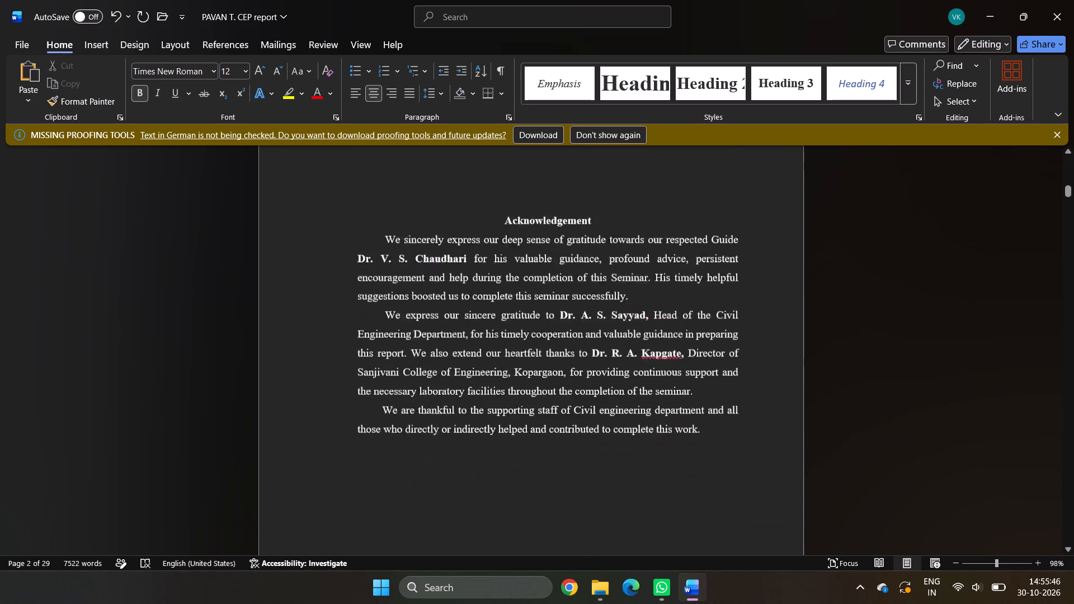
{"action": "scroll", "coordinate": [437, 219], "scroll_direction": "down", "scroll_amount": 19}
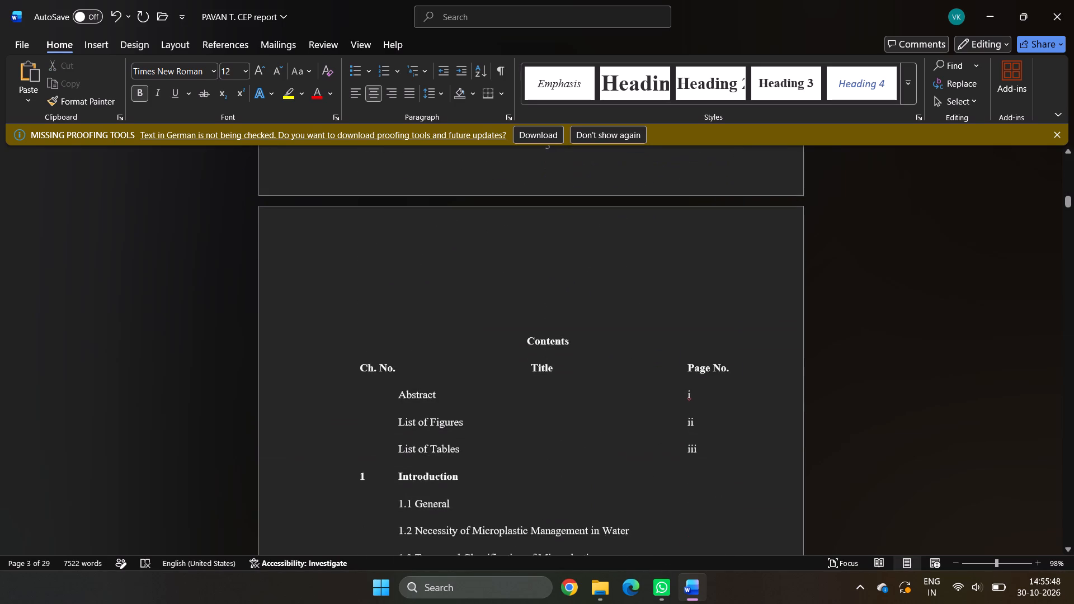
{"action": "scroll", "coordinate": [437, 219], "scroll_direction": "down", "scroll_amount": 4}
{"action": "scroll", "coordinate": [437, 219], "scroll_direction": "down", "scroll_amount": 20}
{"action": "scroll", "coordinate": [437, 219], "scroll_direction": "down", "scroll_amount": 8}
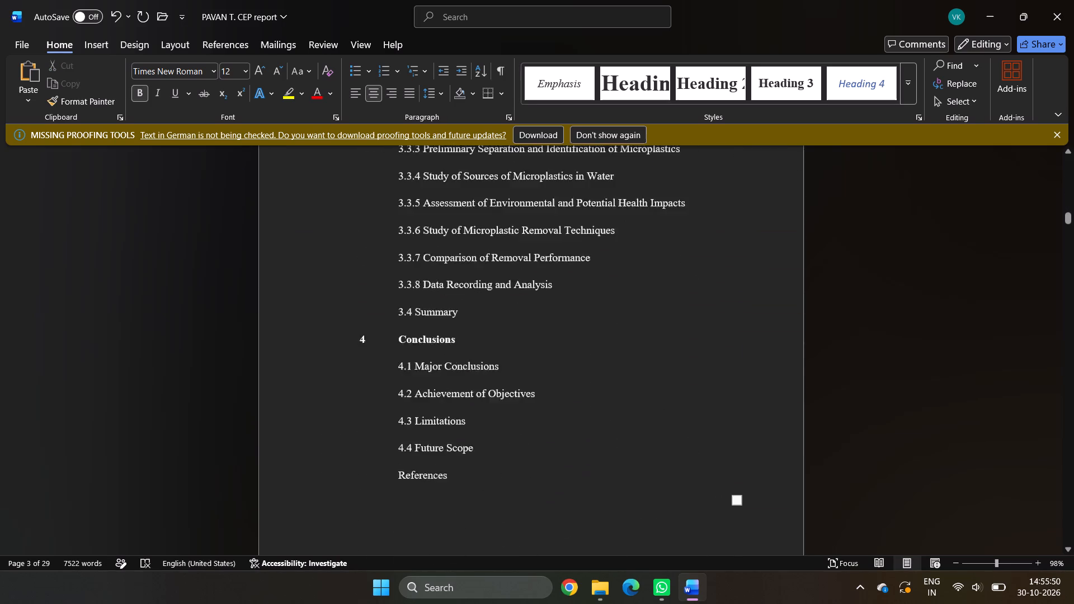
Check the page layout from the abstract through Chapters 1 and 2 into the Chapter 3 Methodology pages.
{"action": "scroll", "coordinate": [437, 219], "scroll_direction": "down", "scroll_amount": 20}
{"action": "scroll", "coordinate": [437, 219], "scroll_direction": "down", "scroll_amount": 20}
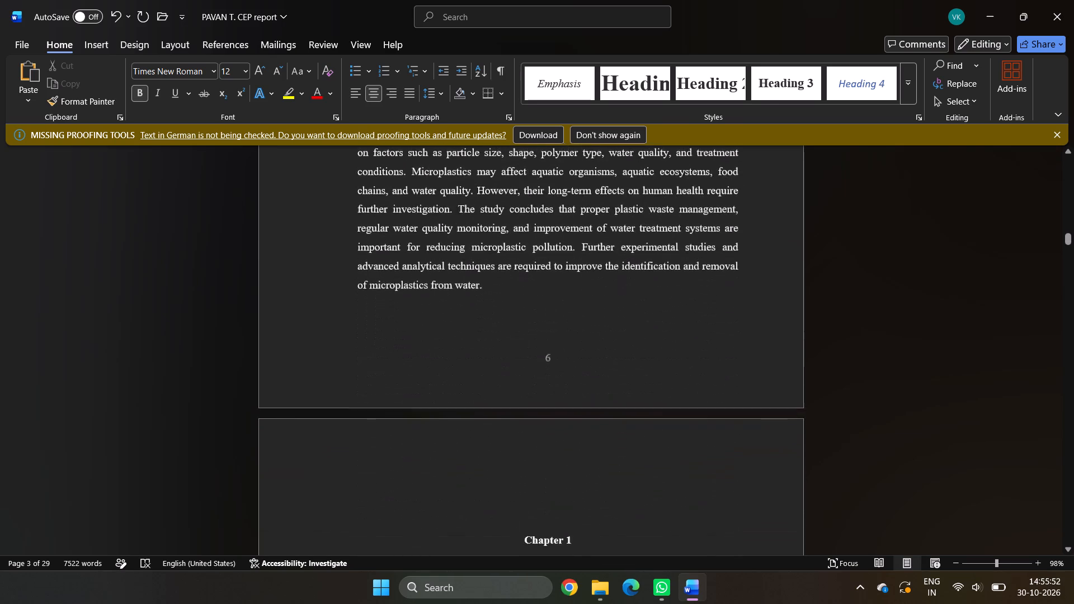
{"action": "scroll", "coordinate": [437, 220], "scroll_direction": "down", "scroll_amount": 10}
{"action": "scroll", "coordinate": [435, 223], "scroll_direction": "down", "scroll_amount": 20}
{"action": "scroll", "coordinate": [435, 223], "scroll_direction": "down", "scroll_amount": 9}
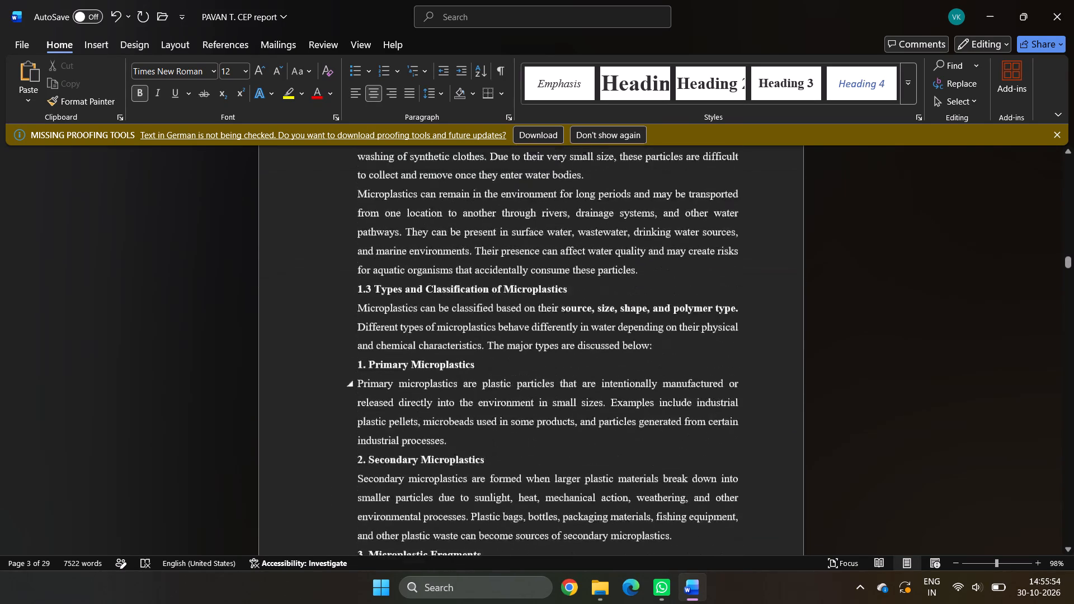
{"action": "scroll", "coordinate": [424, 238], "scroll_direction": "down", "scroll_amount": 20}
{"action": "scroll", "coordinate": [424, 238], "scroll_direction": "down", "scroll_amount": 13}
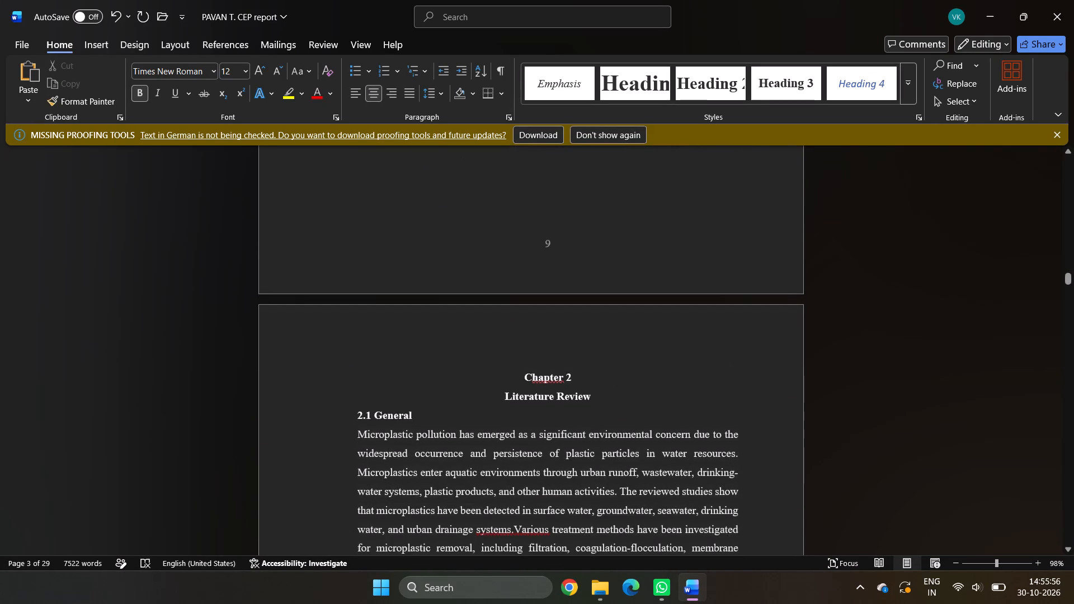
{"action": "middle_click", "coordinate": [423, 227]}
{"action": "scroll", "coordinate": [423, 227], "scroll_direction": "up", "scroll_amount": 2}
{"action": "middle_click", "coordinate": [424, 229]}
{"action": "scroll", "coordinate": [427, 226], "scroll_direction": "down", "scroll_amount": 10}
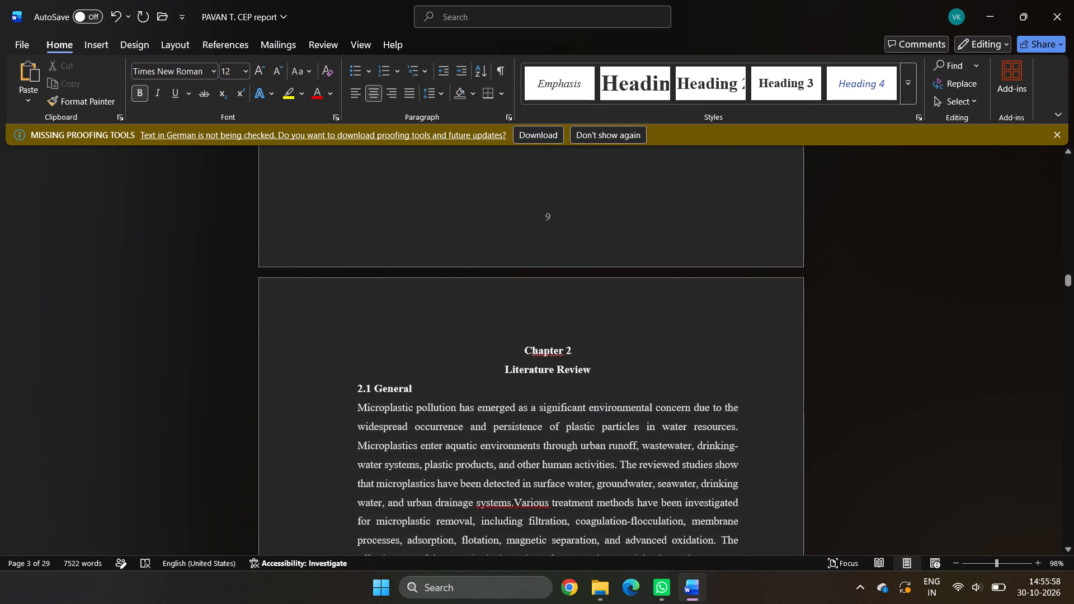
{"action": "scroll", "coordinate": [427, 231], "scroll_direction": "down", "scroll_amount": 20}
{"action": "scroll", "coordinate": [427, 231], "scroll_direction": "down", "scroll_amount": 20}
{"action": "scroll", "coordinate": [427, 231], "scroll_direction": "down", "scroll_amount": 9}
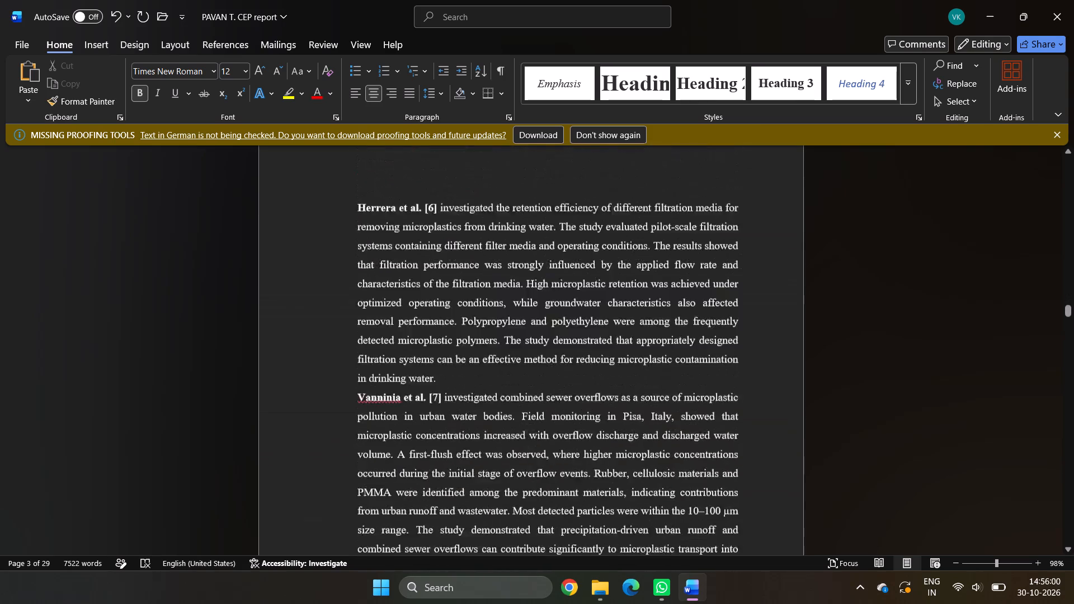
{"action": "scroll", "coordinate": [420, 238], "scroll_direction": "down", "scroll_amount": 20}
{"action": "scroll", "coordinate": [420, 238], "scroll_direction": "down", "scroll_amount": 18}
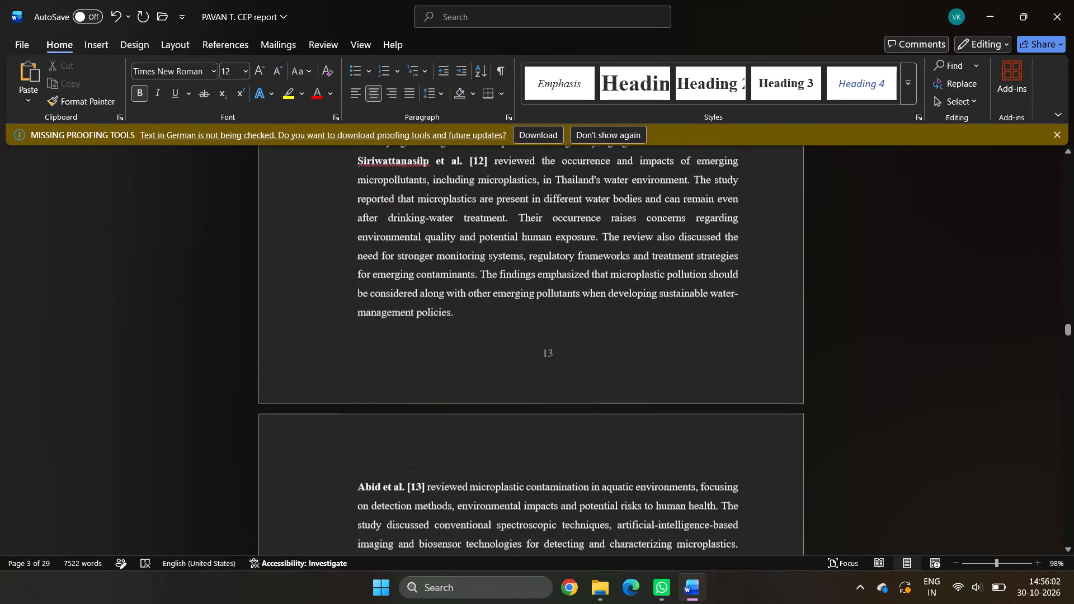
{"action": "scroll", "coordinate": [431, 207], "scroll_direction": "down", "scroll_amount": 20}
{"action": "scroll", "coordinate": [431, 207], "scroll_direction": "down", "scroll_amount": 19}
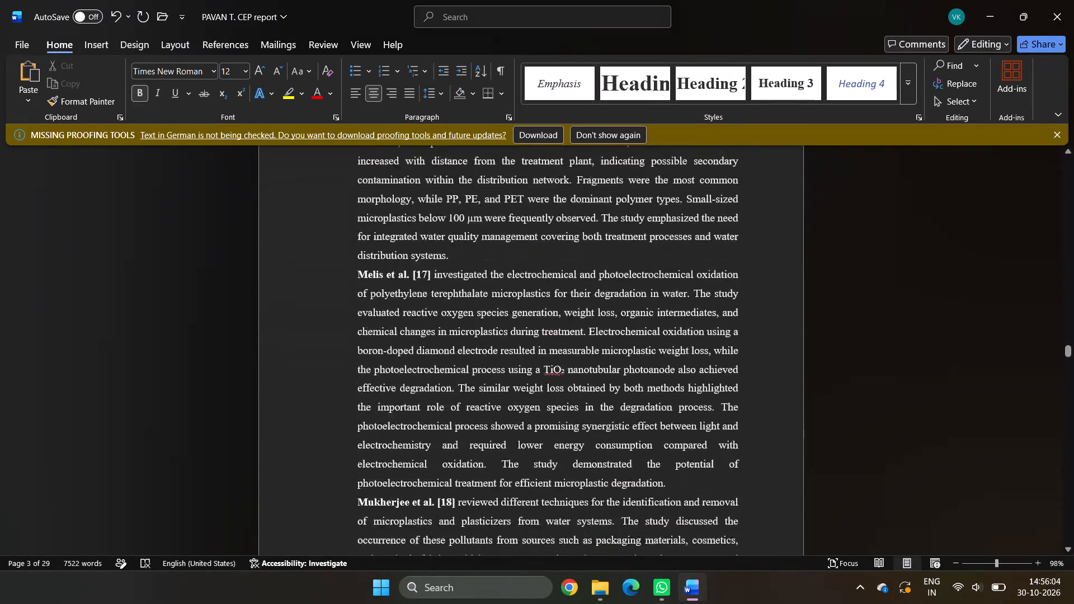
{"action": "scroll", "coordinate": [422, 225], "scroll_direction": "down", "scroll_amount": 20}
{"action": "scroll", "coordinate": [422, 225], "scroll_direction": "down", "scroll_amount": 20}
{"action": "scroll", "coordinate": [422, 225], "scroll_direction": "down", "scroll_amount": 9}
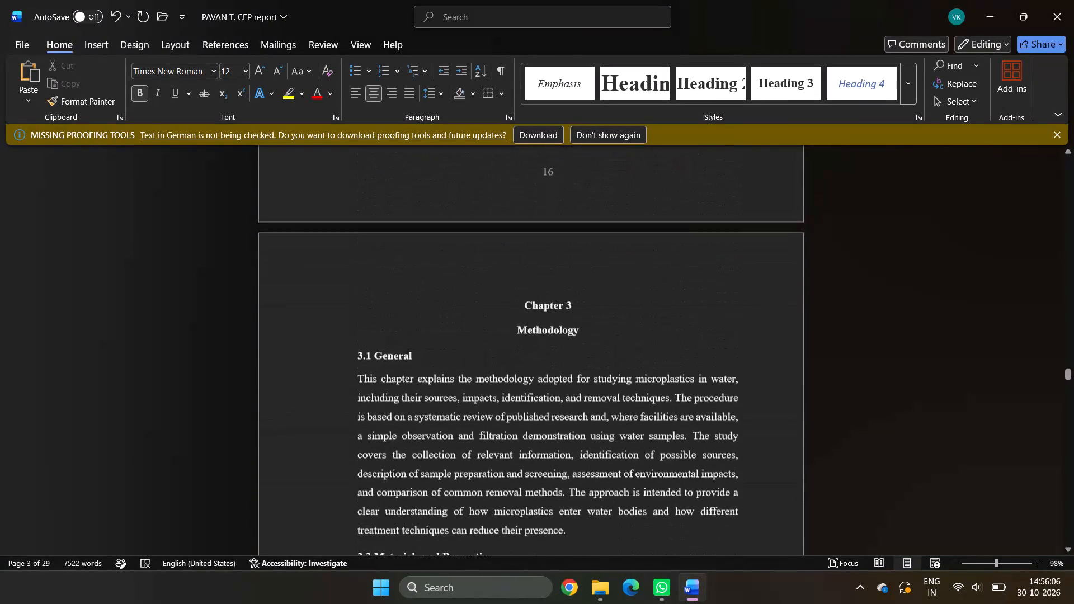
{"action": "scroll", "coordinate": [416, 224], "scroll_direction": "down", "scroll_amount": 8}
{"action": "scroll", "coordinate": [415, 220], "scroll_direction": "down", "scroll_amount": 17}
Insert an empty paragraph above the "3.2.2 Properties" heading to push it onto the page with its body text.
{"action": "scroll", "coordinate": [413, 218], "scroll_direction": "up", "scroll_amount": 13}
{"action": "left_click", "coordinate": [380, 229]}
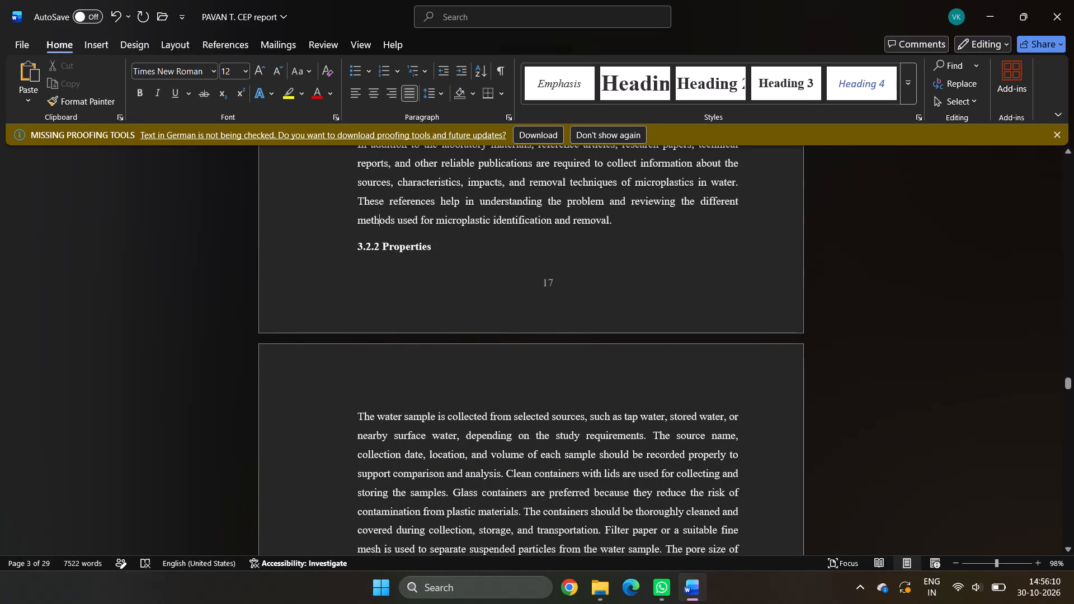
{"action": "left_click", "coordinate": [644, 222]}
{"action": "key", "text": "Return"}
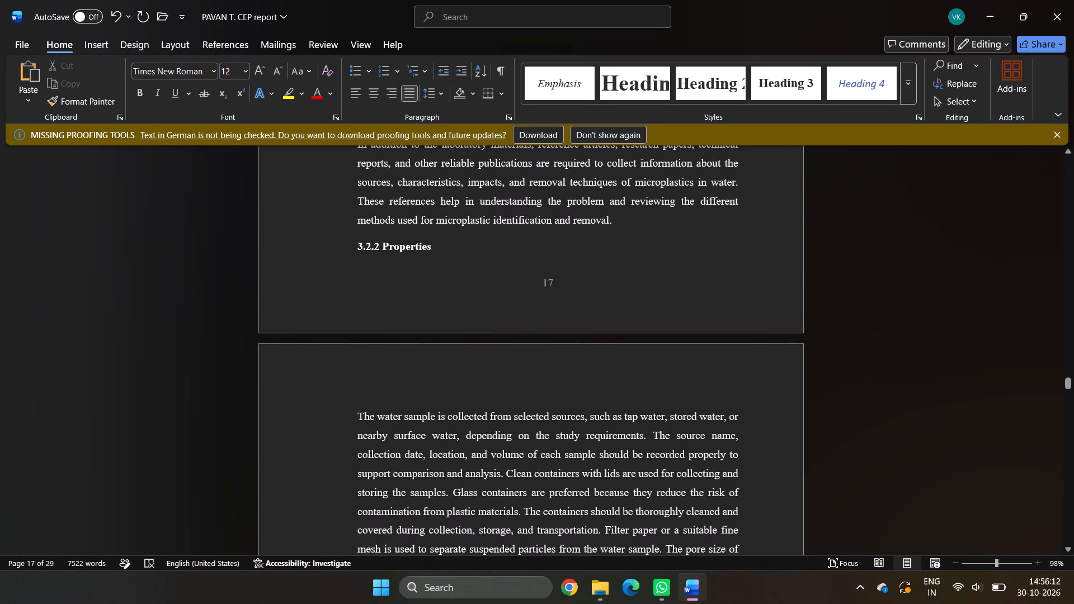
Review the methodology pages from 3.2.2 Properties through section 3.3.3 and inspect the report's custom page margin settings.
{"action": "scroll", "coordinate": [641, 224], "scroll_direction": "down", "scroll_amount": 17}
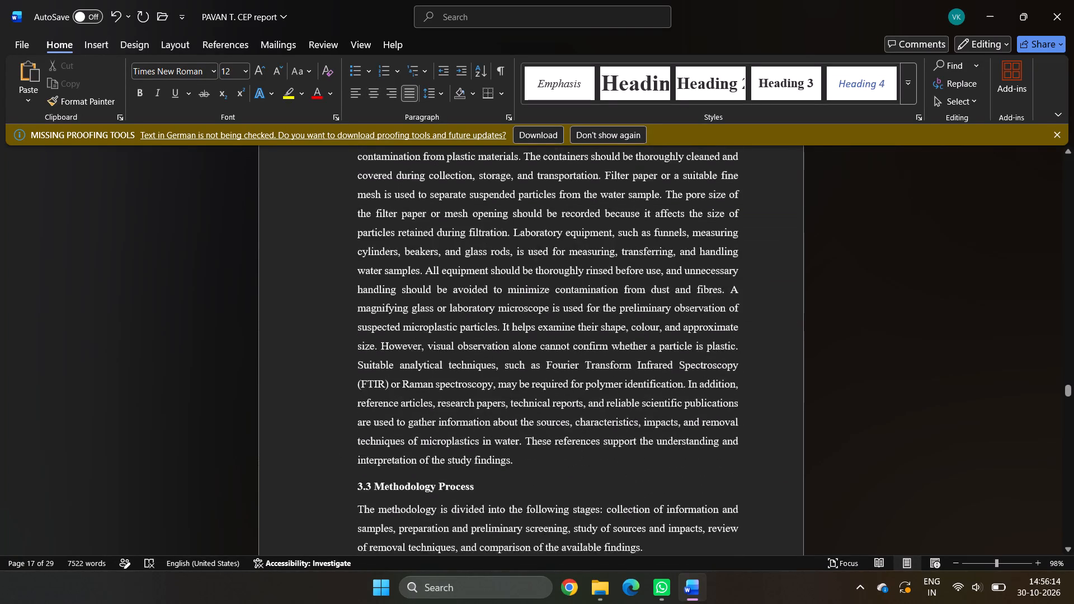
{"action": "scroll", "coordinate": [639, 223], "scroll_direction": "down", "scroll_amount": 2}
{"action": "scroll", "coordinate": [639, 222], "scroll_direction": "down", "scroll_amount": 19}
{"action": "scroll", "coordinate": [639, 219], "scroll_direction": "down", "scroll_amount": 8}
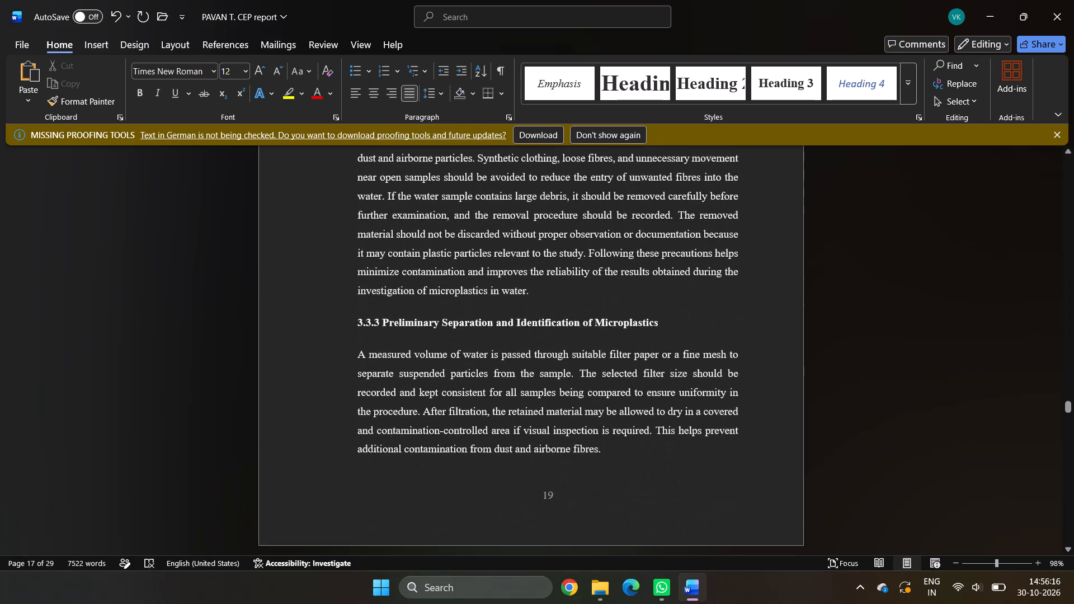
{"action": "scroll", "coordinate": [639, 219], "scroll_direction": "down", "scroll_amount": 3}
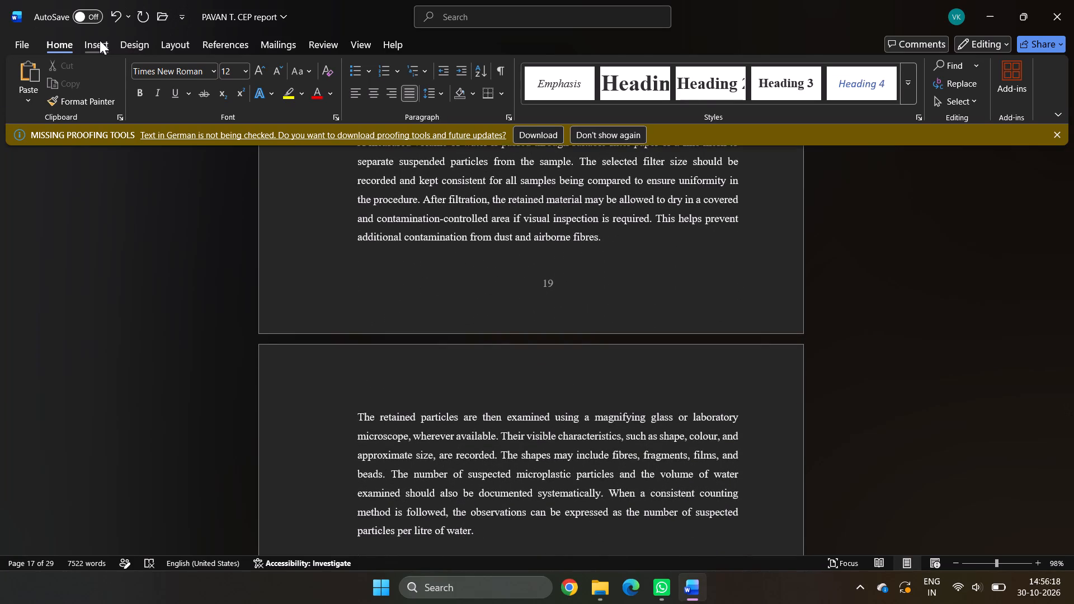
{"action": "left_click", "coordinate": [100, 40]}
{"action": "left_click", "coordinate": [48, 113]}
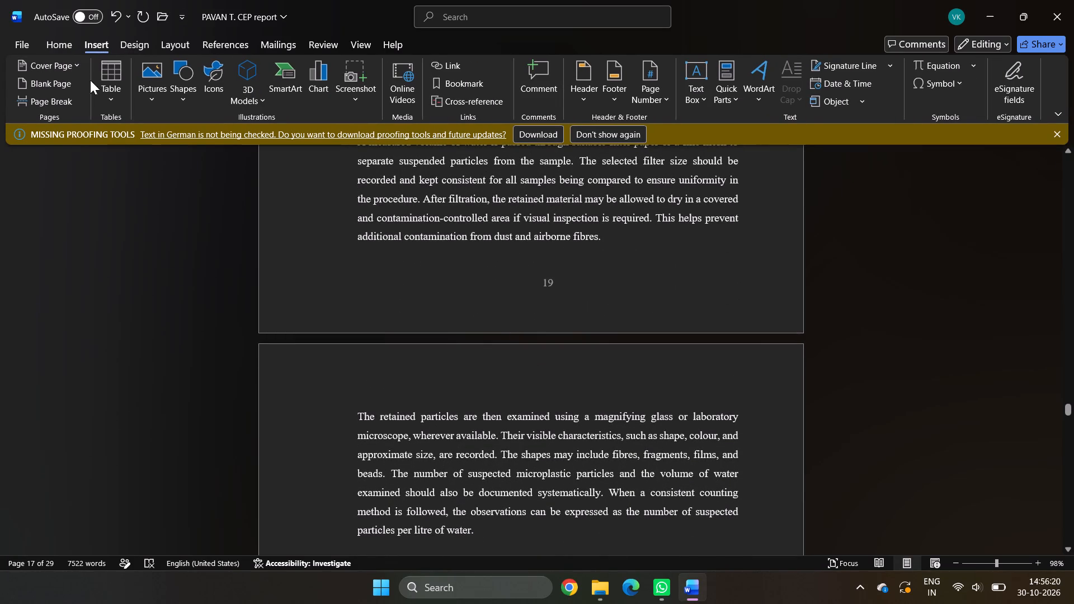
{"action": "left_click", "coordinate": [160, 44]}
{"action": "left_click", "coordinate": [33, 100]}
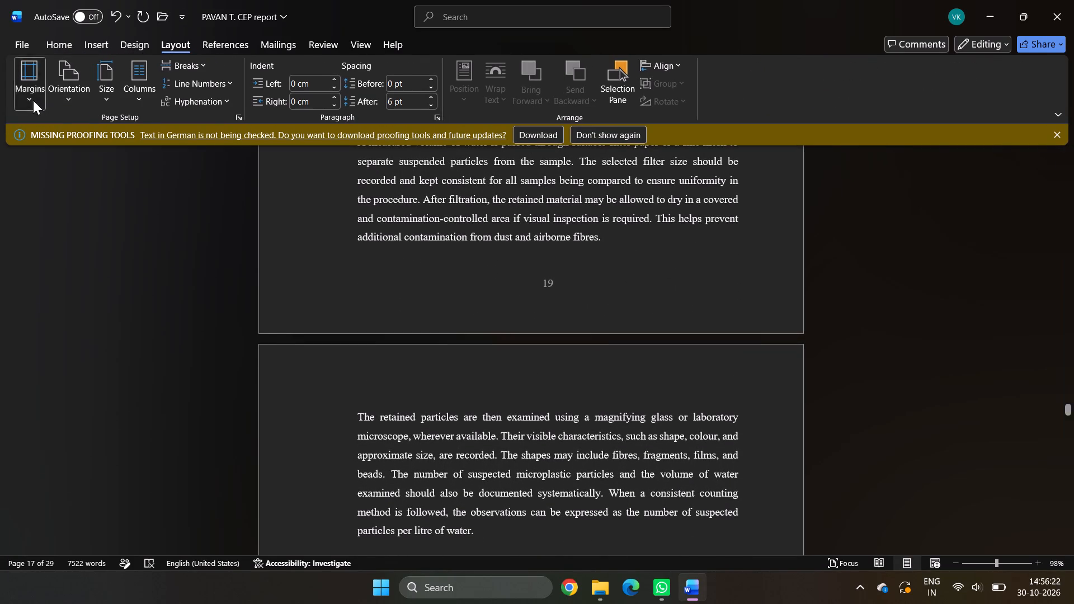
{"action": "left_click", "coordinate": [55, 480]}
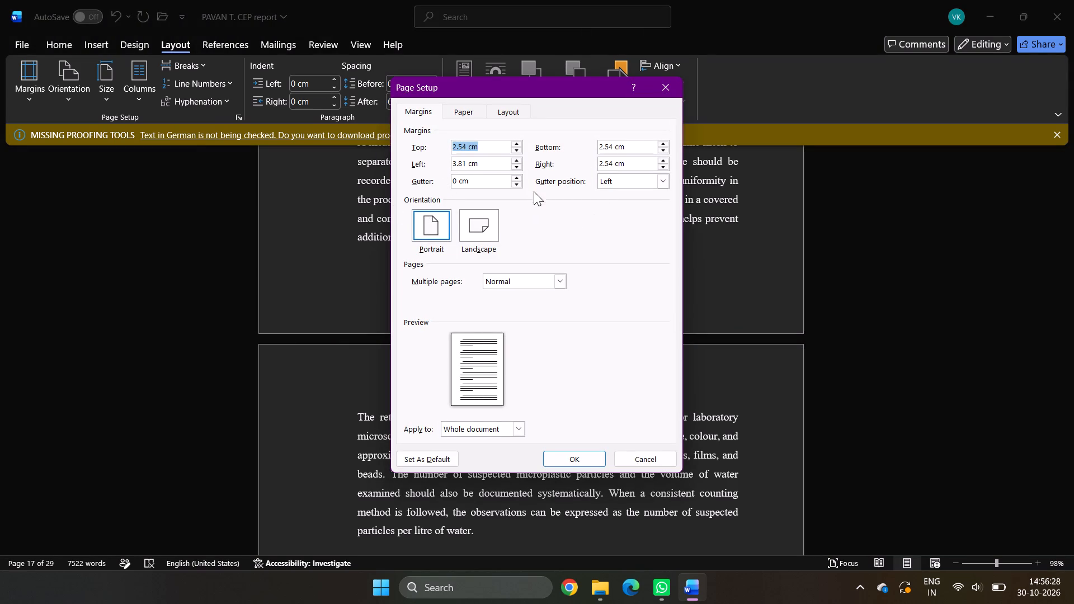
{"action": "left_click", "coordinate": [661, 87]}
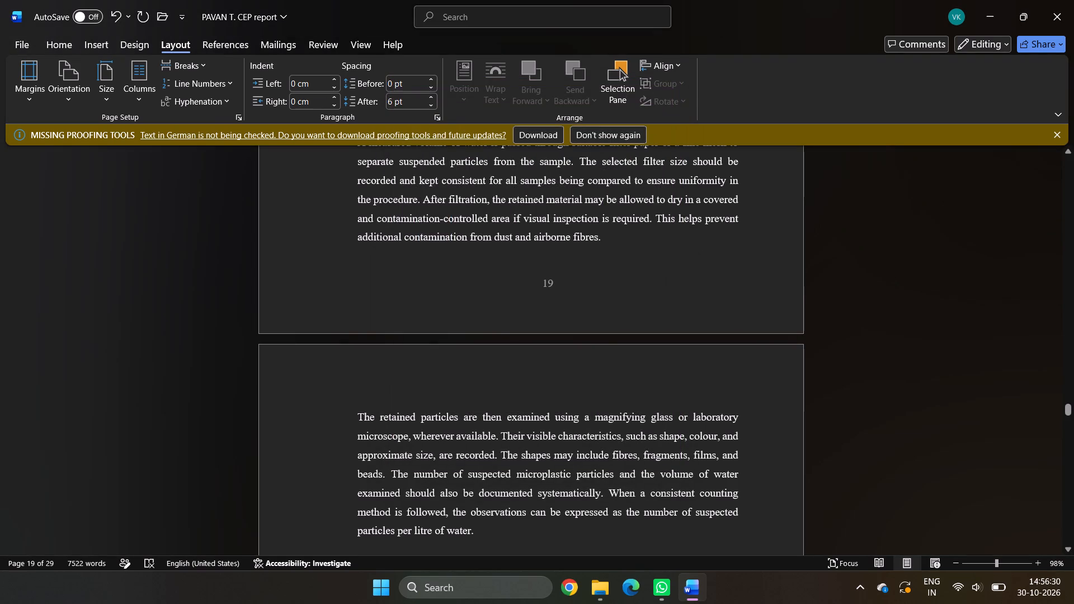
Inspect the page setup of the whole selected document, covering its margins, paper size and section layout settings.
{"action": "key", "text": "ctrl+a"}
{"action": "left_click", "coordinate": [31, 97]}
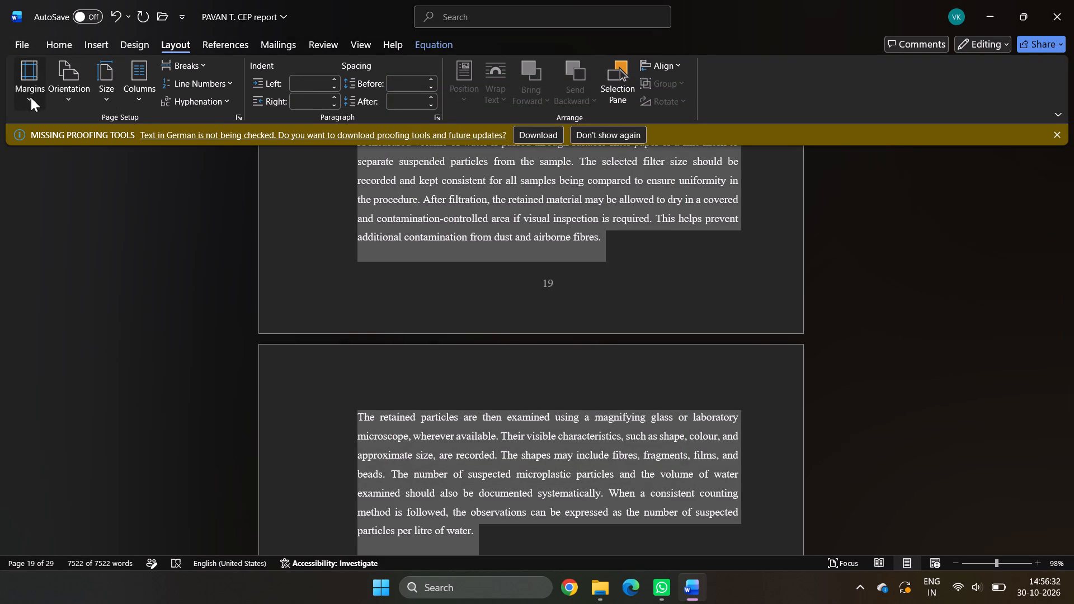
{"action": "left_click", "coordinate": [61, 472]}
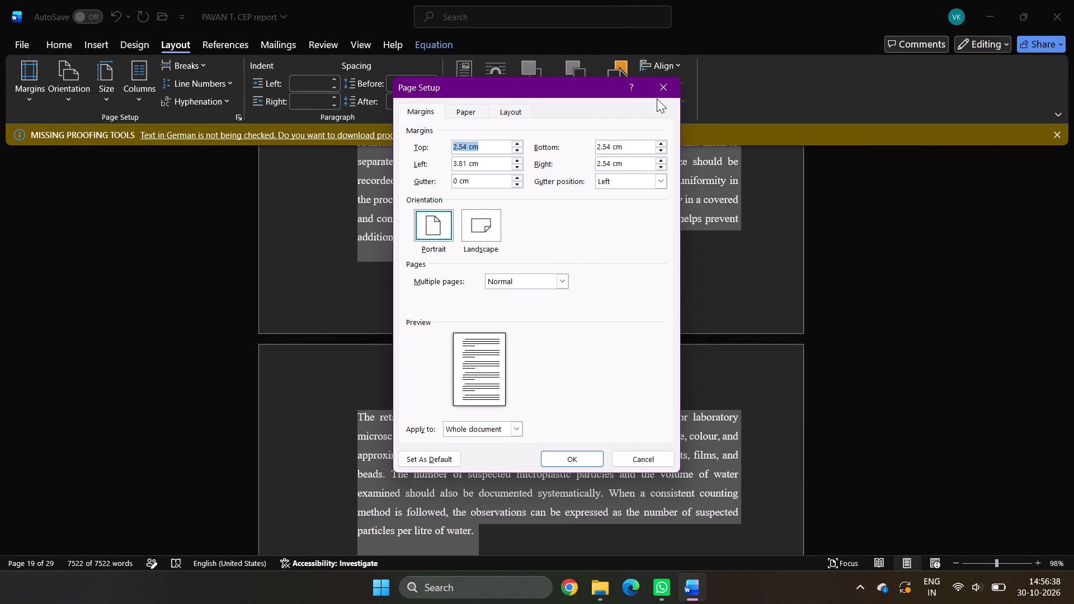
{"action": "left_click", "coordinate": [475, 108]}
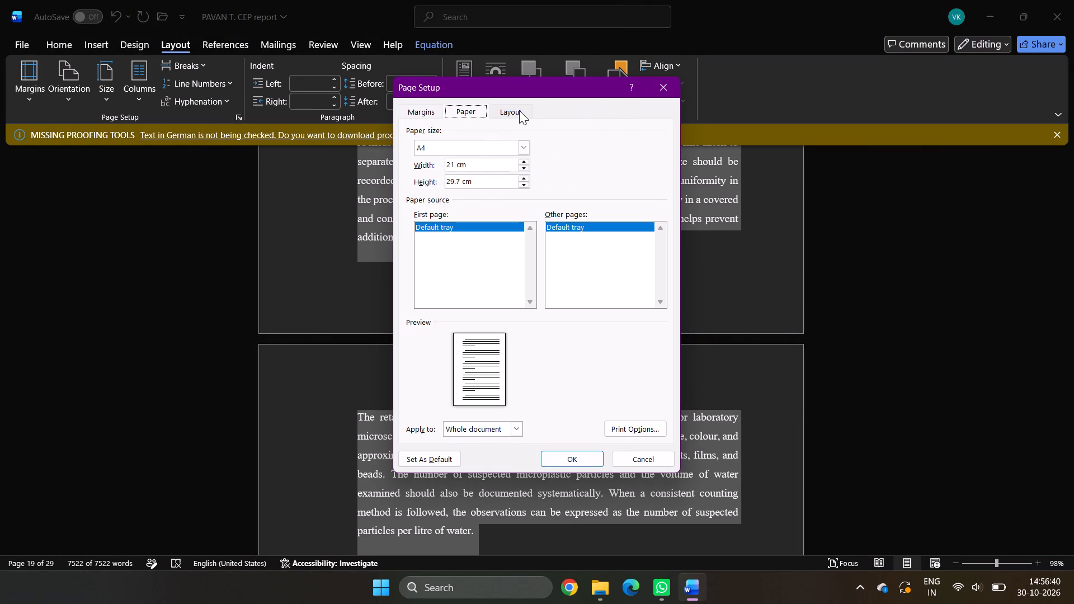
{"action": "left_click", "coordinate": [519, 110]}
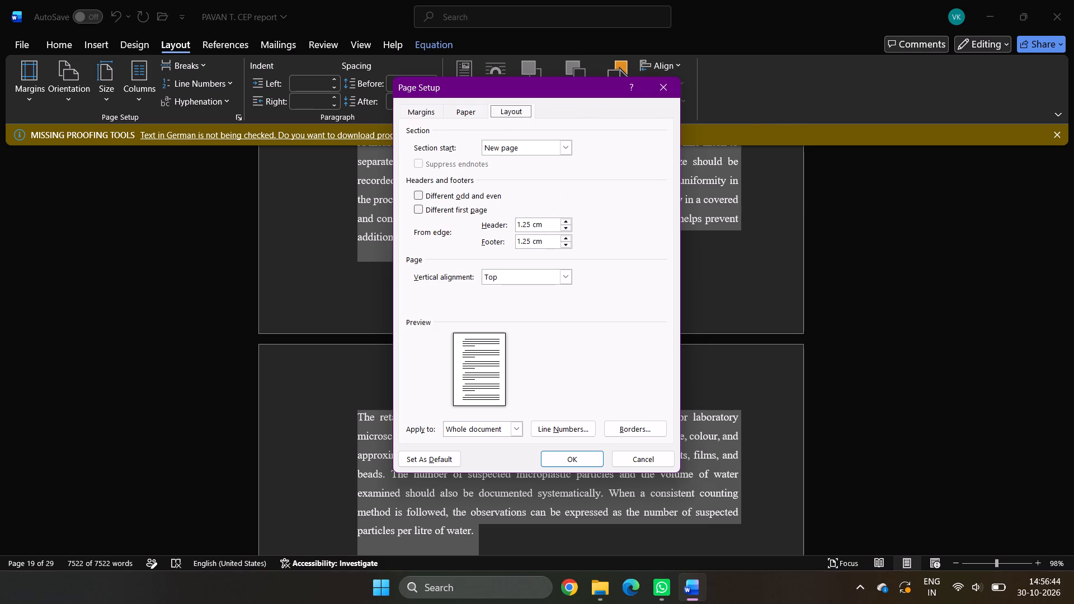
{"action": "left_click", "coordinate": [665, 79]}
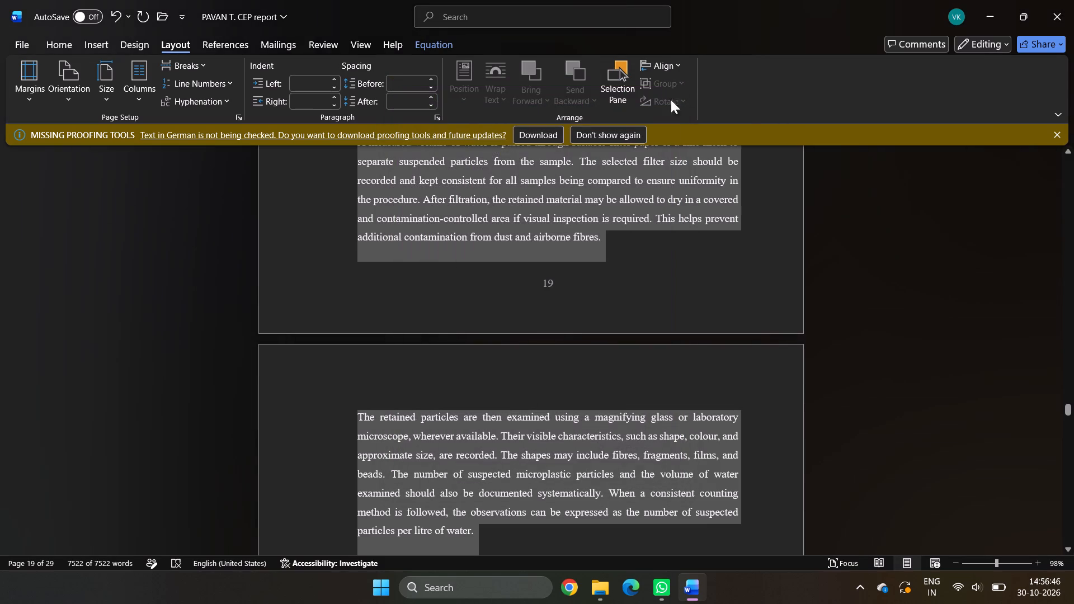
{"action": "scroll", "coordinate": [665, 224], "scroll_direction": "up", "scroll_amount": 5}
{"action": "scroll", "coordinate": [665, 224], "scroll_direction": "down", "scroll_amount": 8}
{"action": "scroll", "coordinate": [666, 221], "scroll_direction": "up", "scroll_amount": 6}
{"action": "scroll", "coordinate": [666, 221], "scroll_direction": "down", "scroll_amount": 12}
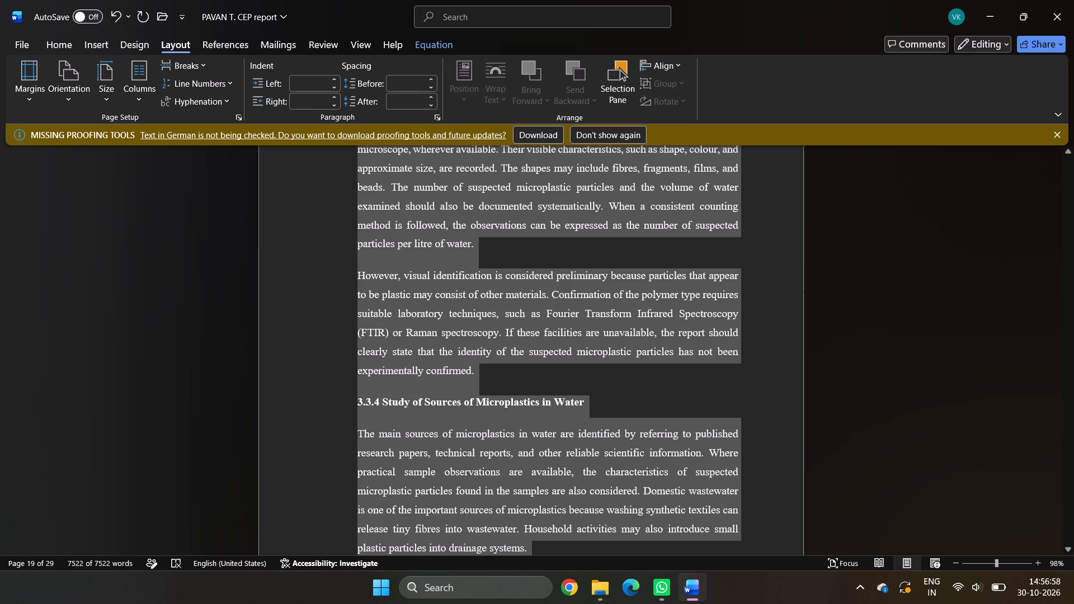
{"action": "left_click", "coordinate": [827, 377]}
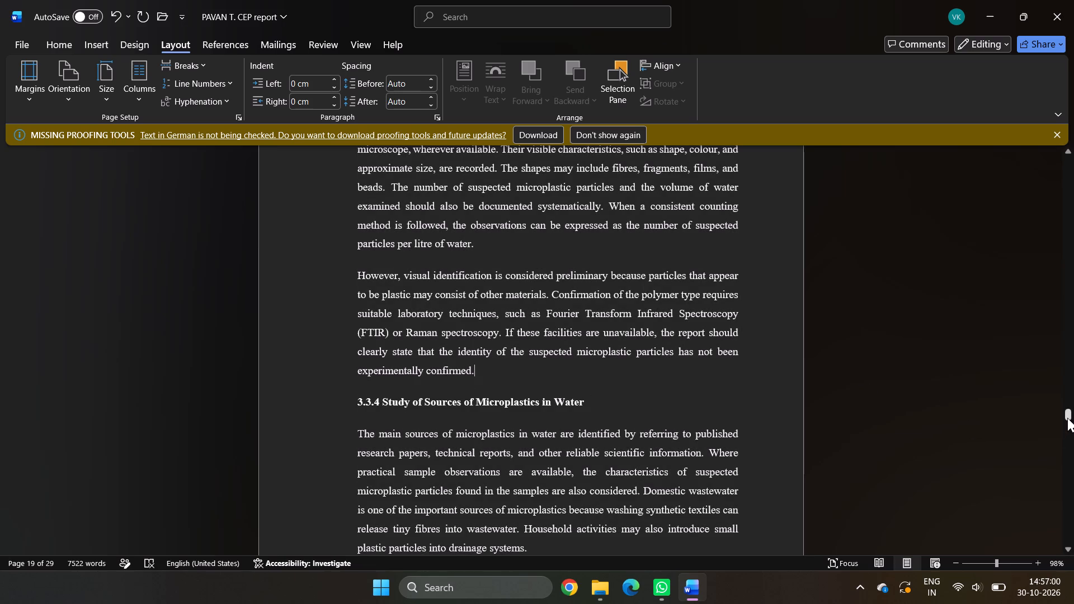
Check the layout of the reference list at the end of the report, going back from its last entries.
{"action": "left_click_drag", "start_coordinate": [1067, 418], "coordinate": [1073, 603]}
{"action": "scroll", "coordinate": [546, 437], "scroll_direction": "down", "scroll_amount": 1}
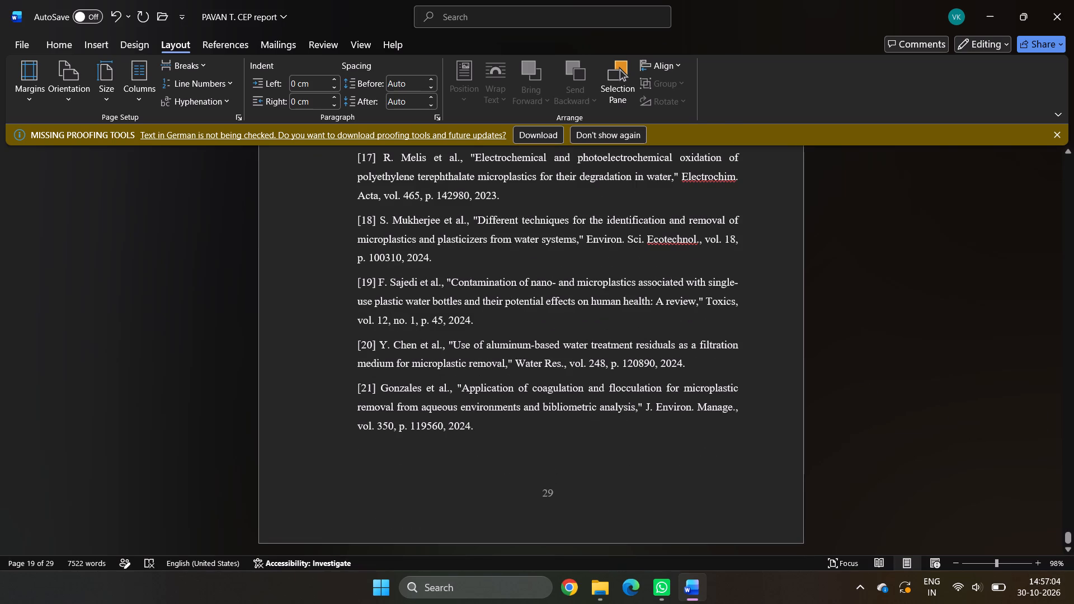
{"action": "scroll", "coordinate": [385, 459], "scroll_direction": "up", "scroll_amount": 7}
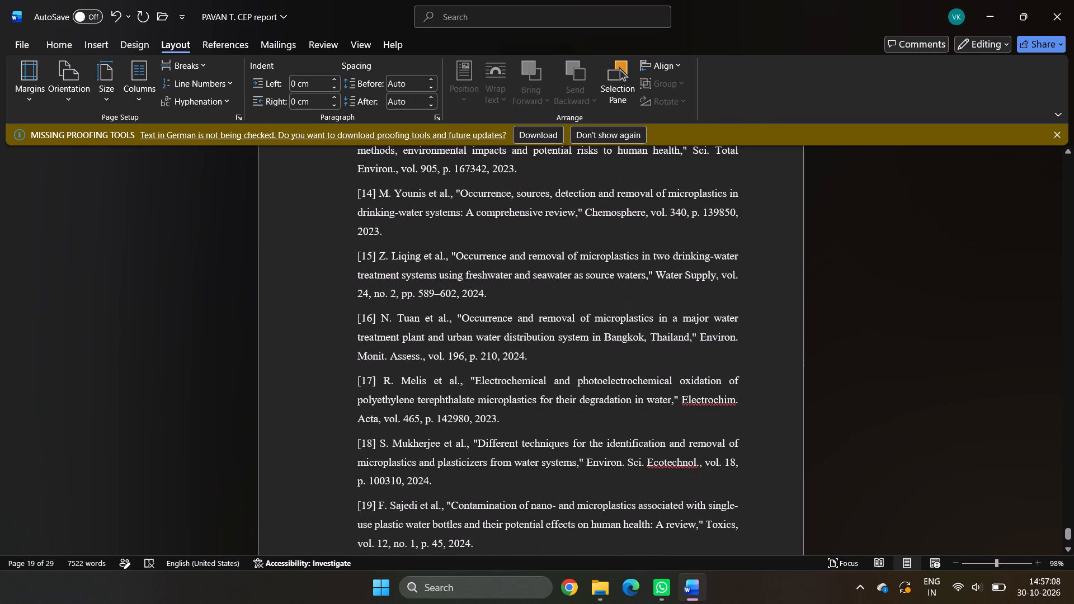
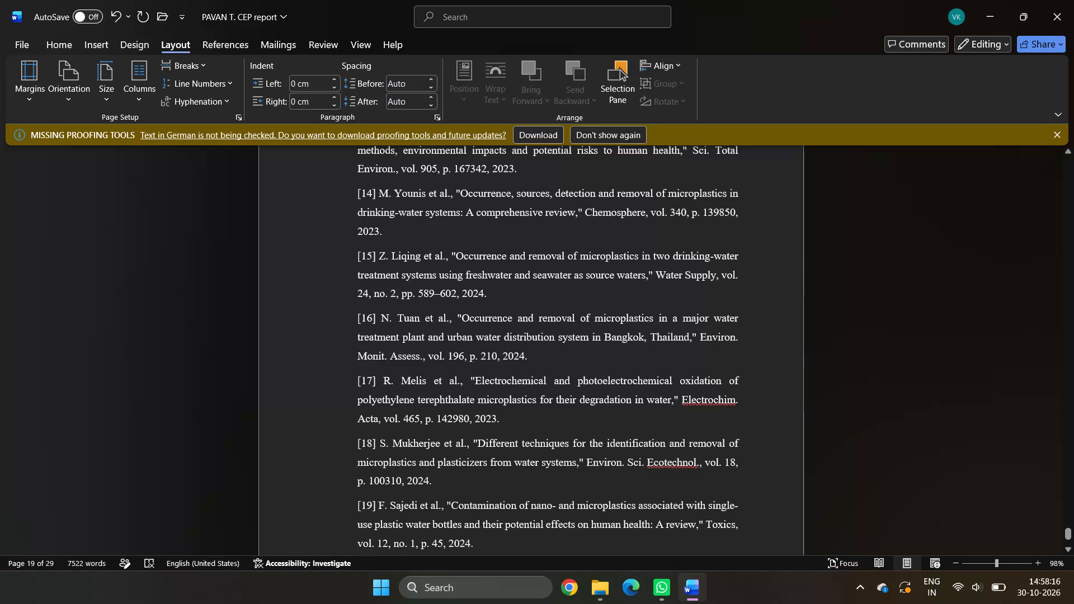
Go to the end of the reference list on the last page and dismiss the missing proofing tools notice.
{"action": "left_click", "coordinate": [658, 265]}
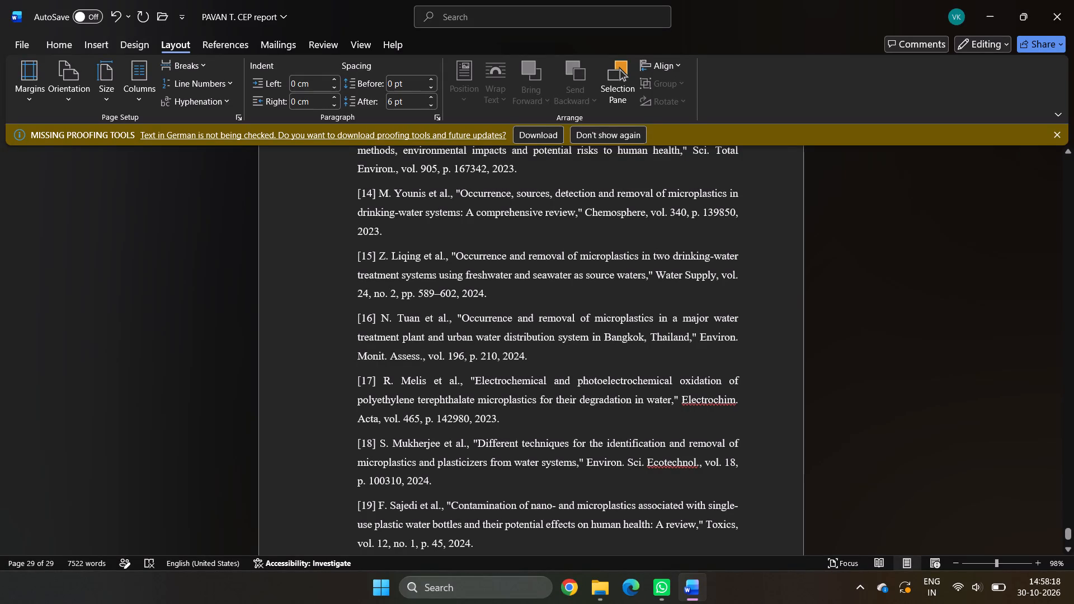
{"action": "left_click", "coordinate": [757, 289]}
{"action": "scroll", "coordinate": [757, 290], "scroll_direction": "down", "scroll_amount": 19}
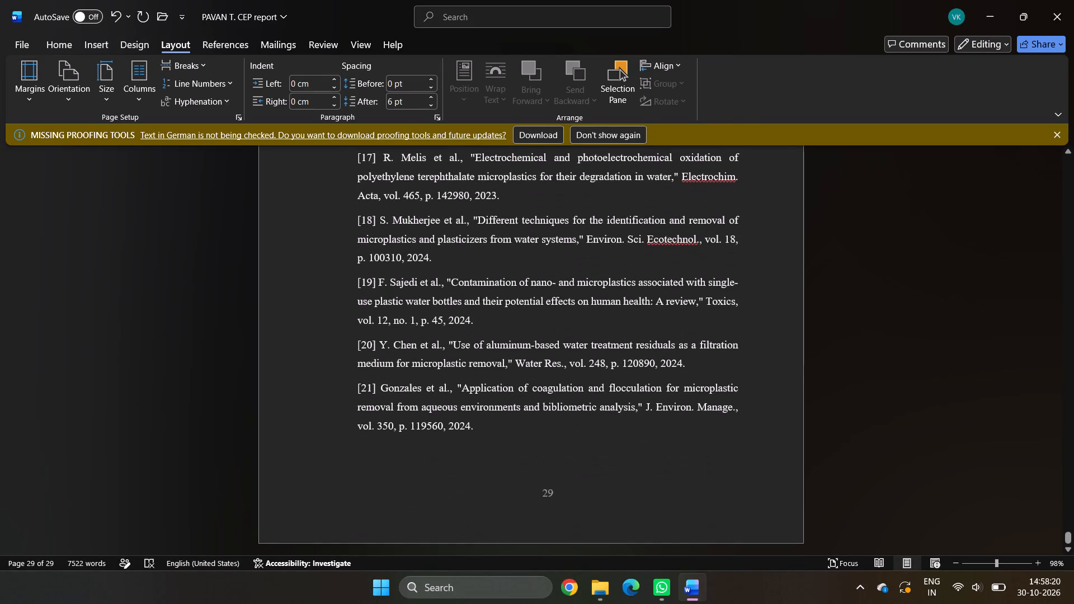
{"action": "left_click", "coordinate": [585, 493]}
{"action": "scroll", "coordinate": [563, 430], "scroll_direction": "down", "scroll_amount": 4}
{"action": "left_click", "coordinate": [1060, 136]}
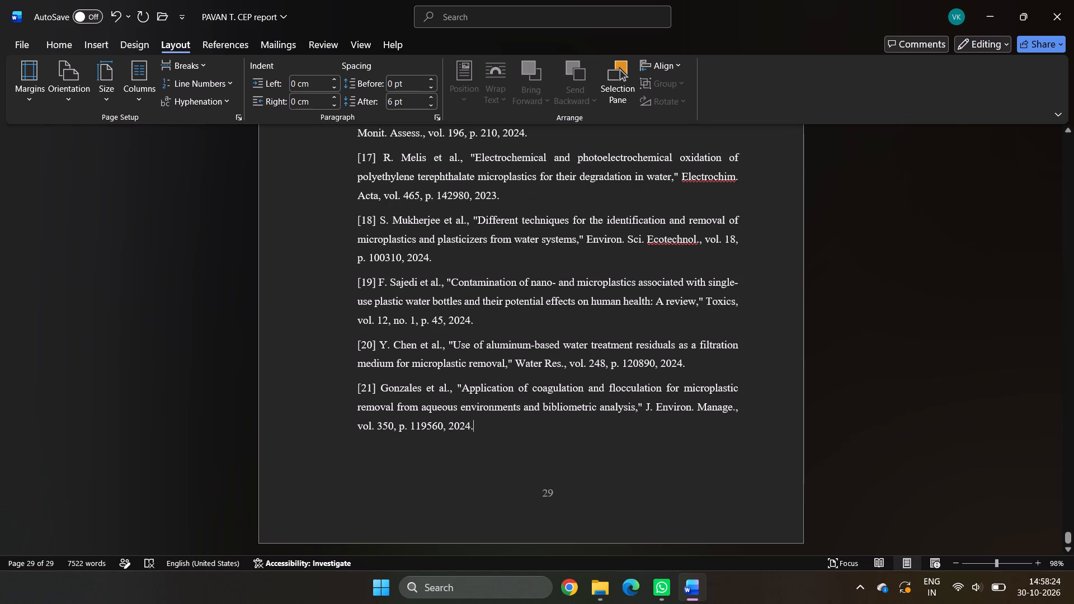
{"action": "scroll", "coordinate": [747, 262], "scroll_direction": "down", "scroll_amount": 7}
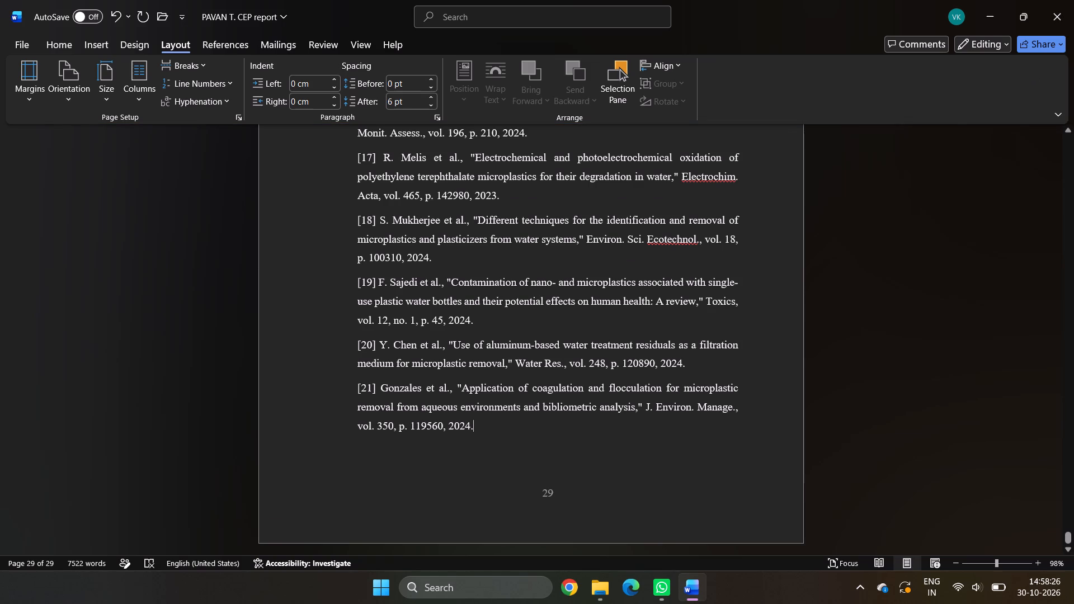
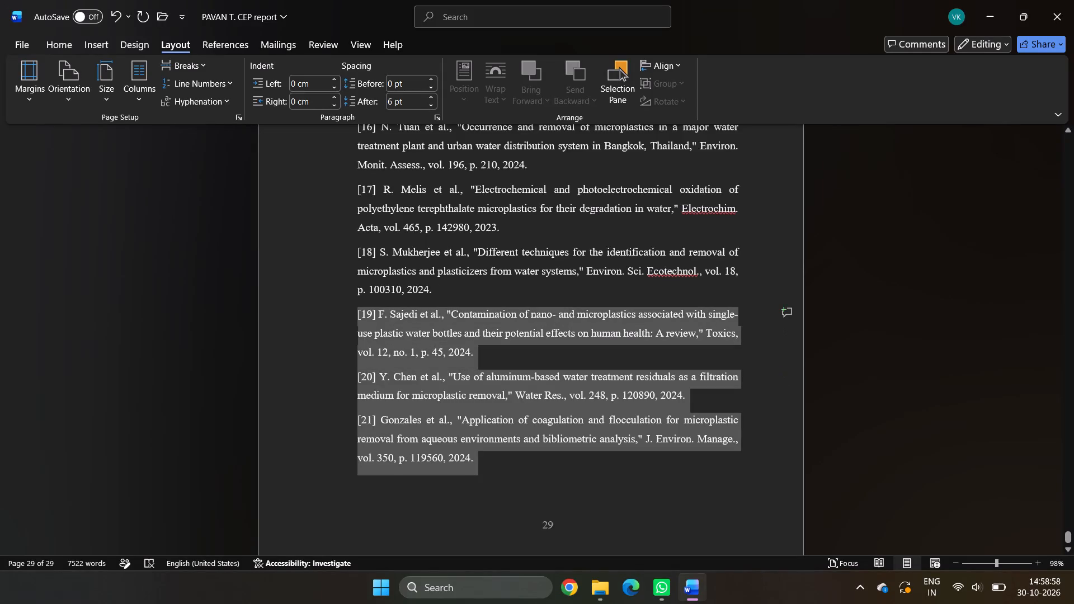
Replace the entire selected reference list, [1] to [21], with the copied version that spells out the author names.
{"action": "scroll", "coordinate": [282, 246], "scroll_direction": "up", "scroll_amount": 14}
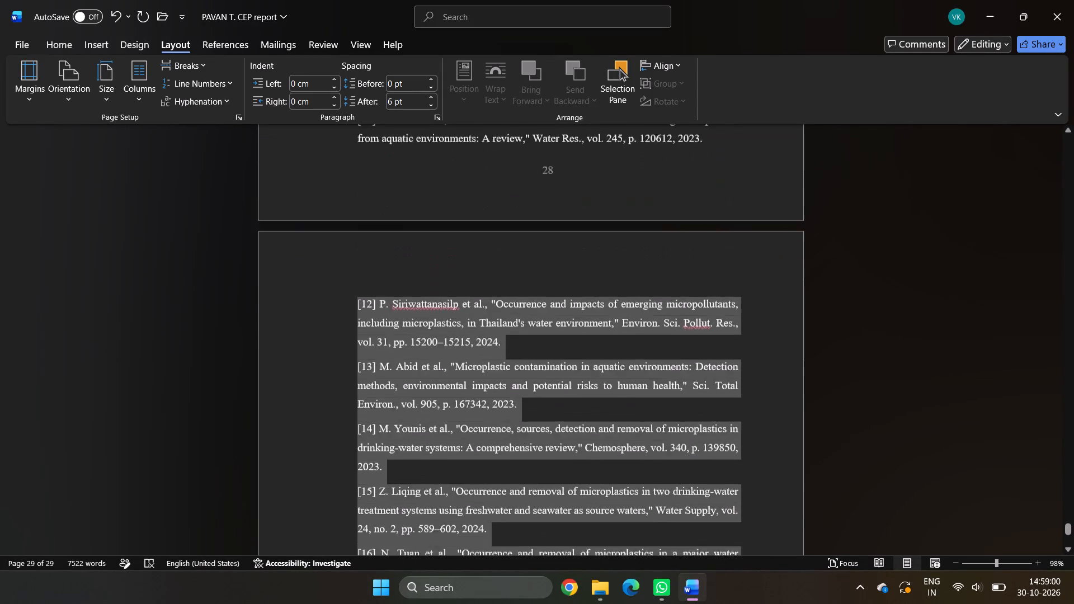
{"action": "scroll", "coordinate": [288, 248], "scroll_direction": "up", "scroll_amount": 8}
{"action": "scroll", "coordinate": [295, 249], "scroll_direction": "down", "scroll_amount": 1}
{"action": "scroll", "coordinate": [295, 249], "scroll_direction": "up", "scroll_amount": 16}
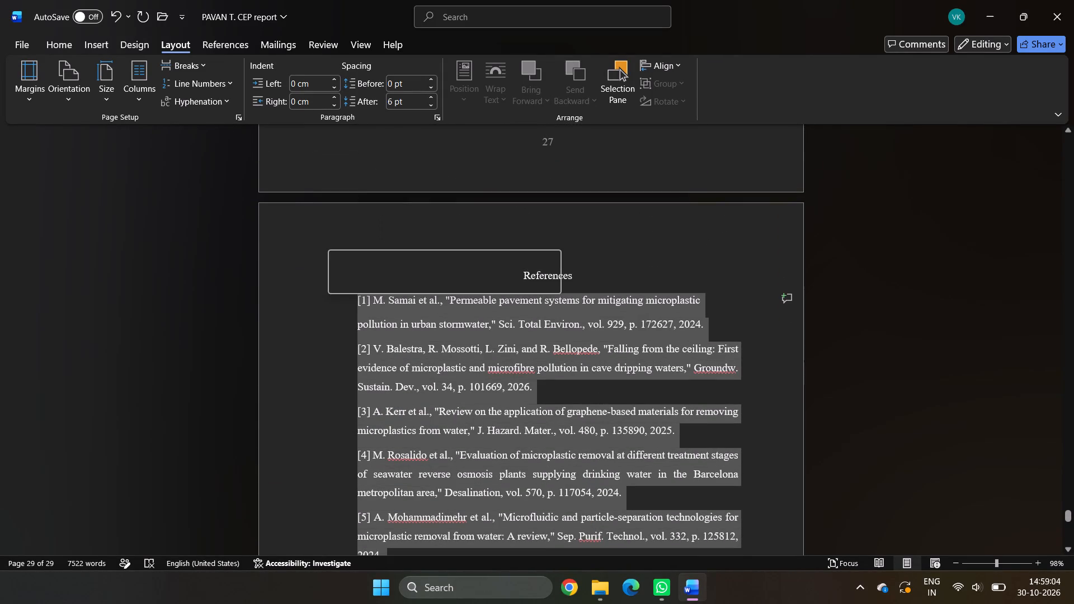
{"action": "key", "text": "ctrl+v"}
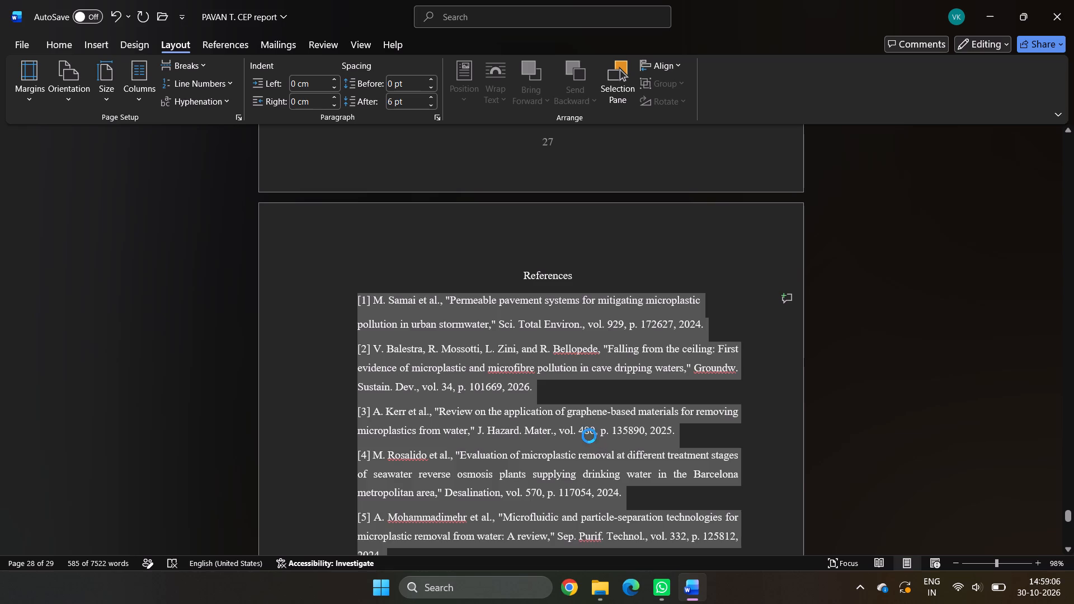
Delete the pasted explanatory paragraphs and the duplicate References line between the centred heading and entry [1].
{"action": "scroll", "coordinate": [564, 427], "scroll_direction": "up", "scroll_amount": 10}
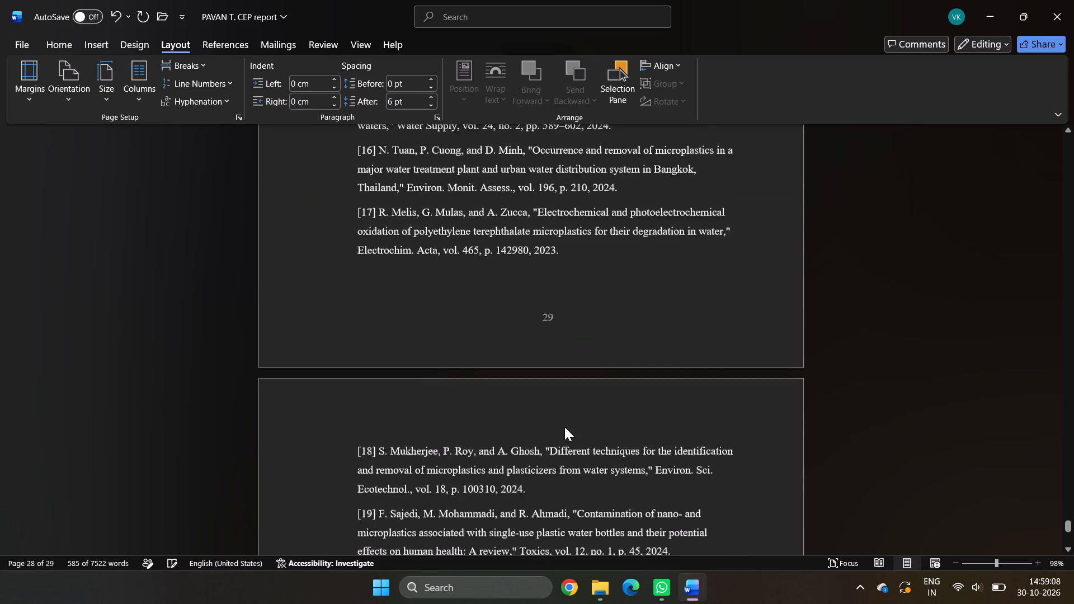
{"action": "scroll", "coordinate": [564, 427], "scroll_direction": "up", "scroll_amount": 20}
{"action": "scroll", "coordinate": [564, 427], "scroll_direction": "up", "scroll_amount": 5}
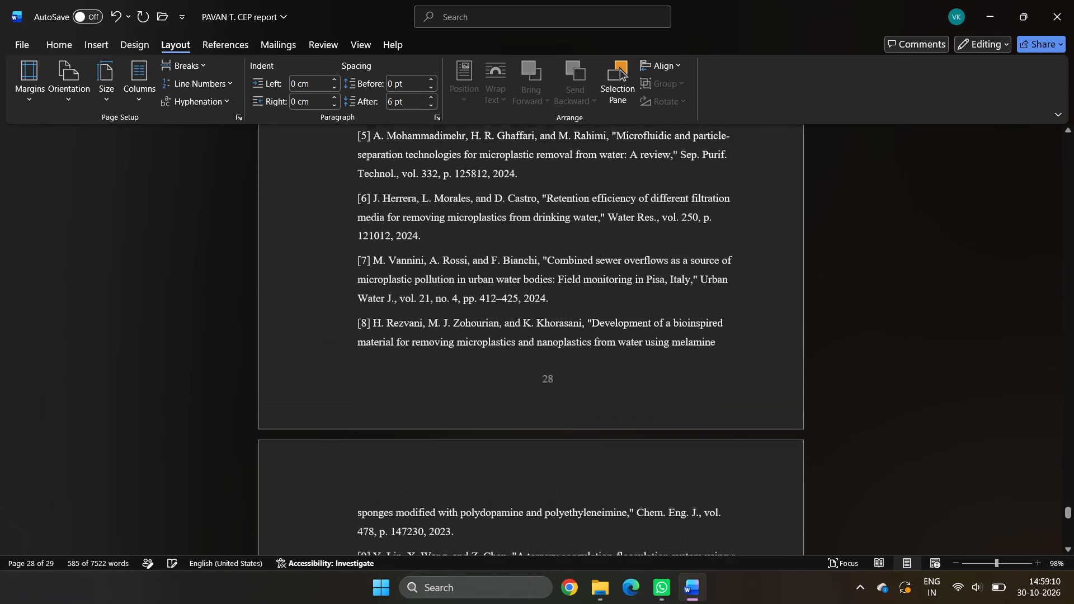
{"action": "scroll", "coordinate": [564, 427], "scroll_direction": "up", "scroll_amount": 14}
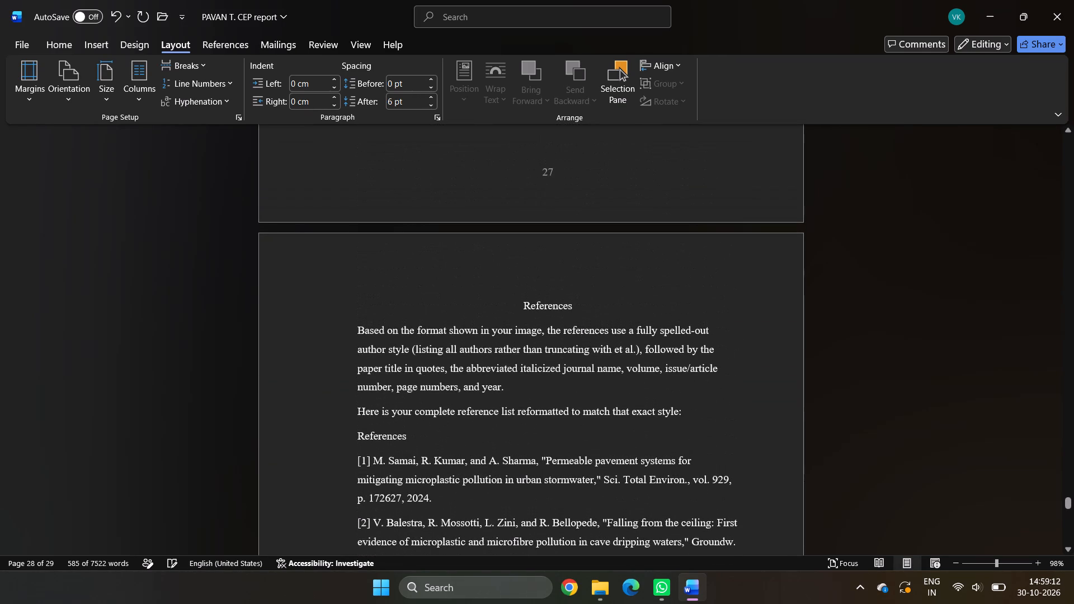
{"action": "left_click_drag", "start_coordinate": [593, 428], "coordinate": [299, 328]}
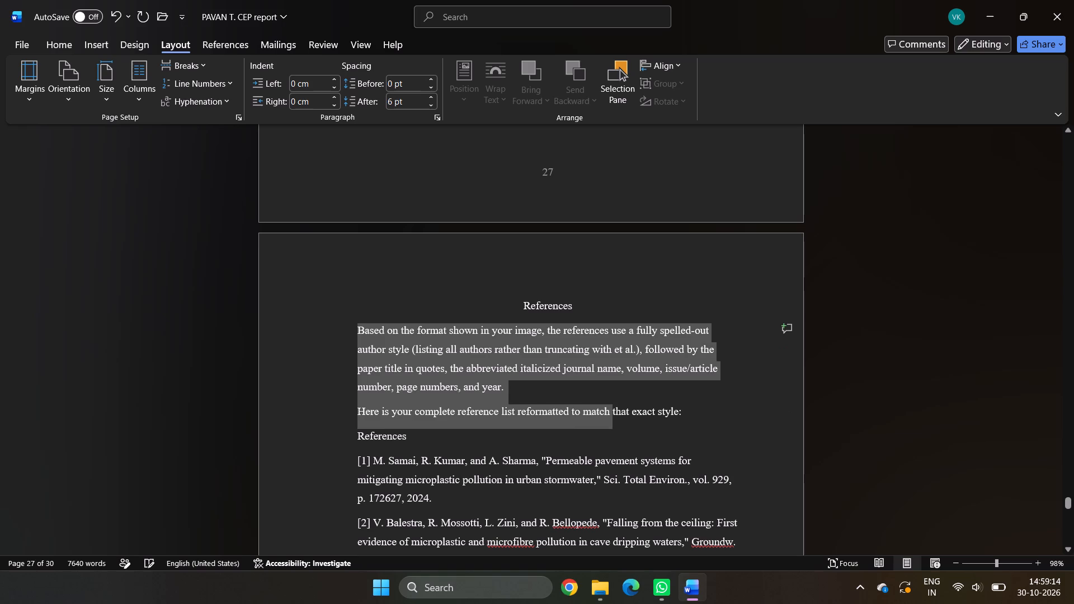
{"action": "left_click_drag", "start_coordinate": [299, 328], "coordinate": [298, 321]}
{"action": "left_click_drag", "start_coordinate": [631, 340], "coordinate": [611, 346]}
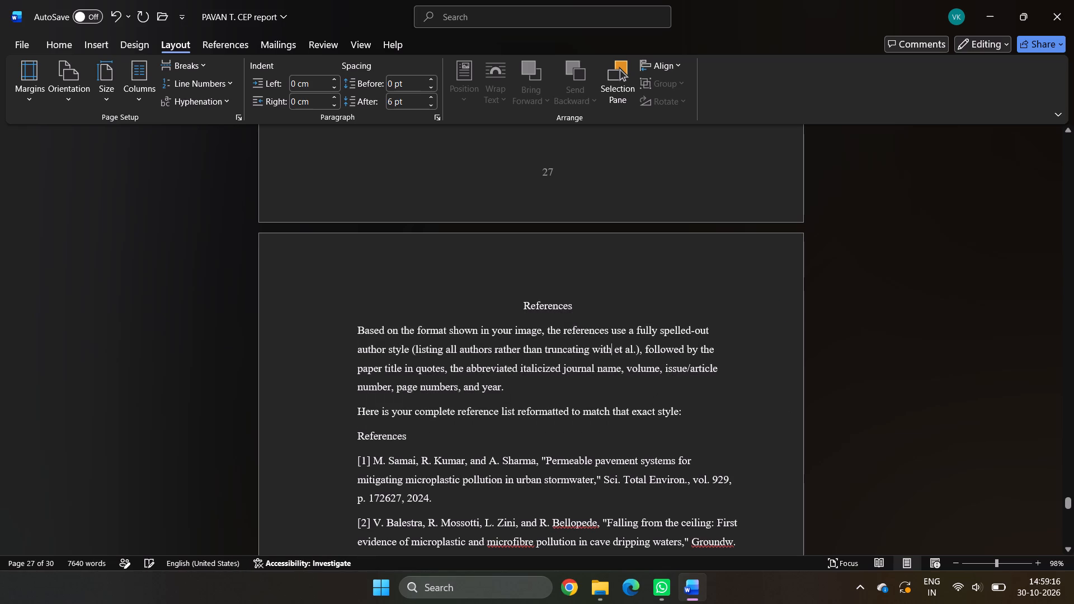
{"action": "left_click_drag", "start_coordinate": [355, 328], "coordinate": [430, 440]}
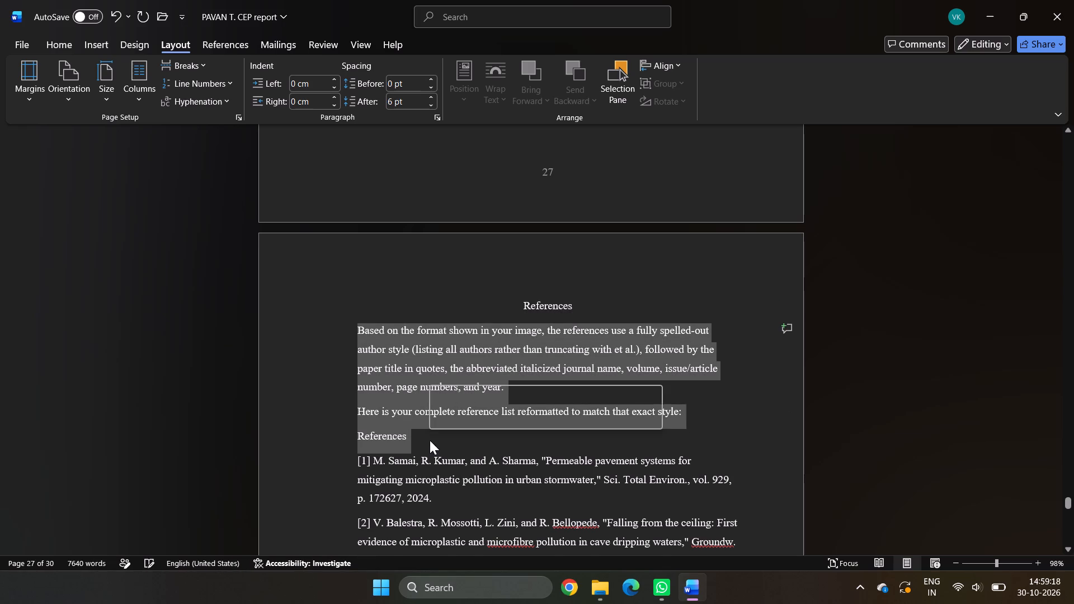
{"action": "key", "text": "BackSpace"}
Make the centred References heading bold.
{"action": "left_click_drag", "start_coordinate": [576, 303], "coordinate": [521, 305]}
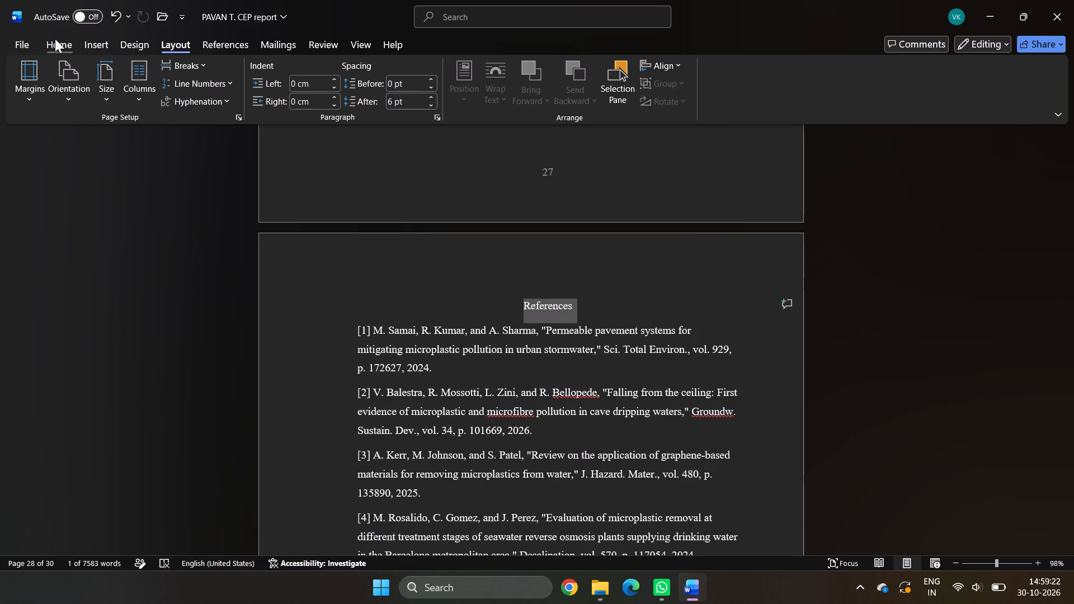
{"action": "left_click", "coordinate": [55, 39]}
{"action": "left_click", "coordinate": [142, 95]}
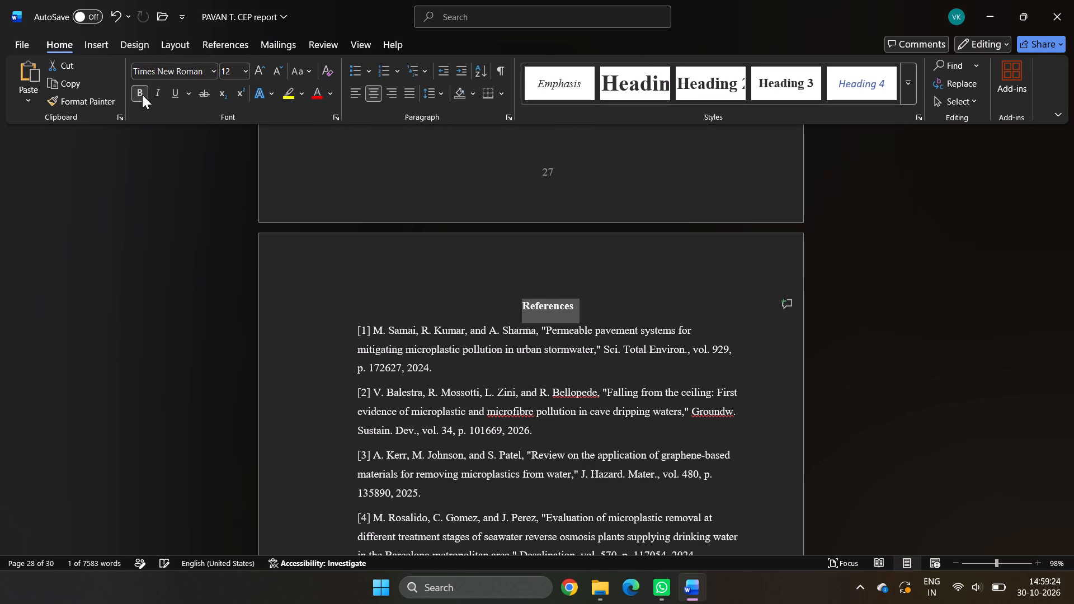
{"action": "left_click", "coordinate": [496, 271]}
Try to remove the blank line above the Chapter 4 title, keeping the title at the start of its own page.
{"action": "scroll", "coordinate": [502, 311], "scroll_direction": "up", "scroll_amount": 9}
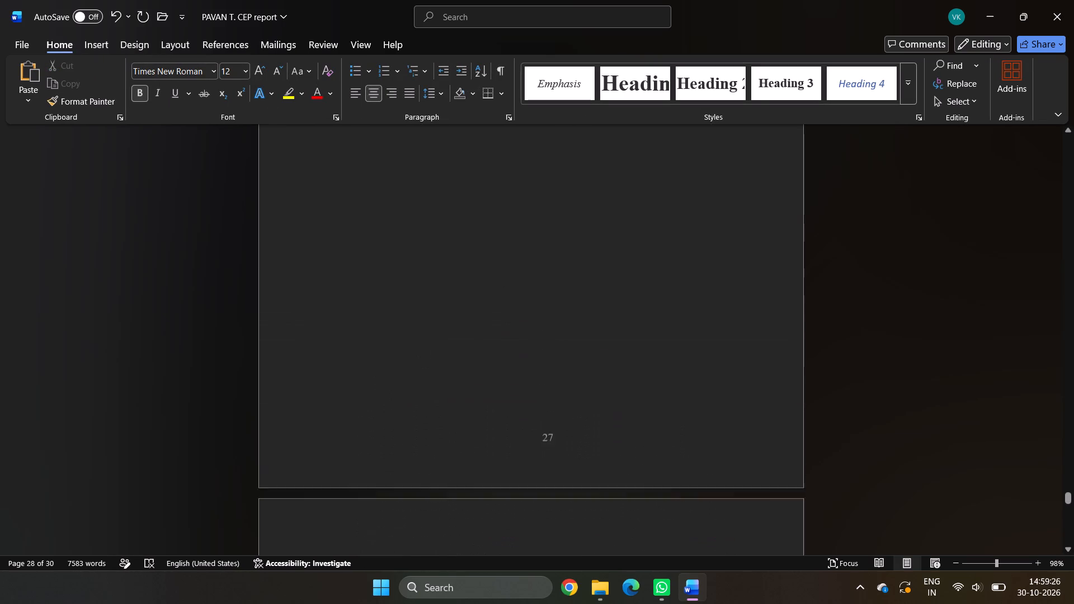
{"action": "scroll", "coordinate": [502, 311], "scroll_direction": "up", "scroll_amount": 20}
{"action": "scroll", "coordinate": [502, 311], "scroll_direction": "up", "scroll_amount": 20}
{"action": "scroll", "coordinate": [502, 311], "scroll_direction": "up", "scroll_amount": 12}
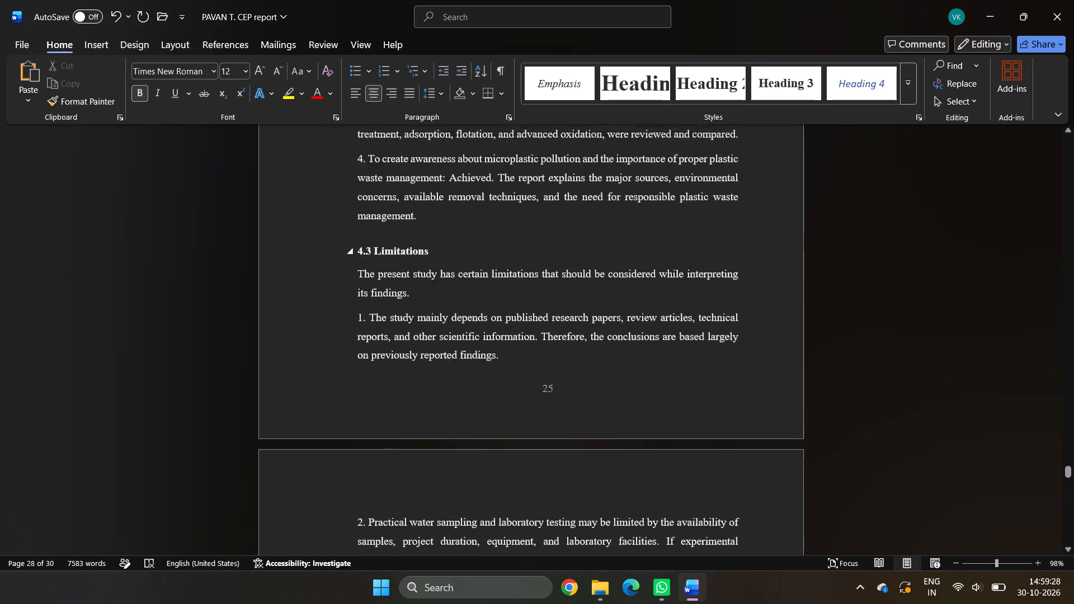
{"action": "scroll", "coordinate": [506, 303], "scroll_direction": "up", "scroll_amount": 20}
{"action": "scroll", "coordinate": [506, 303], "scroll_direction": "up", "scroll_amount": 20}
{"action": "scroll", "coordinate": [506, 303], "scroll_direction": "up", "scroll_amount": 6}
{"action": "scroll", "coordinate": [506, 301], "scroll_direction": "down", "scroll_amount": 7}
{"action": "left_click", "coordinate": [592, 375]}
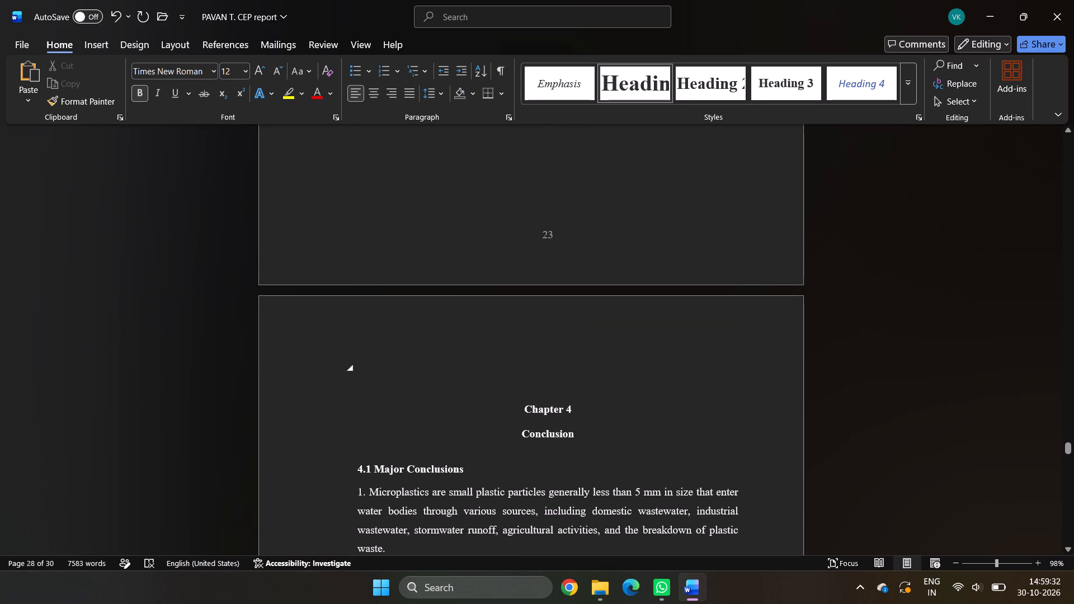
{"action": "key", "text": "BackSpace"}
{"action": "key", "text": "BackSpace"}
{"action": "scroll", "coordinate": [533, 397], "scroll_direction": "up", "scroll_amount": 2}
{"action": "left_click", "coordinate": [509, 240]}
{"action": "key", "text": "Return"}
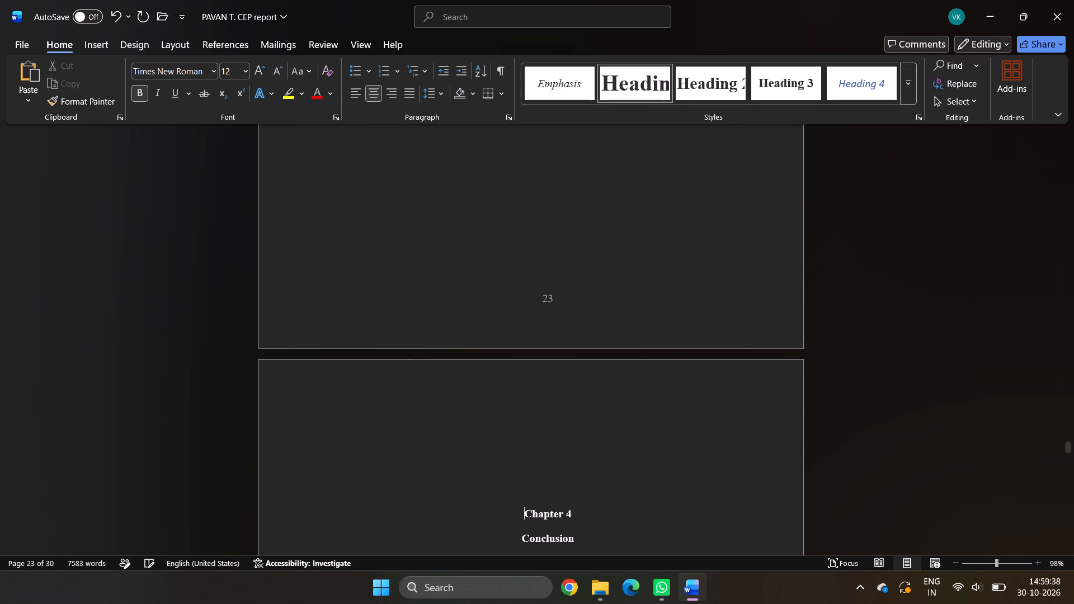
{"action": "scroll", "coordinate": [517, 240], "scroll_direction": "down", "scroll_amount": 2}
{"action": "left_click", "coordinate": [498, 380]}
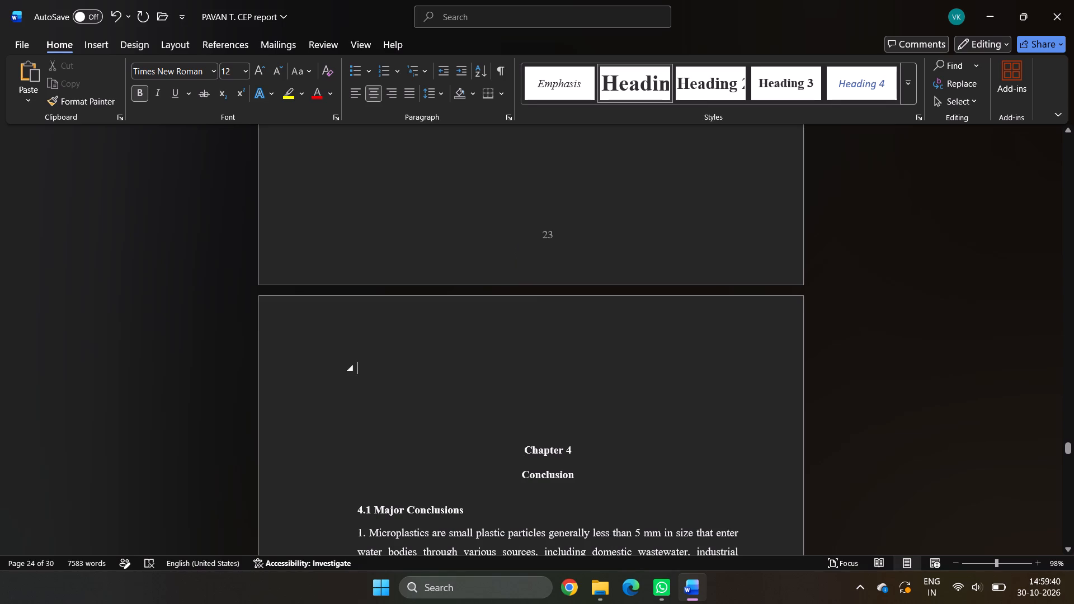
{"action": "left_click", "coordinate": [442, 433]}
{"action": "key", "text": "BackSpace"}
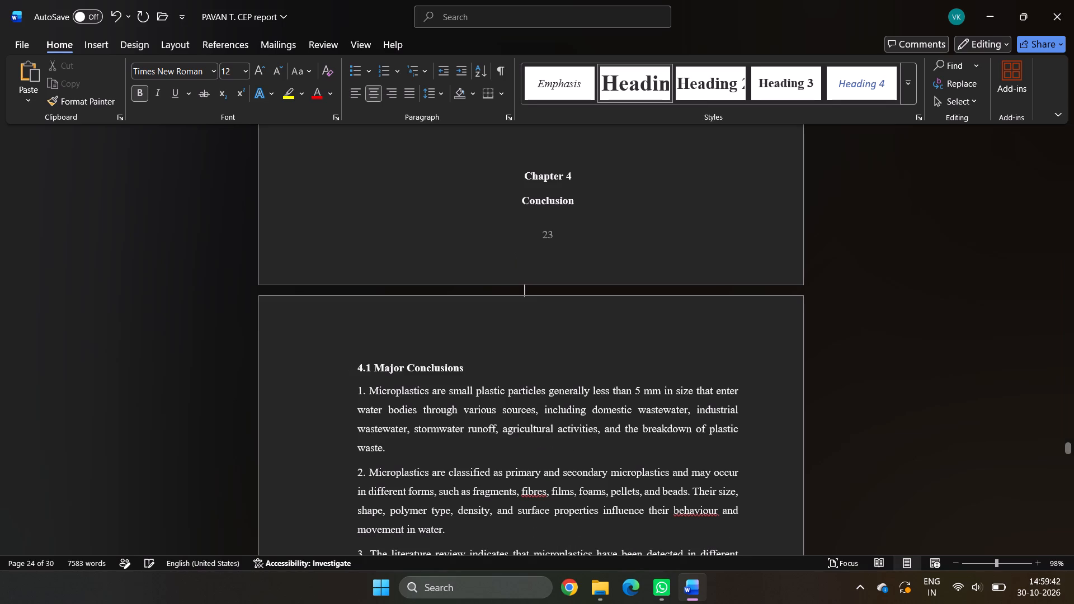
{"action": "key", "text": "Return"}
Review the layout from the Chapter 4 conclusion through the end of the reference list.
{"action": "scroll", "coordinate": [422, 432], "scroll_direction": "down", "scroll_amount": 4}
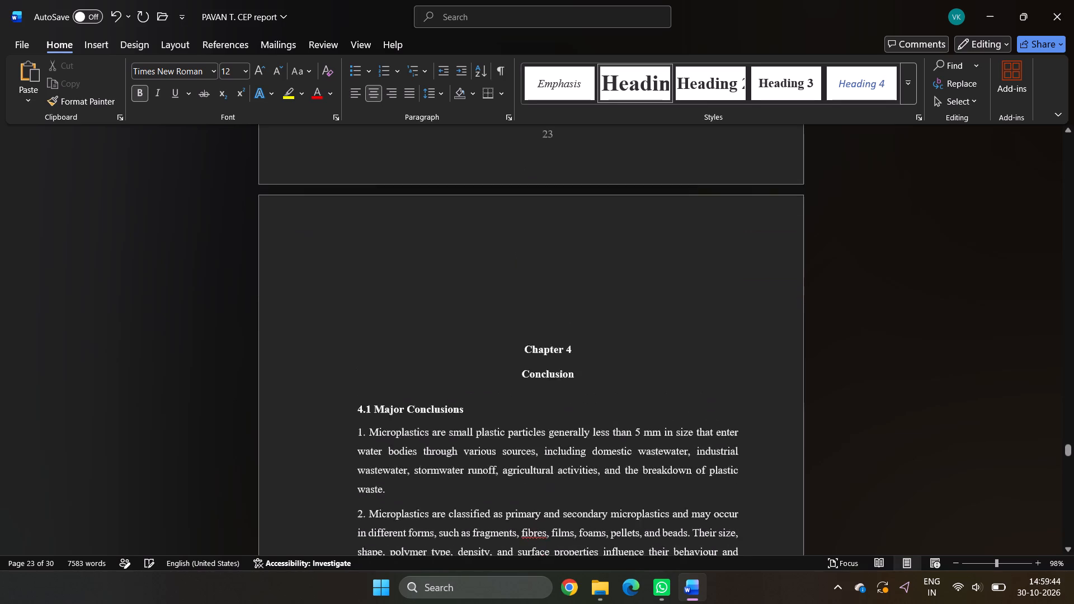
{"action": "scroll", "coordinate": [422, 432], "scroll_direction": "down", "scroll_amount": 1}
{"action": "scroll", "coordinate": [422, 432], "scroll_direction": "up", "scroll_amount": 1}
{"action": "scroll", "coordinate": [422, 432], "scroll_direction": "down", "scroll_amount": 17}
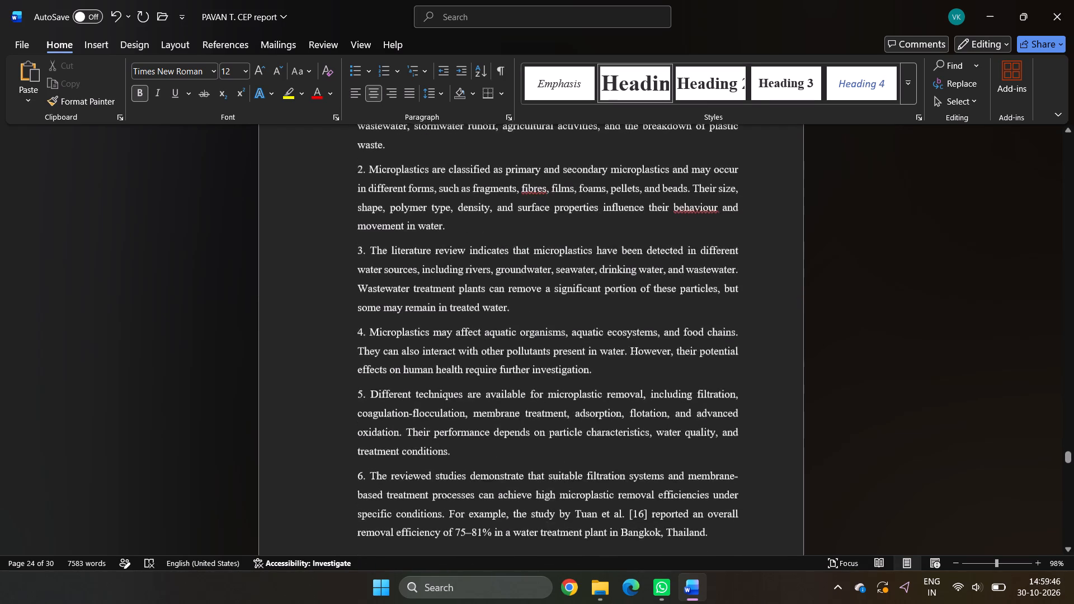
{"action": "scroll", "coordinate": [422, 432], "scroll_direction": "down", "scroll_amount": 20}
{"action": "scroll", "coordinate": [422, 432], "scroll_direction": "down", "scroll_amount": 20}
{"action": "scroll", "coordinate": [422, 432], "scroll_direction": "down", "scroll_amount": 2}
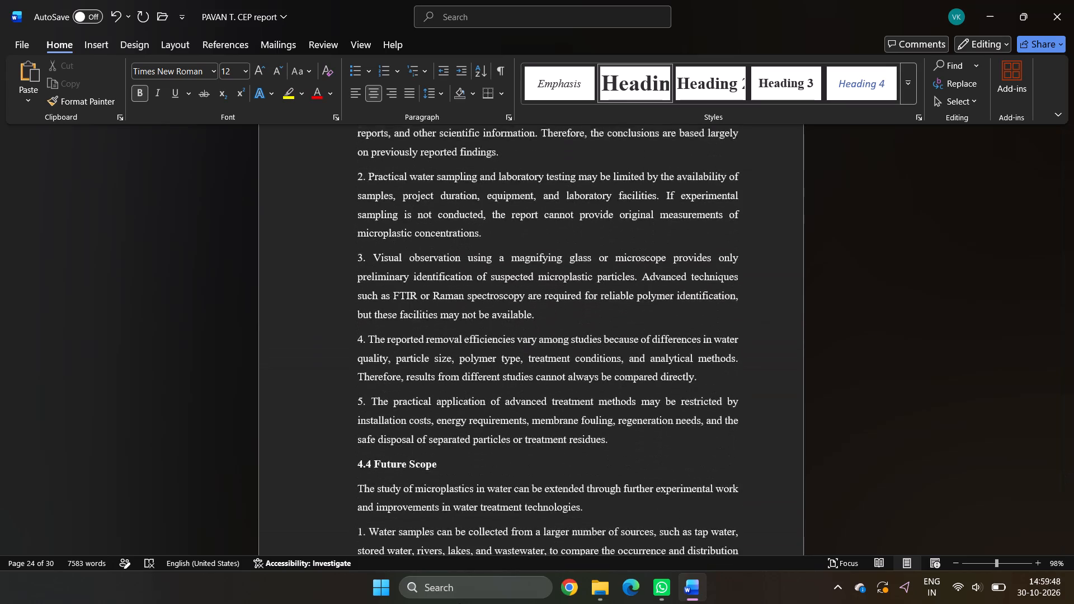
{"action": "scroll", "coordinate": [459, 426], "scroll_direction": "down", "scroll_amount": 20}
{"action": "scroll", "coordinate": [459, 426], "scroll_direction": "down", "scroll_amount": 16}
{"action": "right_click_drag", "start_coordinate": [492, 550], "coordinate": [496, 558]}
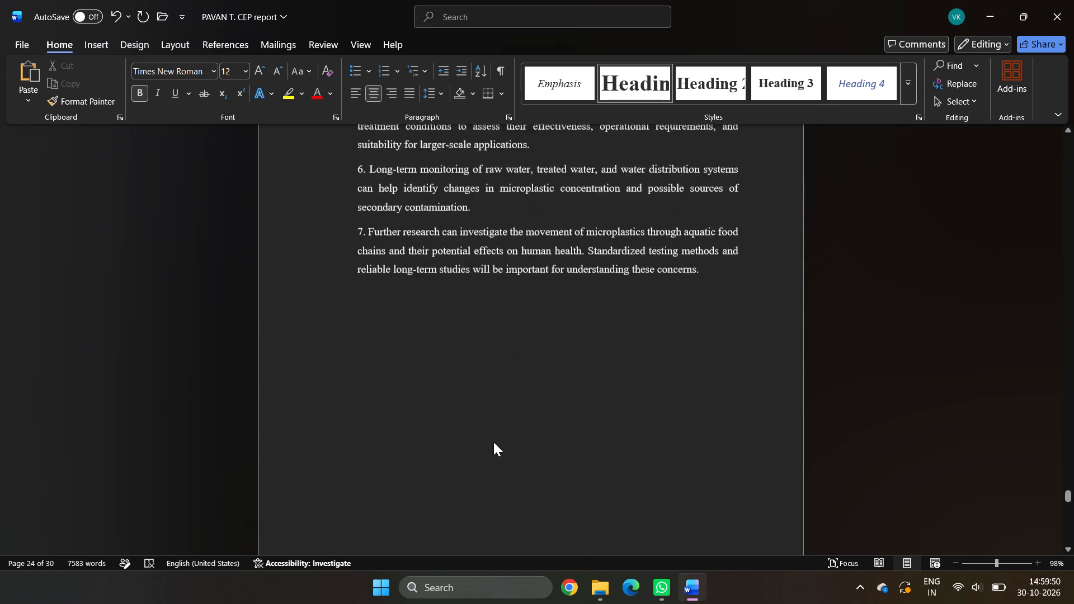
{"action": "scroll", "coordinate": [493, 442], "scroll_direction": "down", "scroll_amount": 18}
{"action": "scroll", "coordinate": [497, 431], "scroll_direction": "down", "scroll_amount": 7}
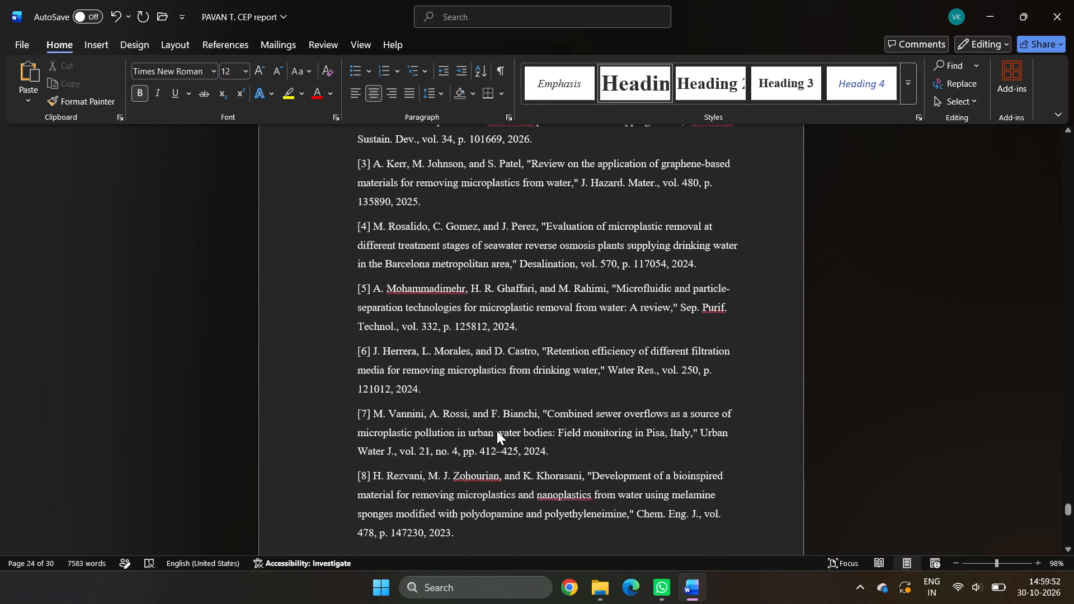
{"action": "scroll", "coordinate": [497, 431], "scroll_direction": "down", "scroll_amount": 20}
{"action": "scroll", "coordinate": [497, 431], "scroll_direction": "down", "scroll_amount": 14}
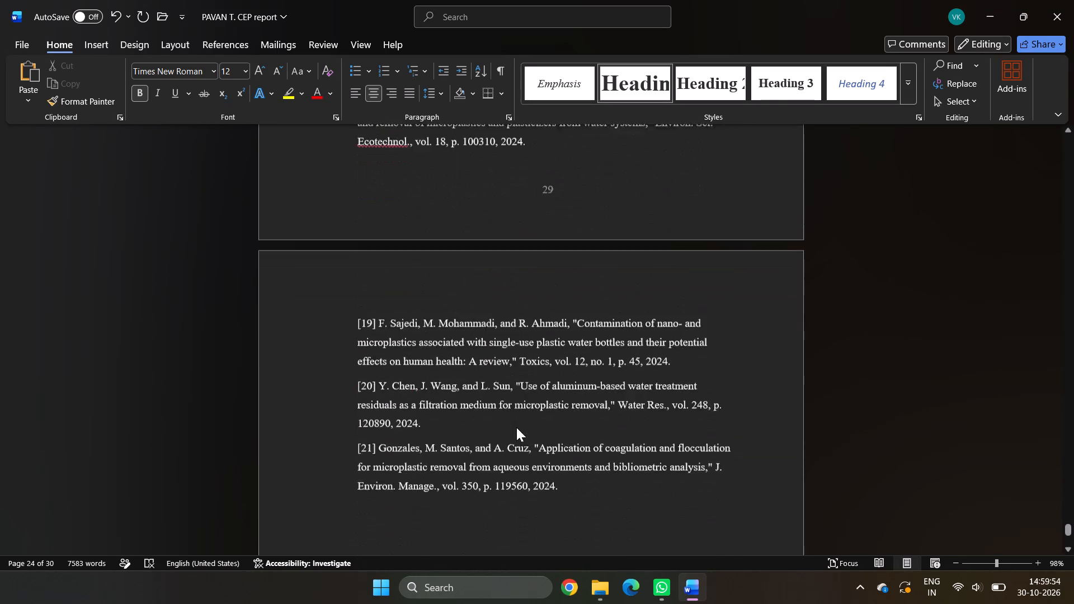
{"action": "scroll", "coordinate": [516, 427], "scroll_direction": "down", "scroll_amount": 4}
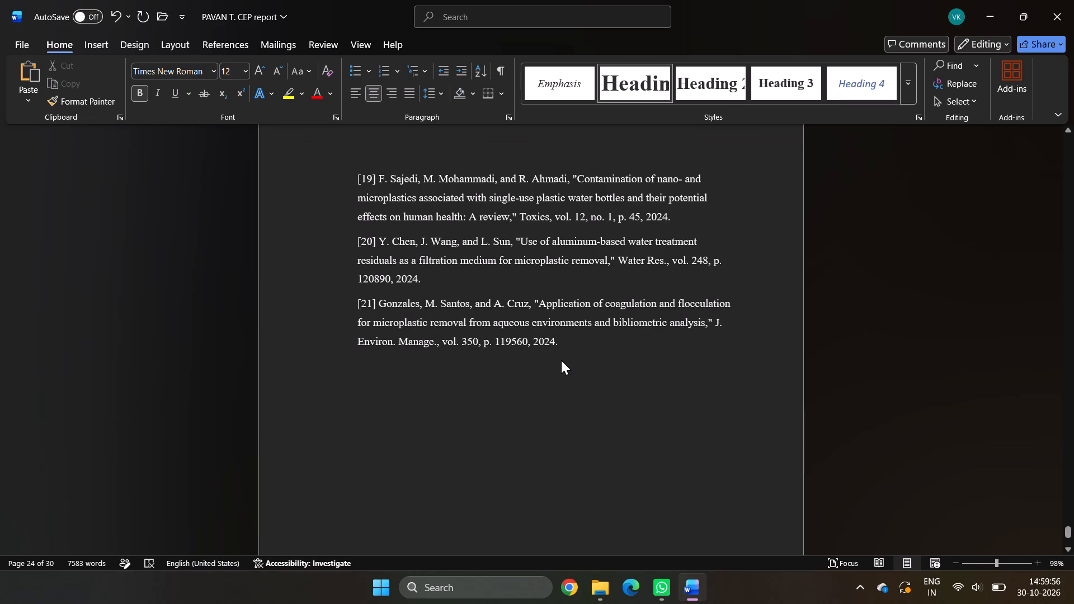
Select the whole document and set its custom left page margin to 4 cm.
{"action": "key", "text": "ctrl+a"}
{"action": "left_click", "coordinate": [177, 46]}
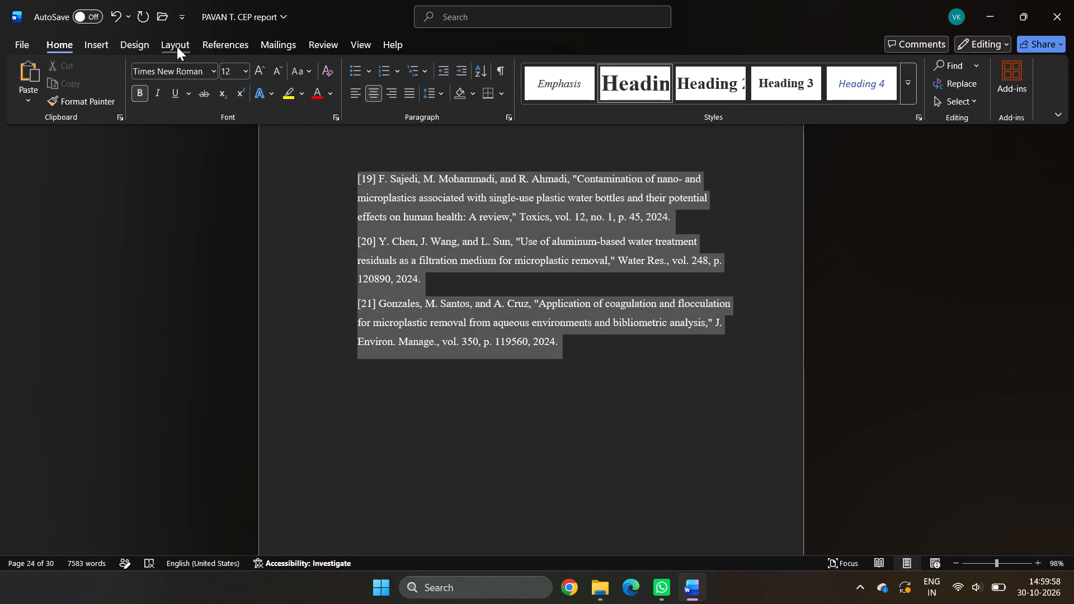
{"action": "left_click", "coordinate": [35, 101]}
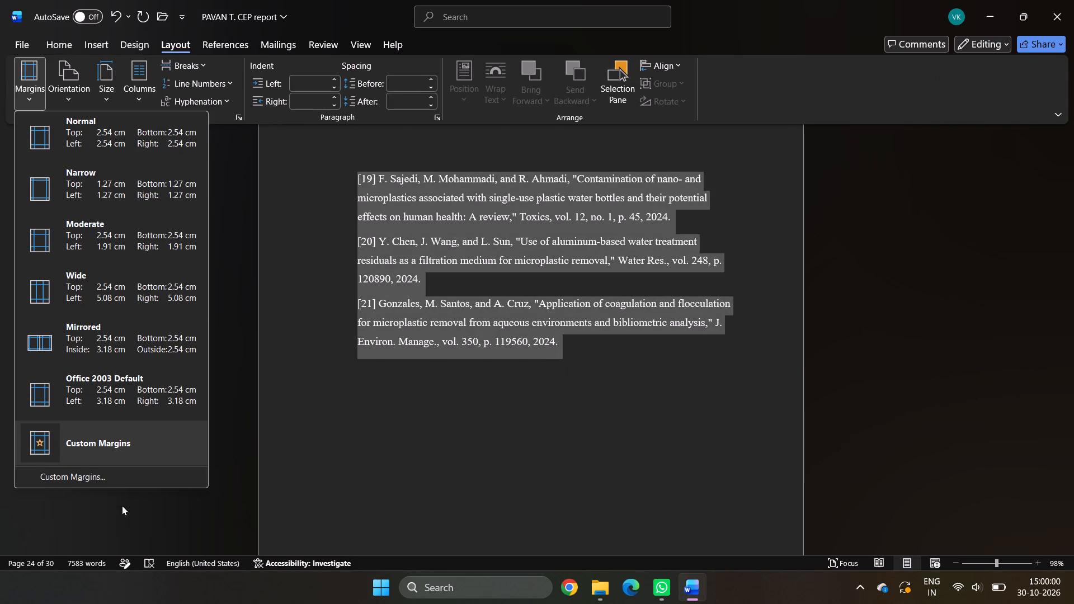
{"action": "left_click", "coordinate": [112, 481]}
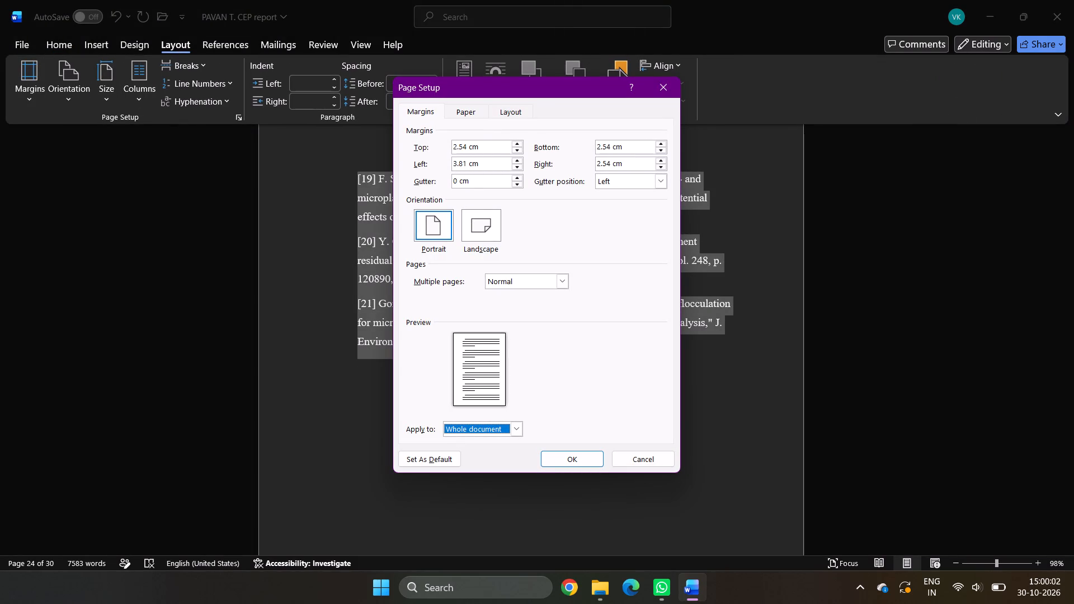
{"action": "left_click", "coordinate": [495, 149]}
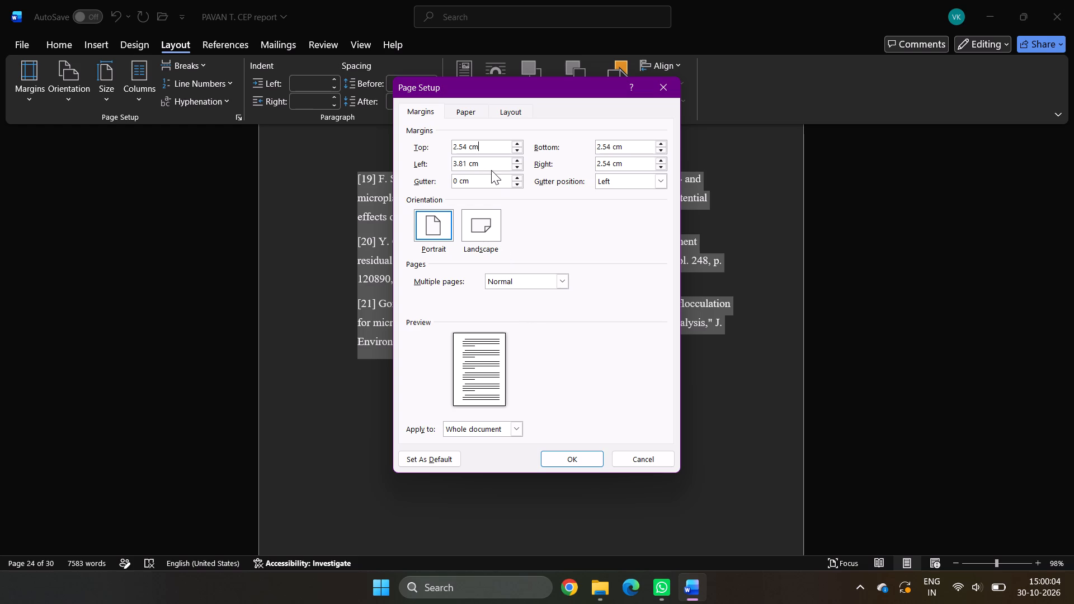
{"action": "left_click", "coordinate": [517, 168]}
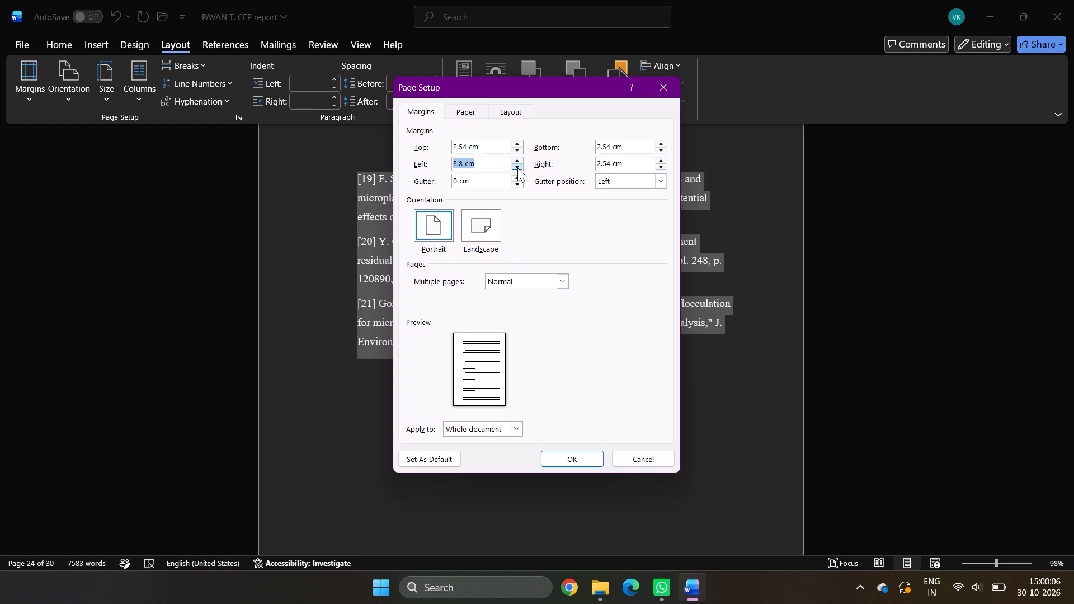
{"action": "left_click", "coordinate": [517, 162]}
{"action": "left_click", "coordinate": [521, 162]}
{"action": "left_click", "coordinate": [546, 165]}
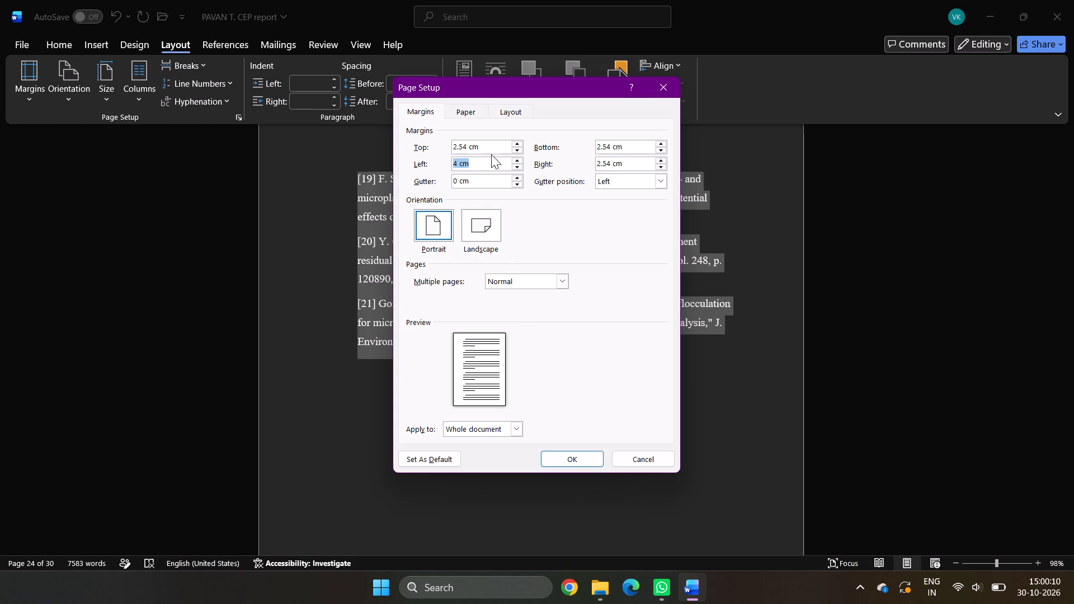
{"action": "left_click", "coordinate": [488, 161]}
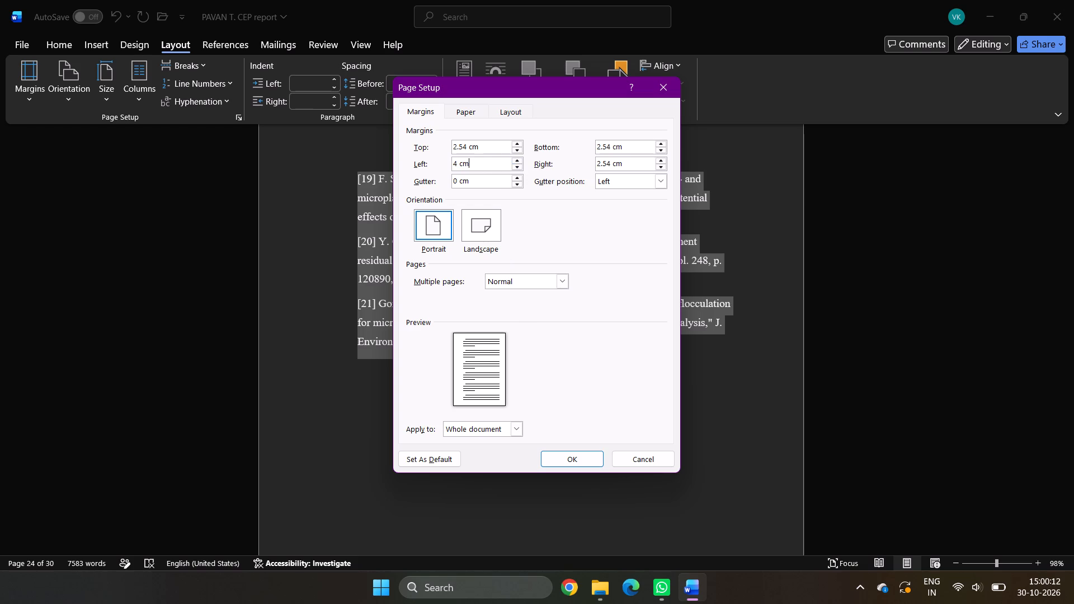
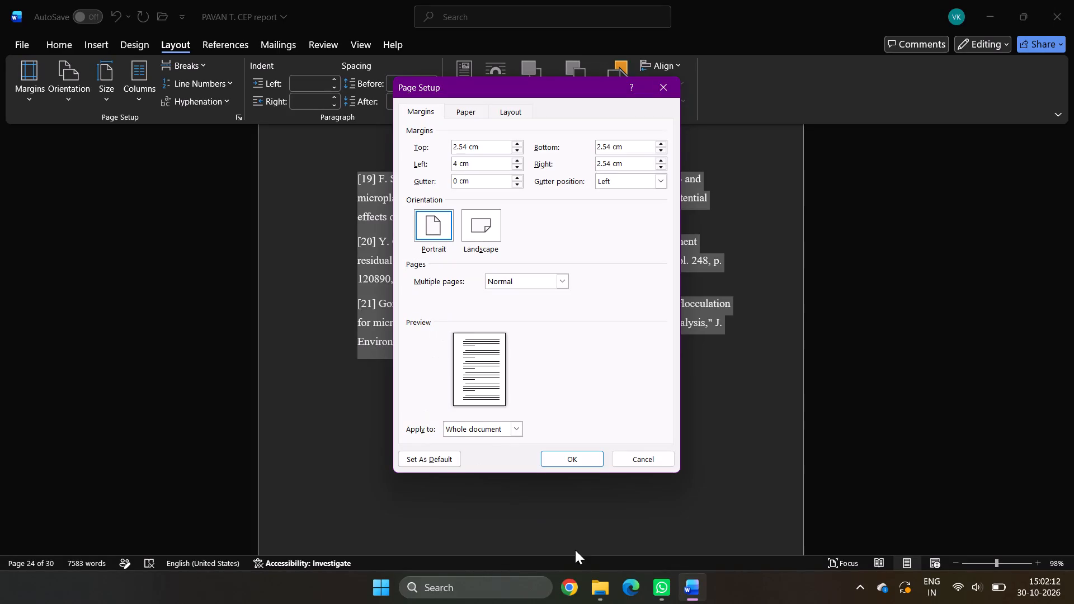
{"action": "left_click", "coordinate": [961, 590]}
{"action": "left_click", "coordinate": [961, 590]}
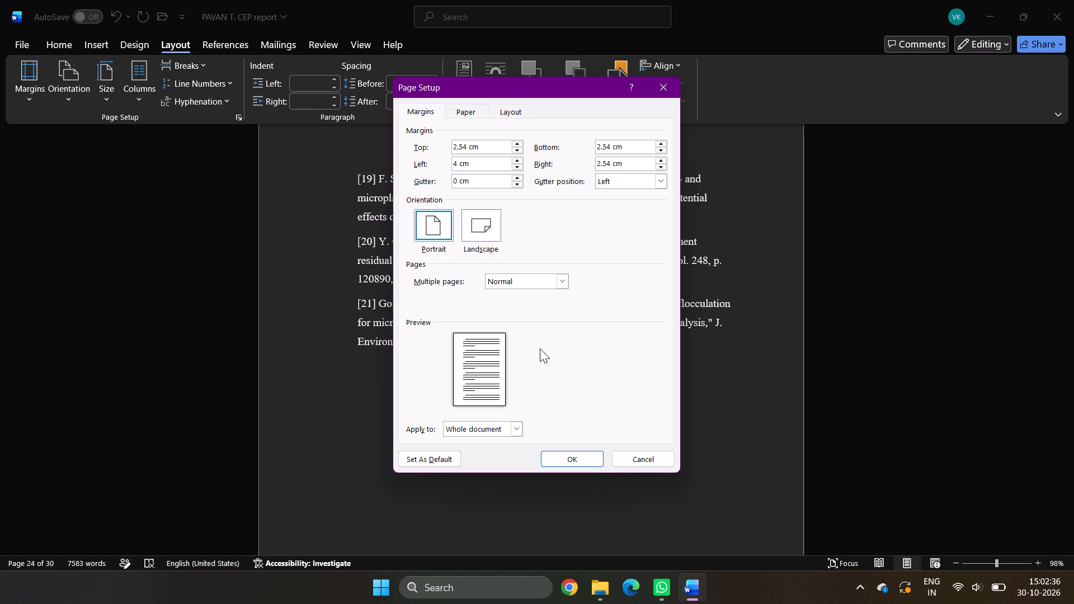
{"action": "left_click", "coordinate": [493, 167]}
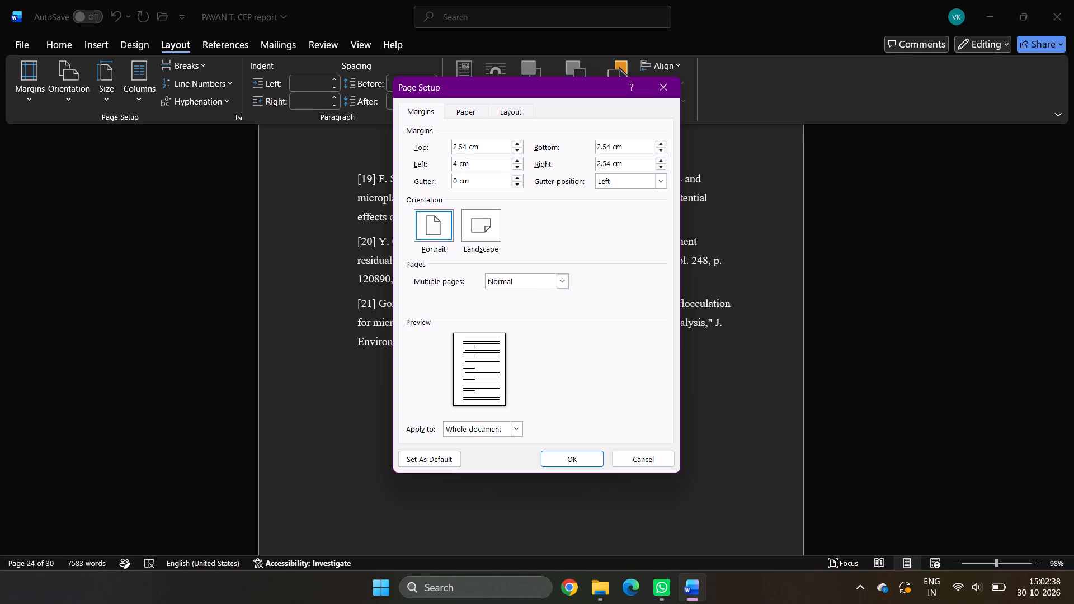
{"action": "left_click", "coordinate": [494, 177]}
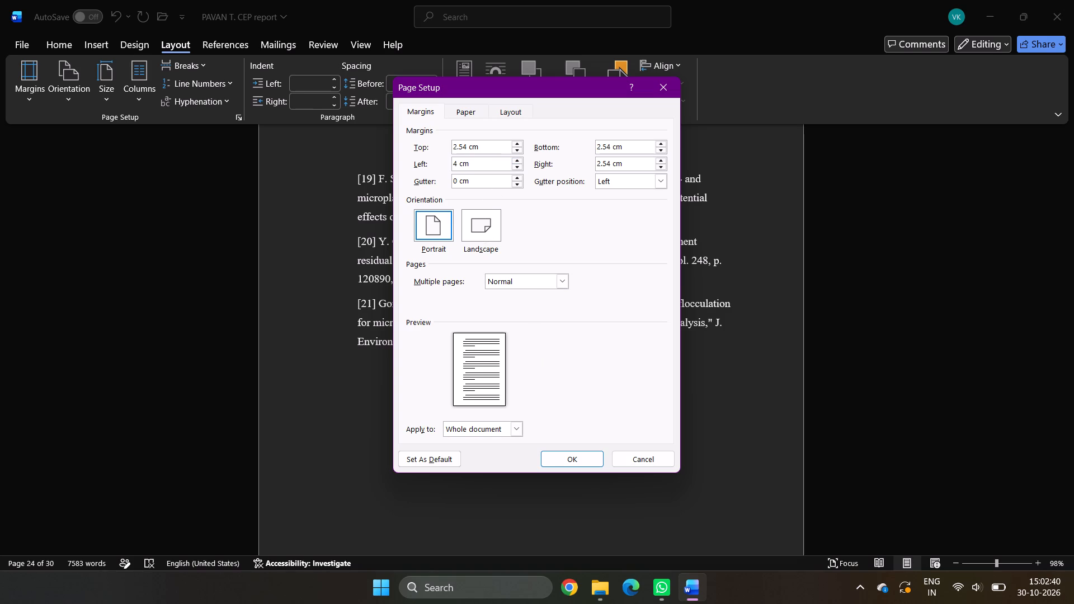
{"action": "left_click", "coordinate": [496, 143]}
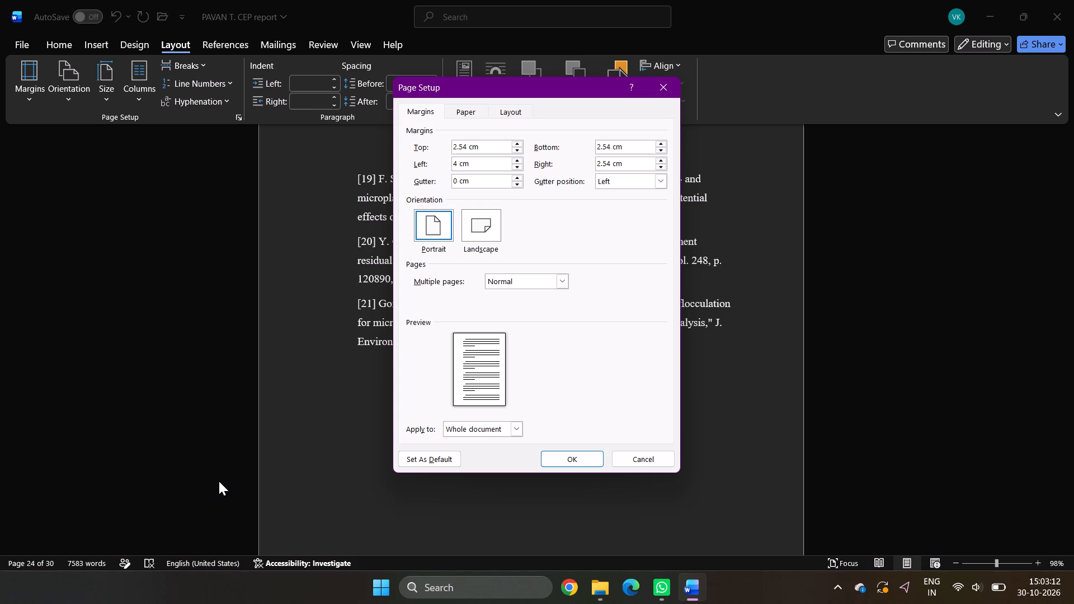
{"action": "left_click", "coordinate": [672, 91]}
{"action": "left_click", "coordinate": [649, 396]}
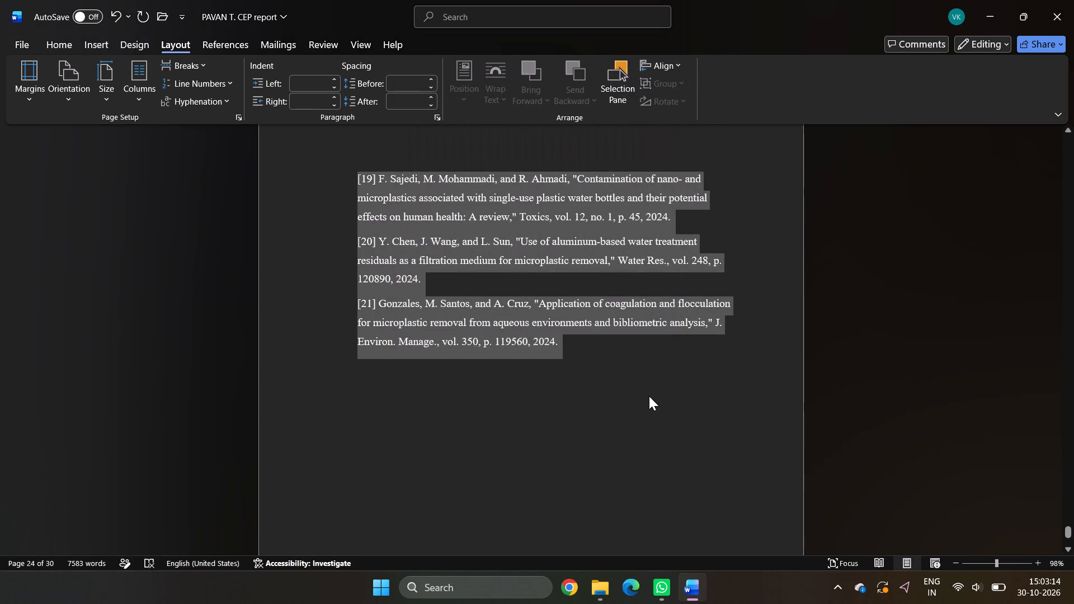
Review the overall page layout of the whole report, including the front pages, at reduced zoom.
{"action": "scroll", "coordinate": [648, 395], "scroll_direction": "up", "scroll_amount": 4}
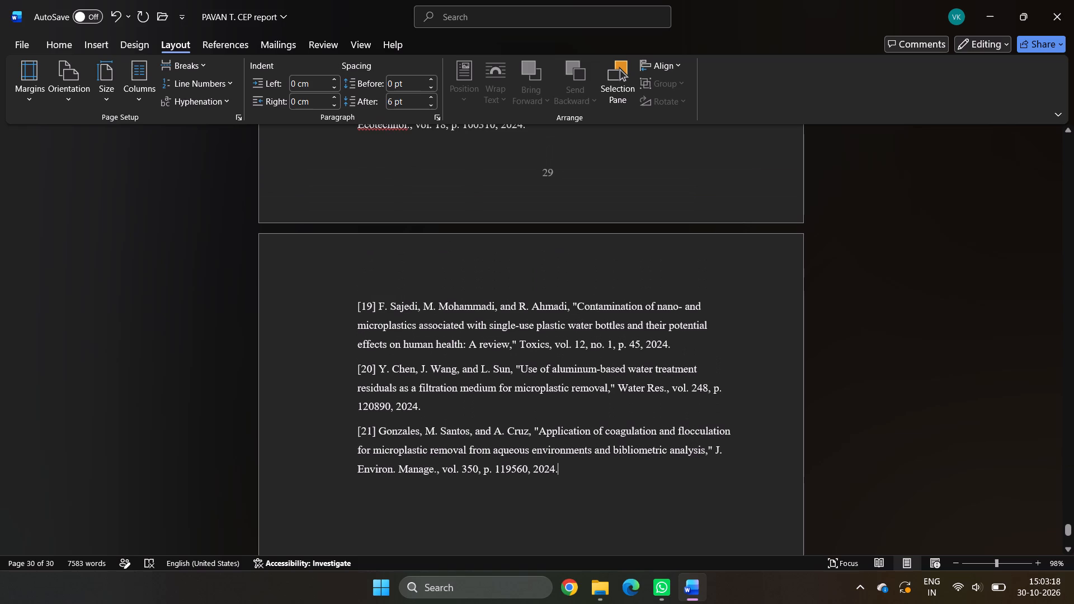
{"action": "scroll", "coordinate": [1054, 474], "scroll_direction": "down", "scroll_amount": 3, "text": "ctrl"}
{"action": "scroll", "coordinate": [1073, 515], "scroll_direction": "down", "scroll_amount": 19, "text": "ctrl"}
{"action": "scroll", "coordinate": [1073, 537], "scroll_direction": "down", "scroll_amount": 4}
{"action": "scroll", "coordinate": [569, 320], "scroll_direction": "down", "scroll_amount": 6, "text": "ctrl"}
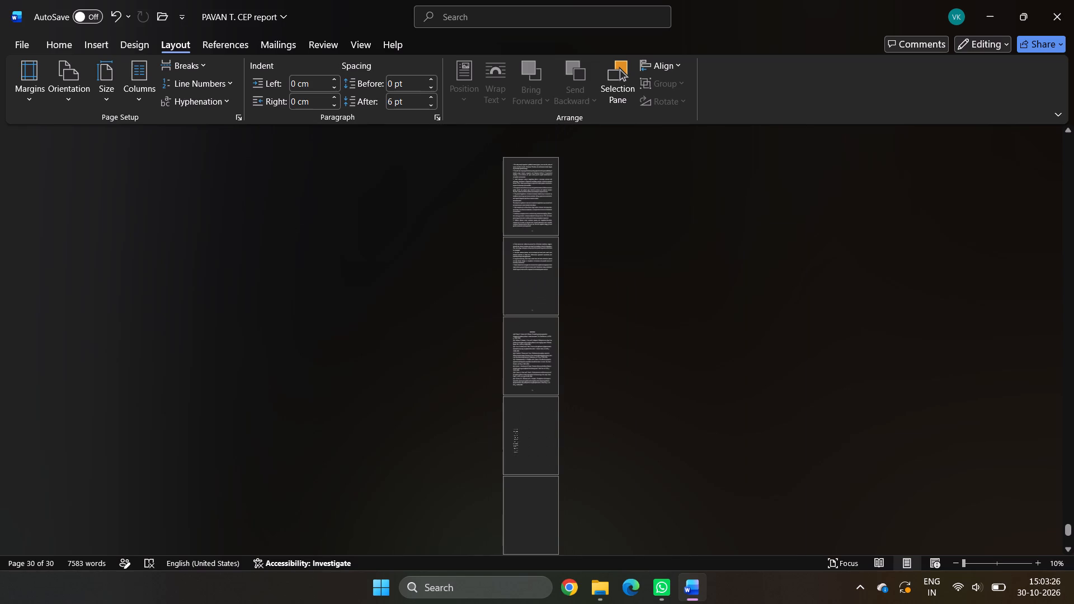
{"action": "scroll", "coordinate": [569, 320], "scroll_direction": "down", "scroll_amount": 1}
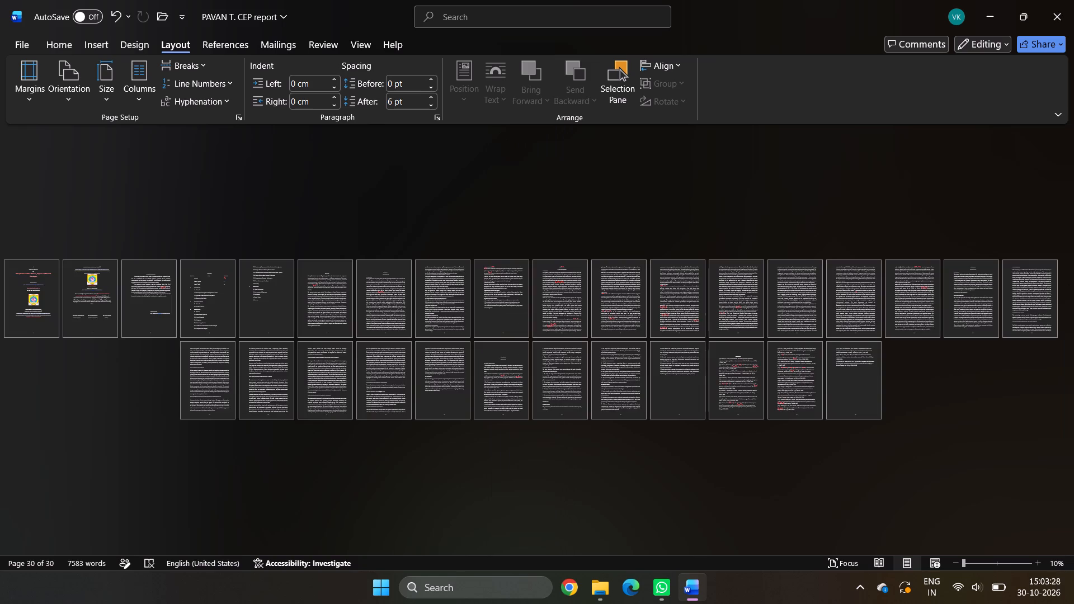
{"action": "scroll", "coordinate": [569, 320], "scroll_direction": "up", "scroll_amount": 1, "text": "ctrl"}
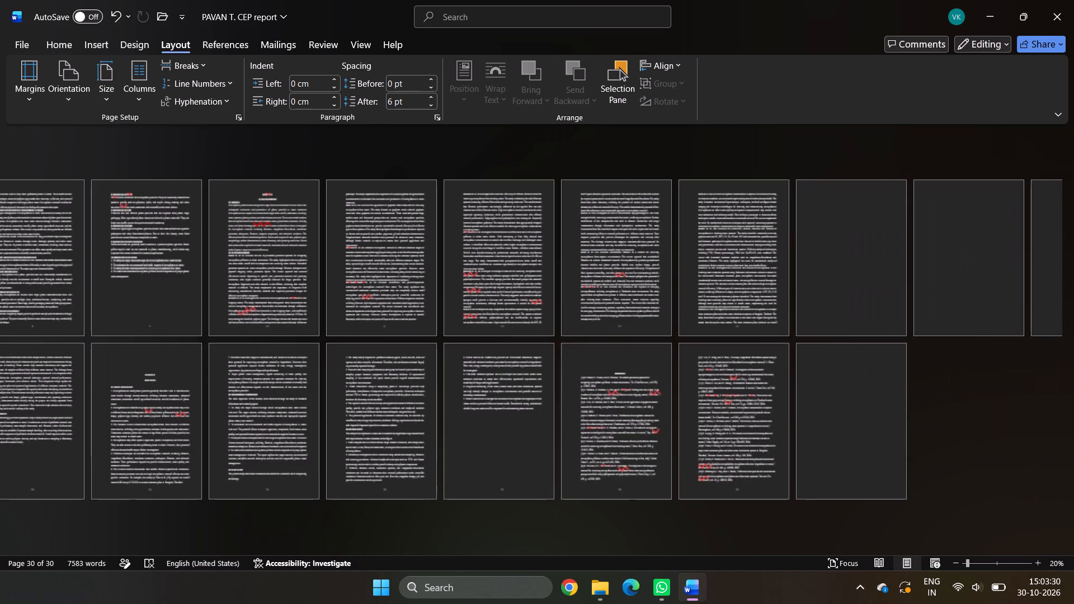
{"action": "scroll", "coordinate": [569, 320], "scroll_direction": "up", "scroll_amount": 2, "text": "ctrl"}
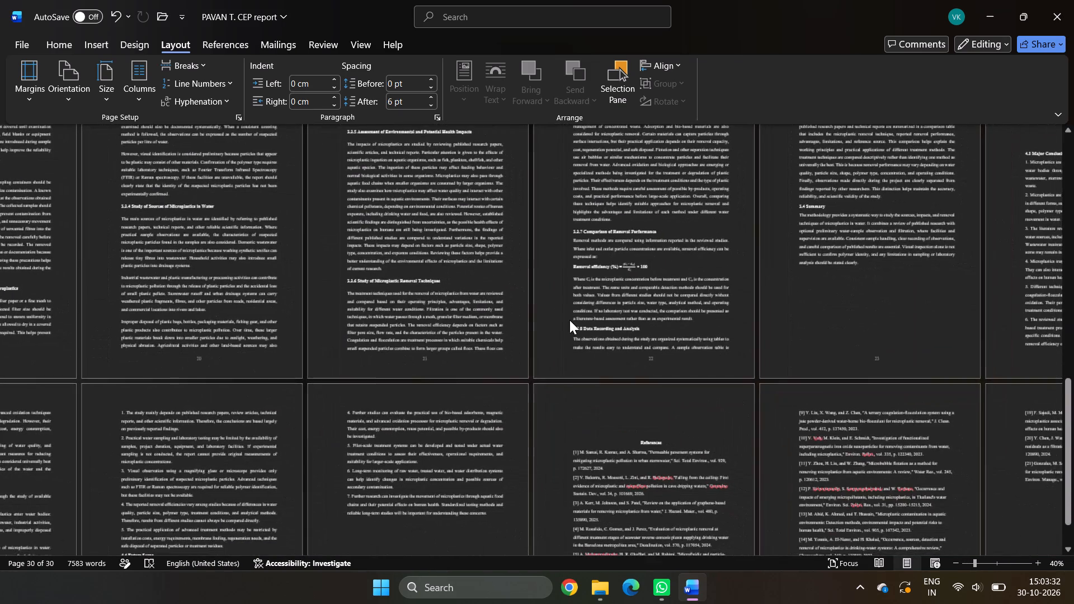
{"action": "scroll", "coordinate": [569, 320], "scroll_direction": "up", "scroll_amount": 1, "text": "ctrl"}
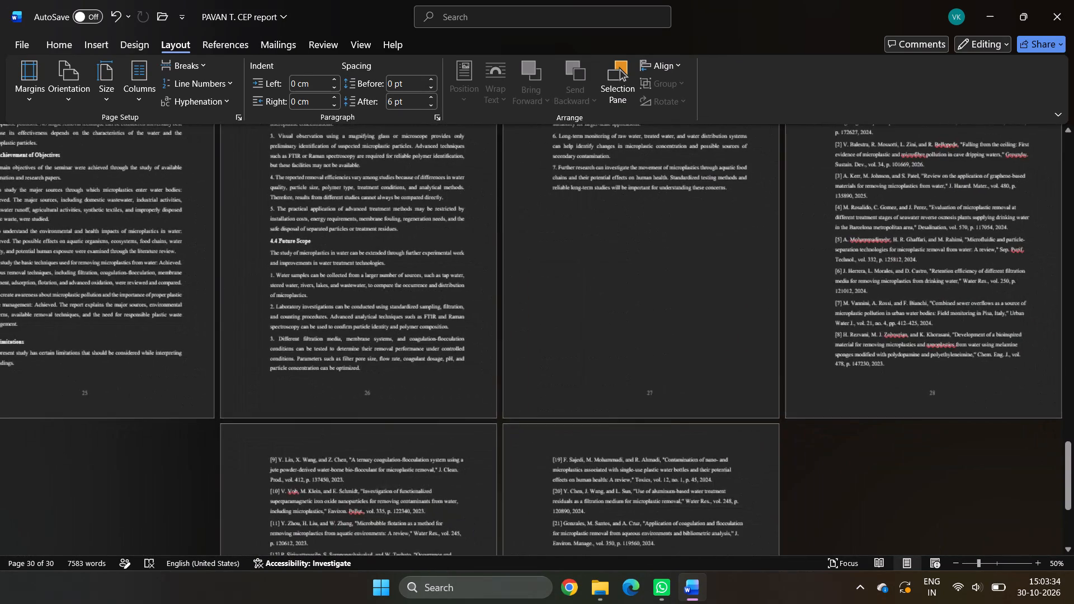
{"action": "scroll", "coordinate": [569, 320], "scroll_direction": "up", "scroll_amount": 1}
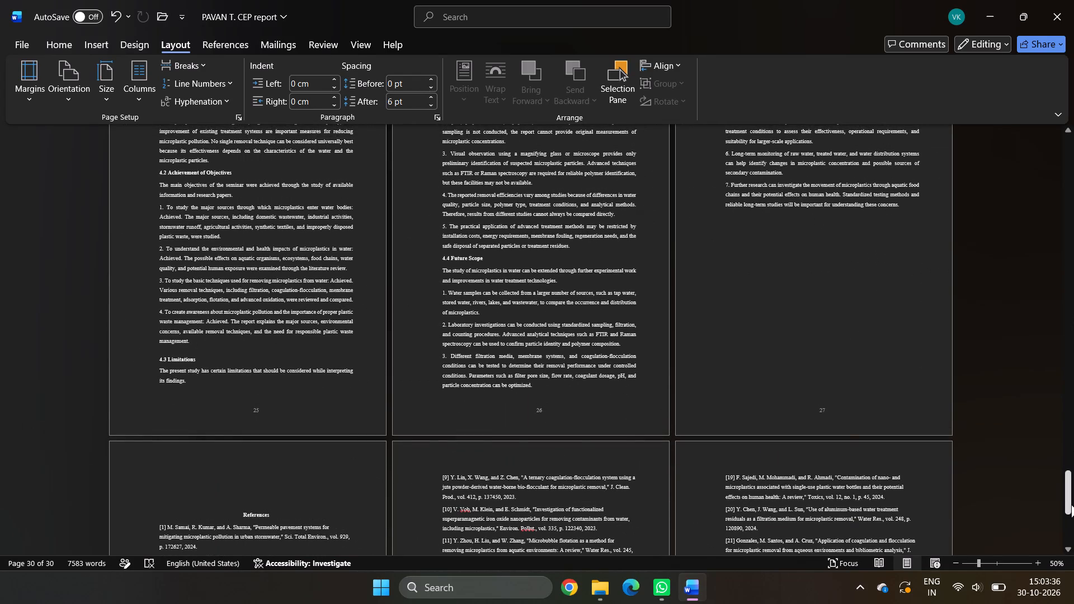
{"action": "left_click_drag", "start_coordinate": [1072, 504], "coordinate": [1029, 154]}
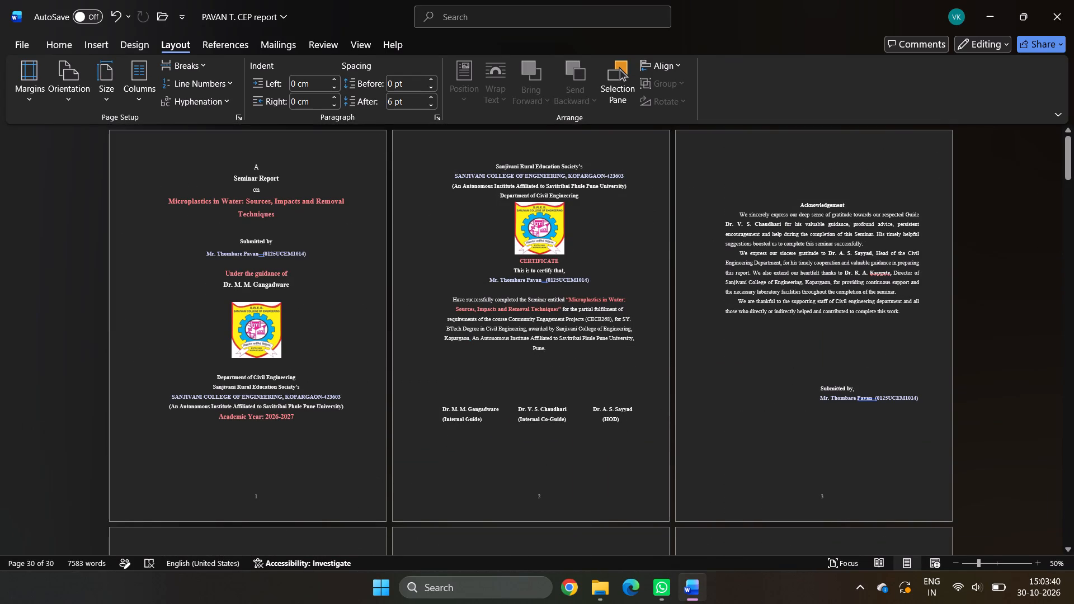
{"action": "scroll", "coordinate": [739, 289], "scroll_direction": "down", "scroll_amount": 5}
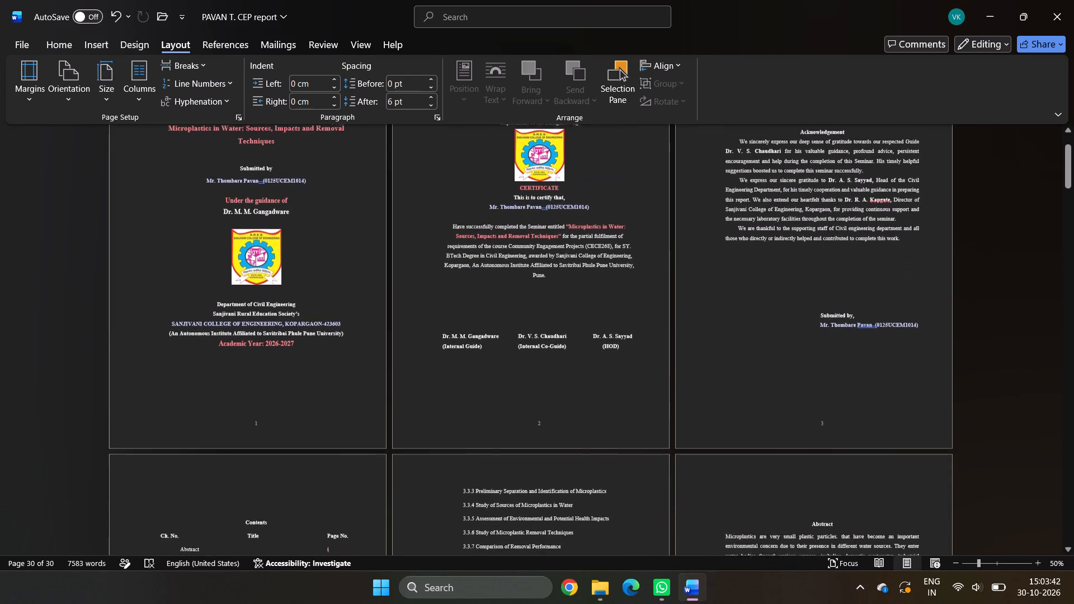
Remove the blank lines above the Acknowledgement heading, keeping the heading at the start of its own page.
{"action": "scroll", "coordinate": [736, 312], "scroll_direction": "up", "scroll_amount": 6}
{"action": "left_click", "coordinate": [786, 204]}
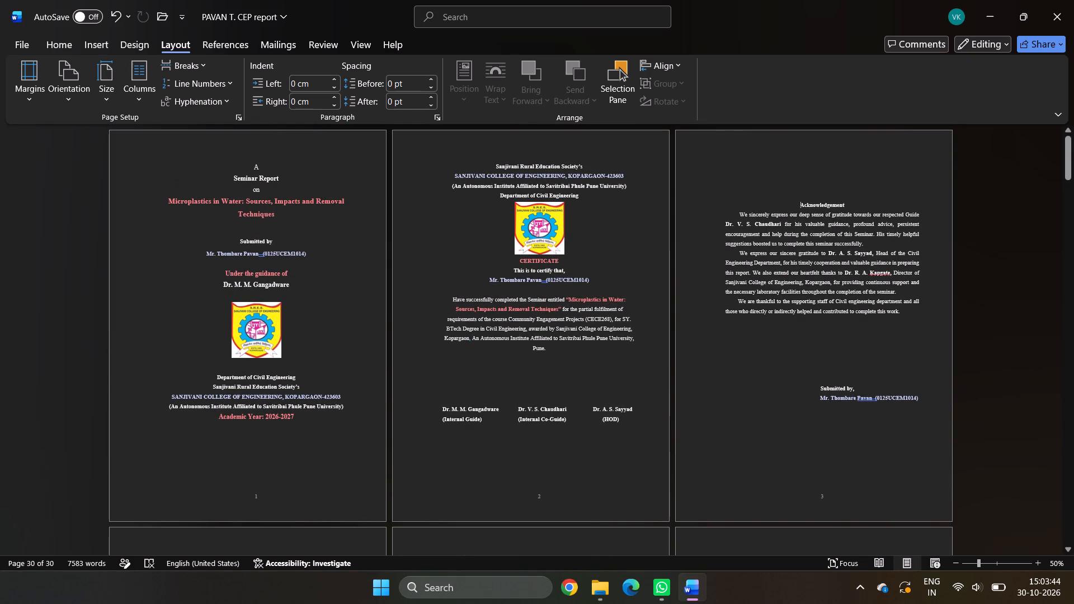
{"action": "key", "text": "BackSpace"}
{"action": "key", "text": "BackSpace"}
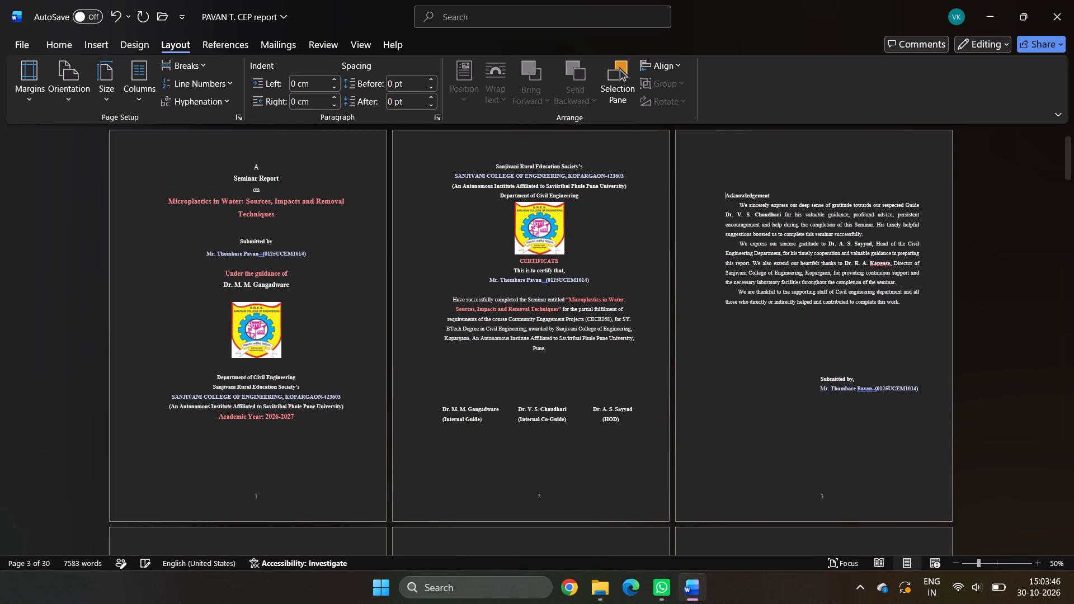
{"action": "key", "text": "BackSpace"}
{"action": "key", "text": "BackSpace"}
{"action": "key", "text": "BackSpace"}
{"action": "key", "text": "BackSpace"}
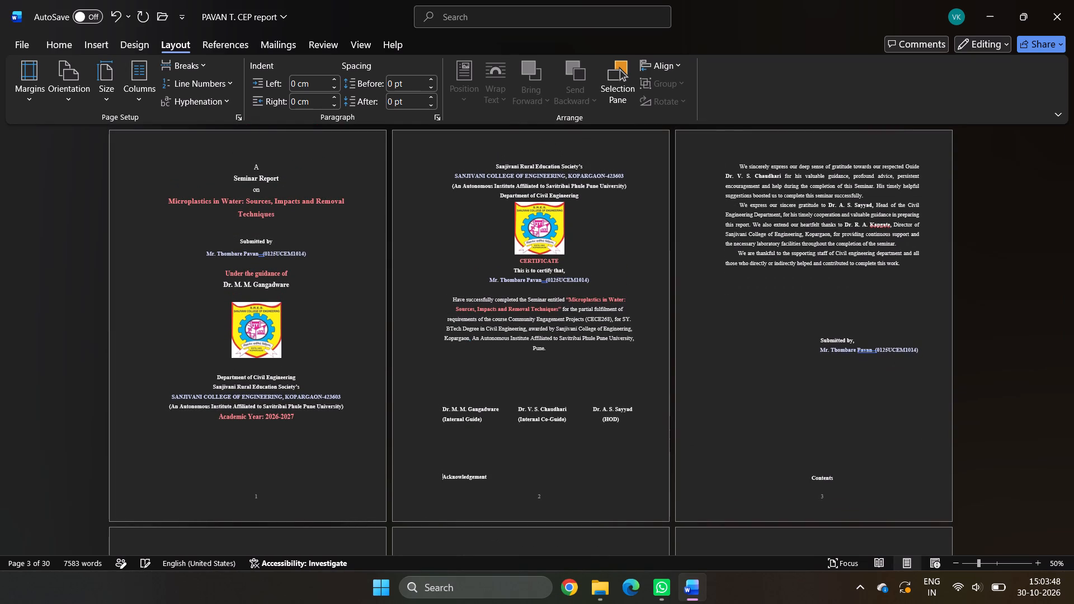
{"action": "key", "text": "Return"}
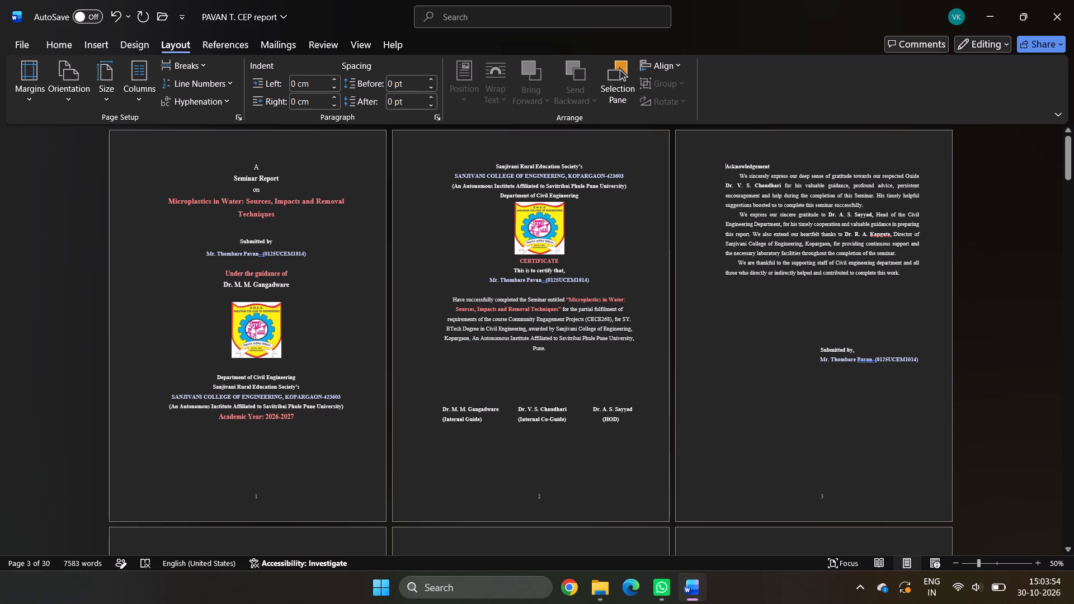
Centre the Acknowledgement heading on its page.
{"action": "left_click_drag", "start_coordinate": [821, 160], "coordinate": [708, 162]}
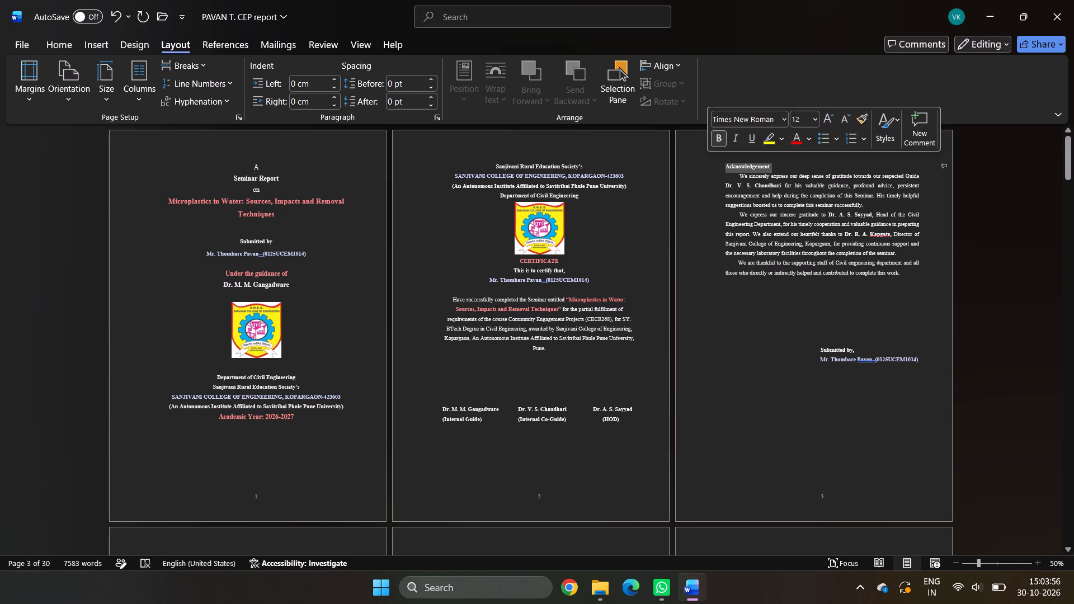
{"action": "left_click", "coordinate": [53, 50]}
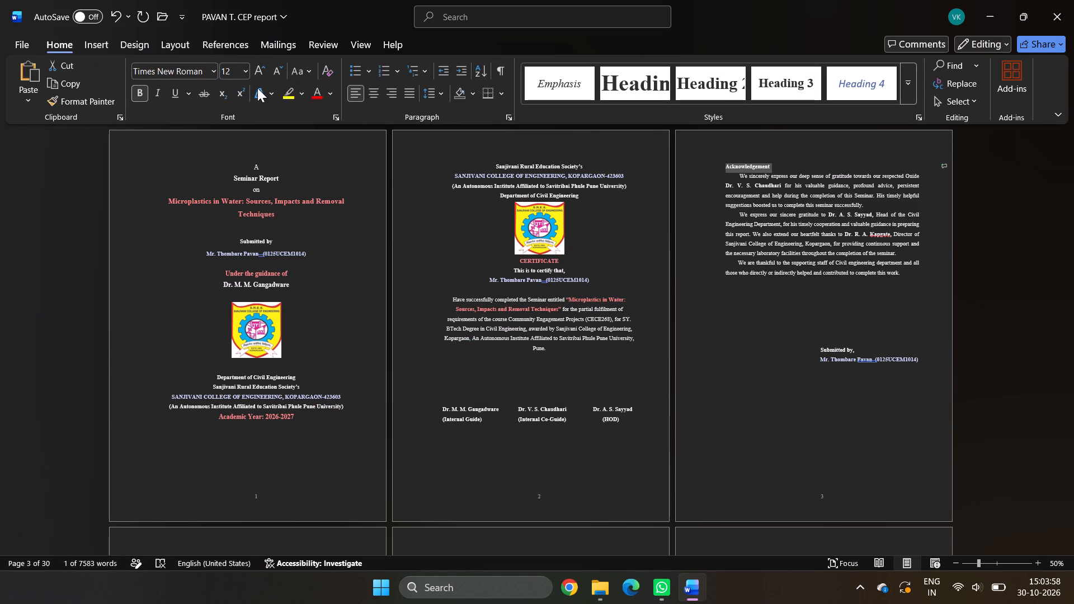
{"action": "left_click", "coordinate": [379, 92]}
{"action": "left_click", "coordinate": [824, 330]}
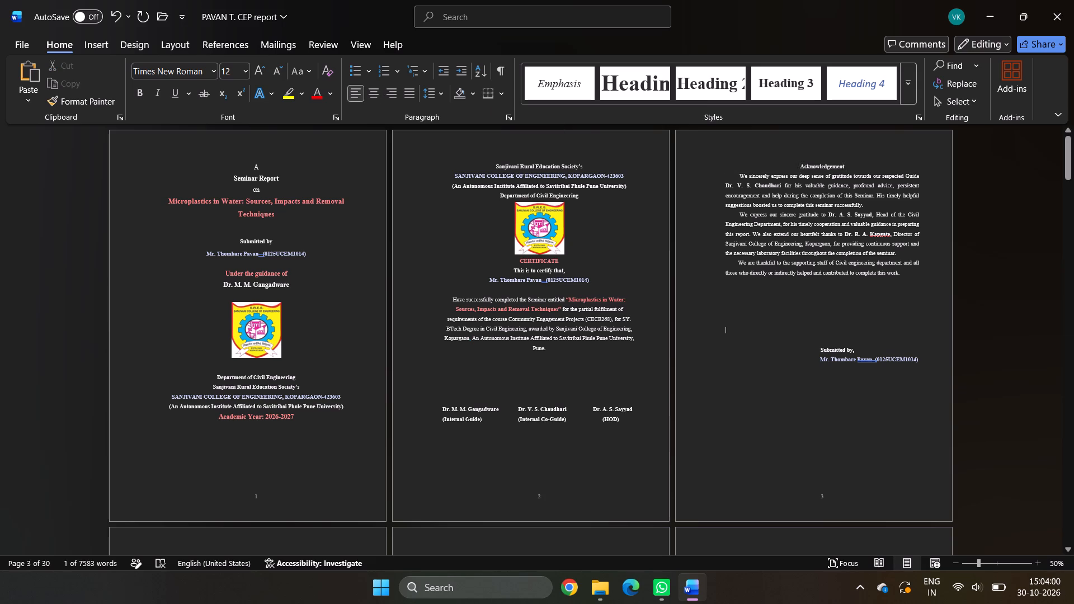
Review the layout of the cover, certificate, acknowledgement and contents pages, including the last Acknowledgement paragraph.
{"action": "scroll", "coordinate": [822, 344], "scroll_direction": "down", "scroll_amount": 6}
{"action": "scroll", "coordinate": [258, 462], "scroll_direction": "down", "scroll_amount": 3}
{"action": "scroll", "coordinate": [348, 419], "scroll_direction": "down", "scroll_amount": 3}
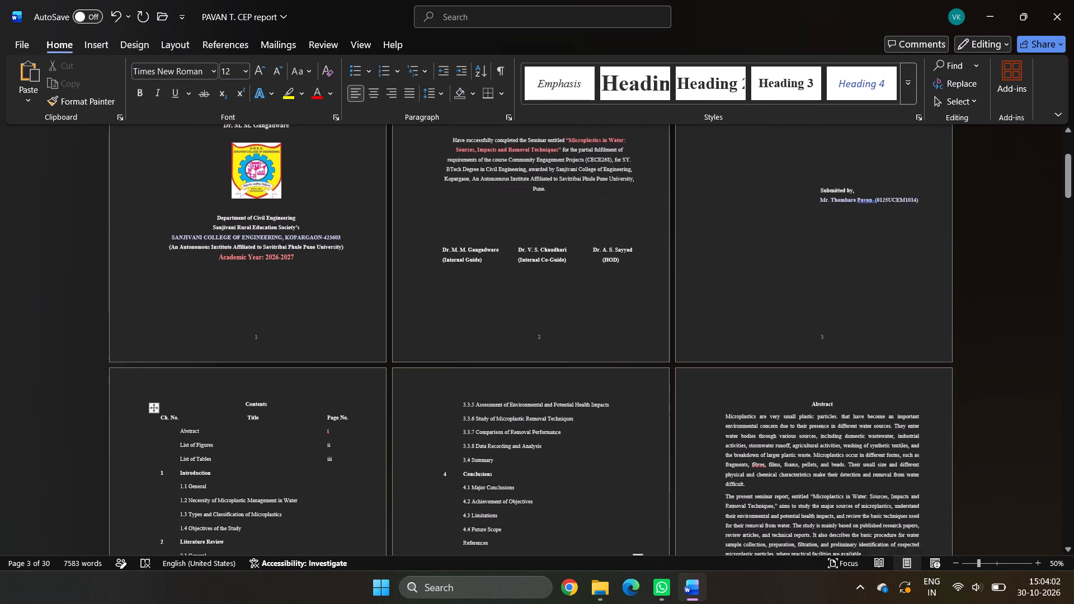
{"action": "scroll", "coordinate": [860, 235], "scroll_direction": "up", "scroll_amount": 9}
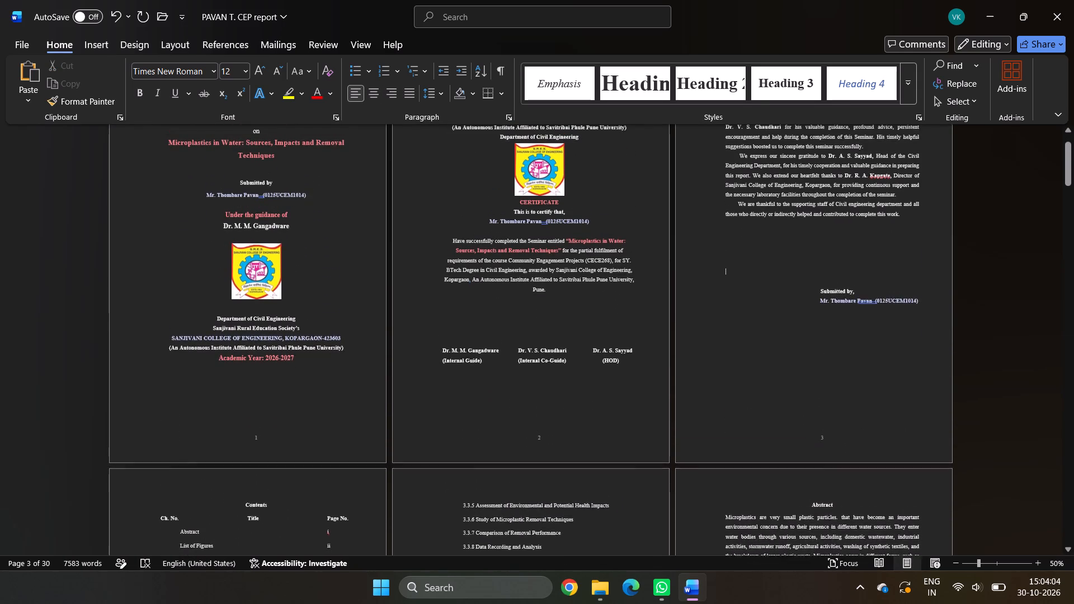
{"action": "scroll", "coordinate": [854, 243], "scroll_direction": "up", "scroll_amount": 1}
{"action": "left_click", "coordinate": [731, 229]}
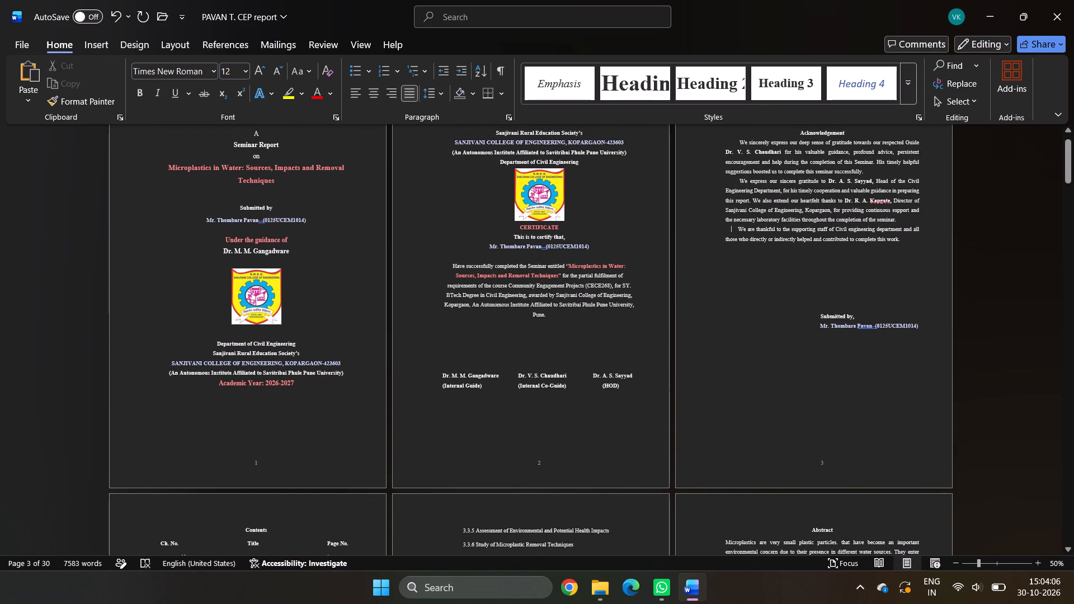
{"action": "left_click", "coordinate": [738, 230]}
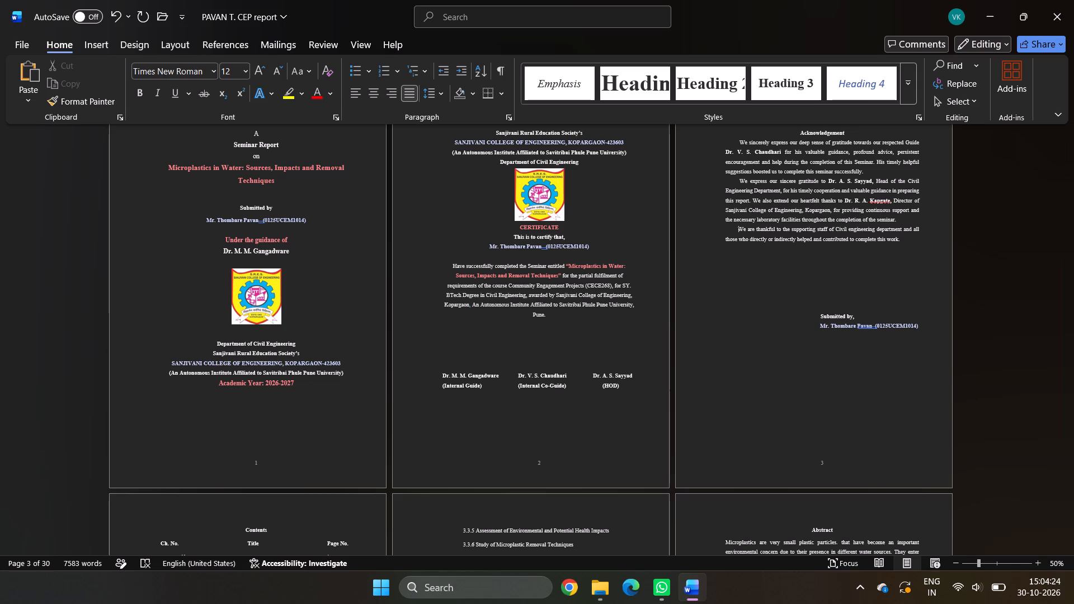
Review the page layout from the contents and abstract through the chapters up to the Chapter 4 opening page.
{"action": "scroll", "coordinate": [747, 296], "scroll_direction": "down", "scroll_amount": 18}
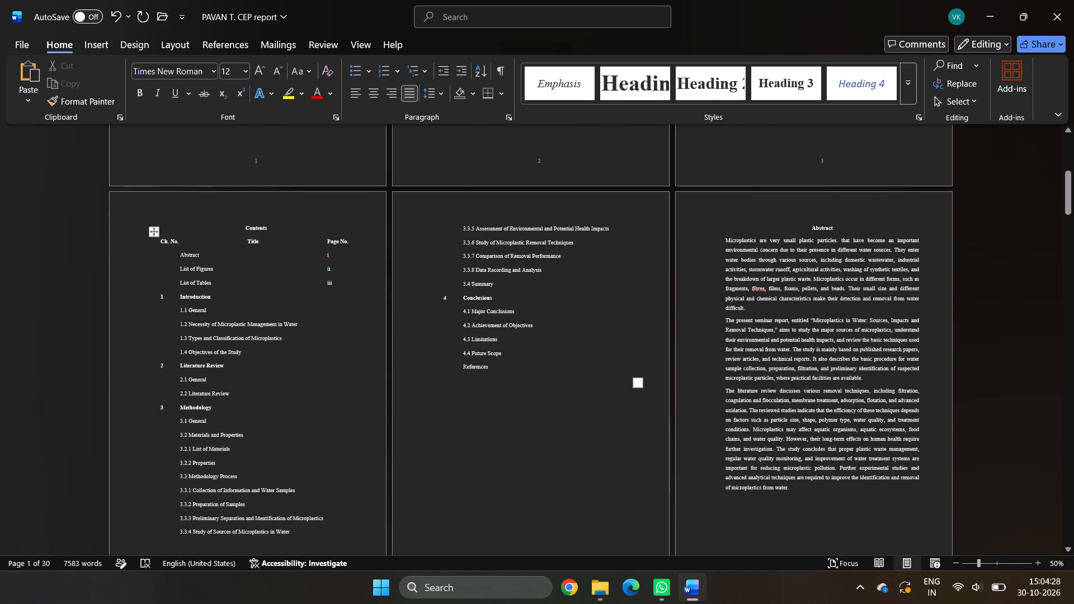
{"action": "scroll", "coordinate": [555, 347], "scroll_direction": "down", "scroll_amount": 3}
{"action": "scroll", "coordinate": [630, 231], "scroll_direction": "down", "scroll_amount": 6}
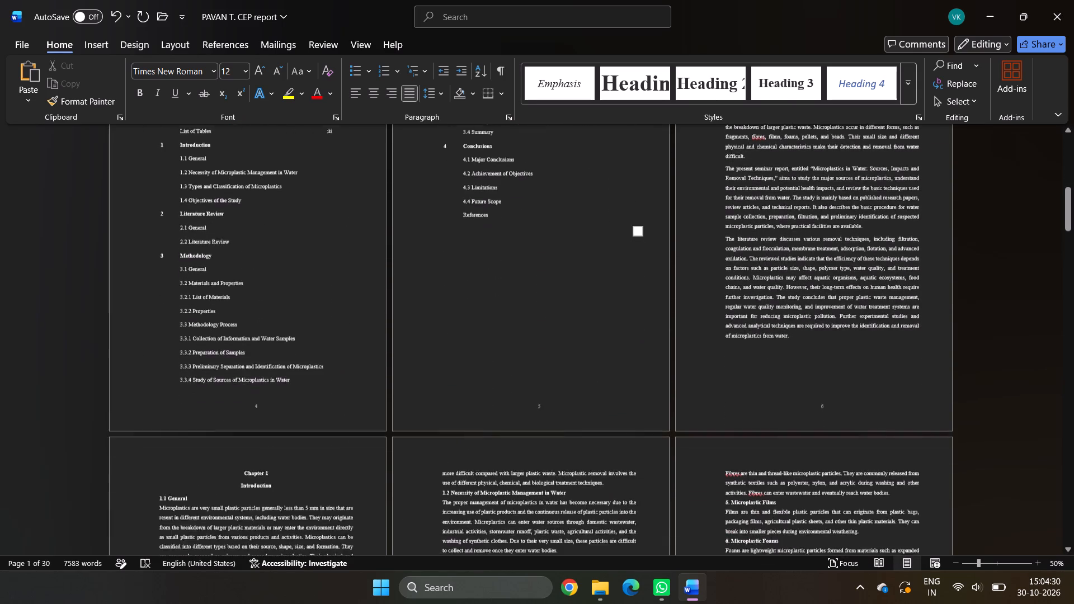
{"action": "scroll", "coordinate": [626, 248], "scroll_direction": "down", "scroll_amount": 7}
{"action": "scroll", "coordinate": [626, 249], "scroll_direction": "down", "scroll_amount": 20}
{"action": "scroll", "coordinate": [626, 249], "scroll_direction": "down", "scroll_amount": 11}
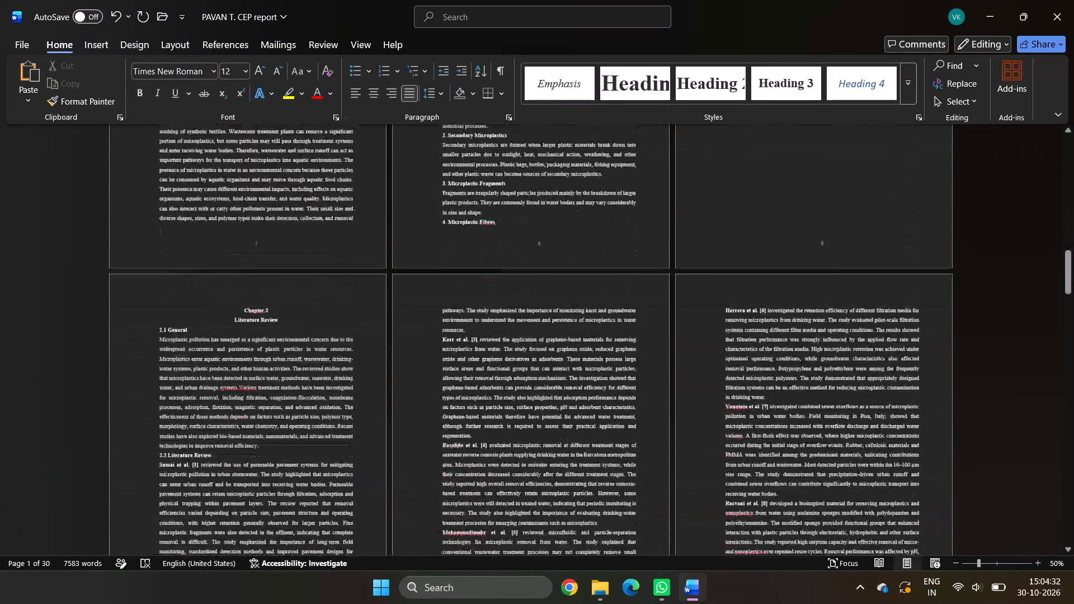
{"action": "scroll", "coordinate": [524, 261], "scroll_direction": "down", "scroll_amount": 5}
{"action": "scroll", "coordinate": [511, 261], "scroll_direction": "up", "scroll_amount": 2}
{"action": "scroll", "coordinate": [274, 213], "scroll_direction": "down", "scroll_amount": 5}
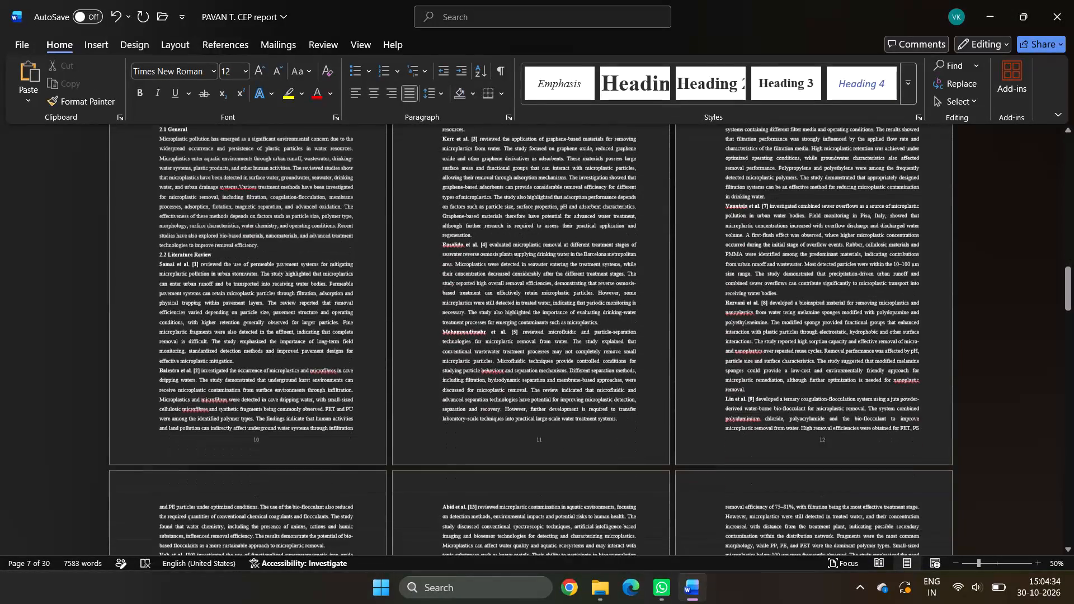
{"action": "scroll", "coordinate": [274, 213], "scroll_direction": "down", "scroll_amount": 20}
{"action": "scroll", "coordinate": [274, 213], "scroll_direction": "down", "scroll_amount": 5}
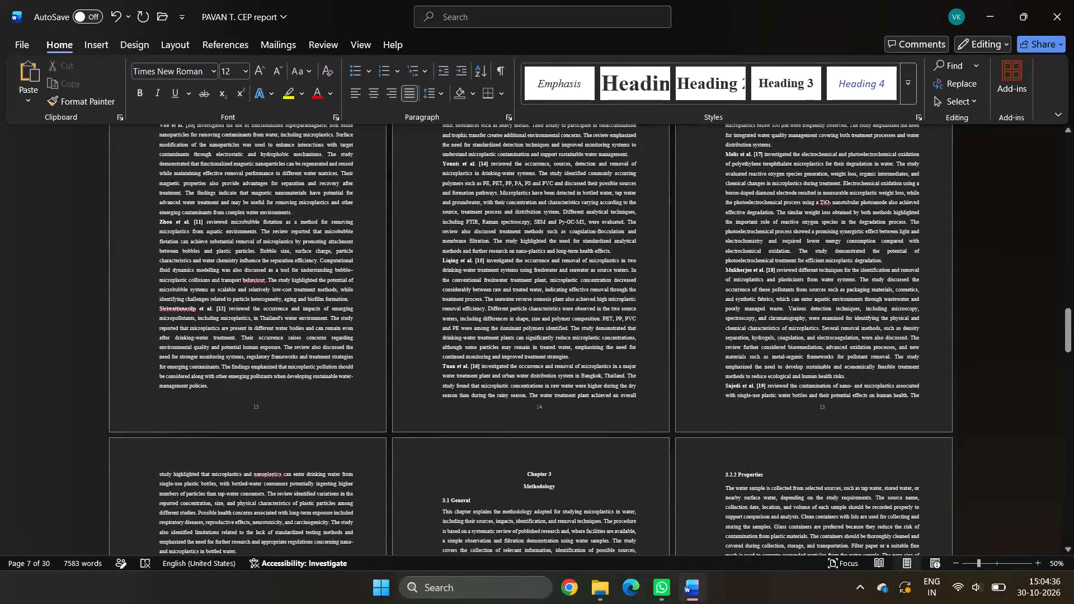
{"action": "left_click_drag", "start_coordinate": [1066, 327], "coordinate": [1066, 351]}
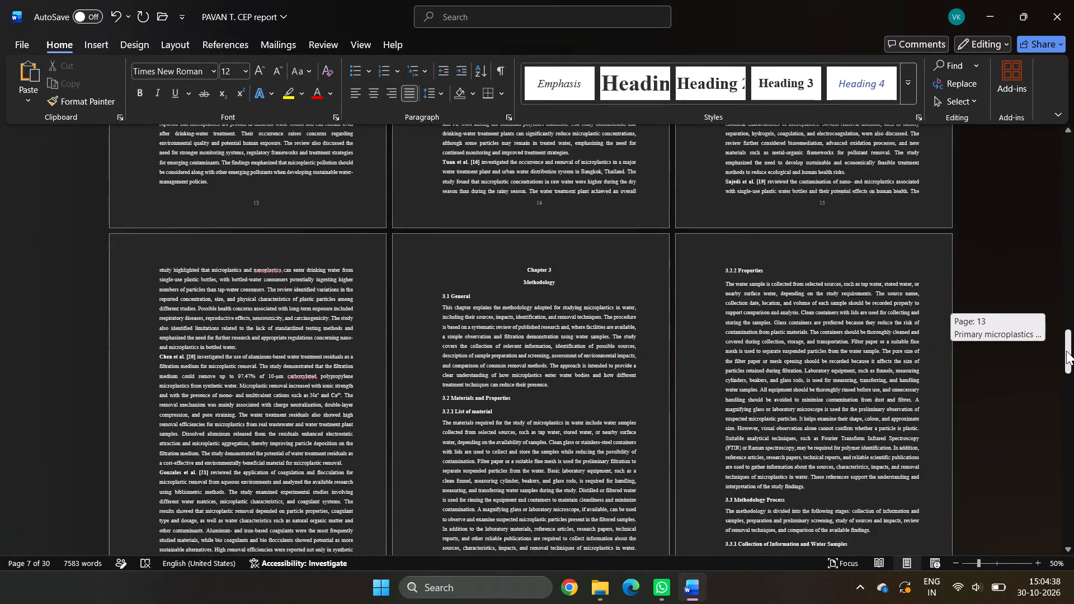
{"action": "left_click_drag", "start_coordinate": [1066, 351], "coordinate": [1073, 424]}
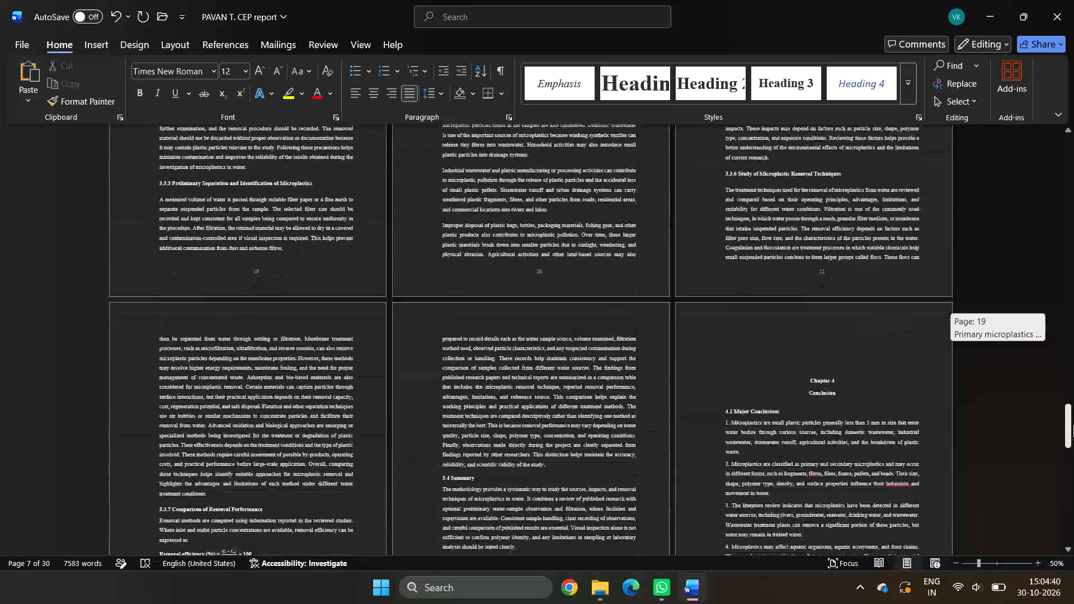
{"action": "left_click_drag", "start_coordinate": [1073, 424], "coordinate": [1073, 430]}
{"action": "left_click", "coordinate": [808, 305]}
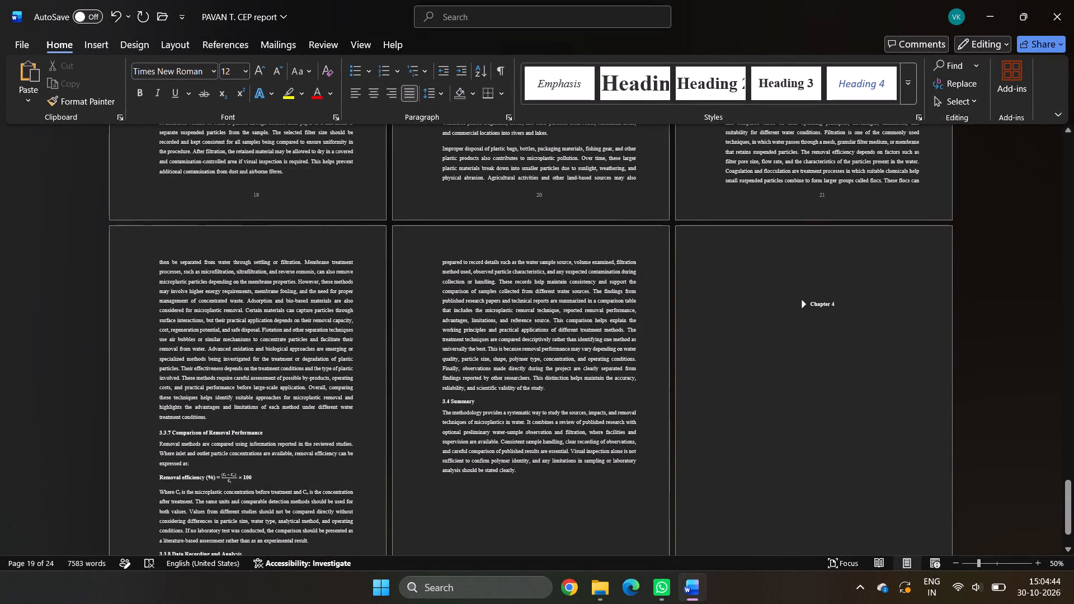
Undo the last edit on the Acknowledgement page.
{"action": "key", "text": "ctrl+z"}
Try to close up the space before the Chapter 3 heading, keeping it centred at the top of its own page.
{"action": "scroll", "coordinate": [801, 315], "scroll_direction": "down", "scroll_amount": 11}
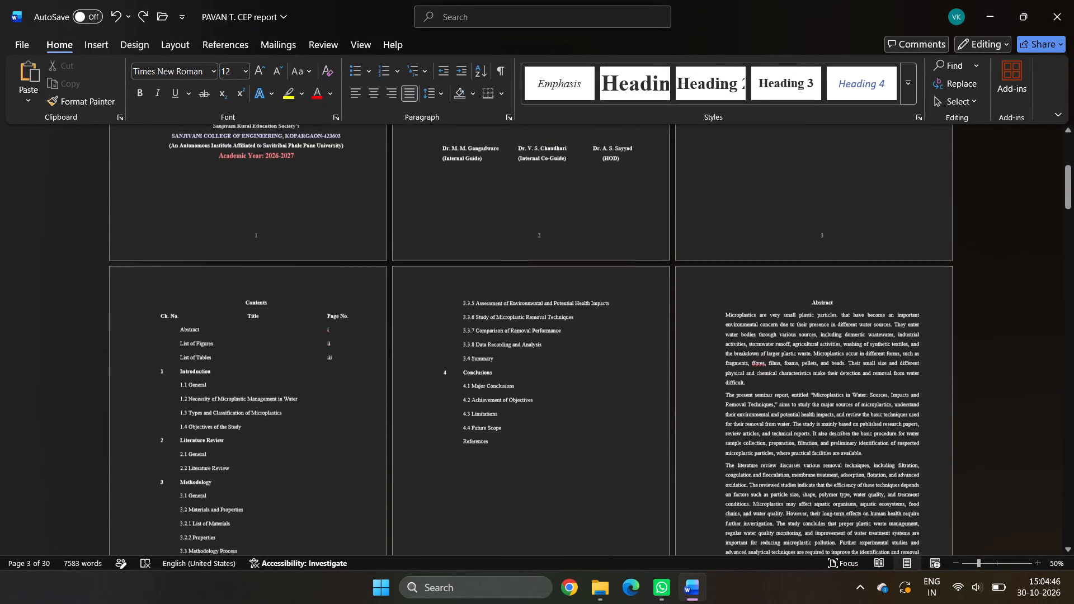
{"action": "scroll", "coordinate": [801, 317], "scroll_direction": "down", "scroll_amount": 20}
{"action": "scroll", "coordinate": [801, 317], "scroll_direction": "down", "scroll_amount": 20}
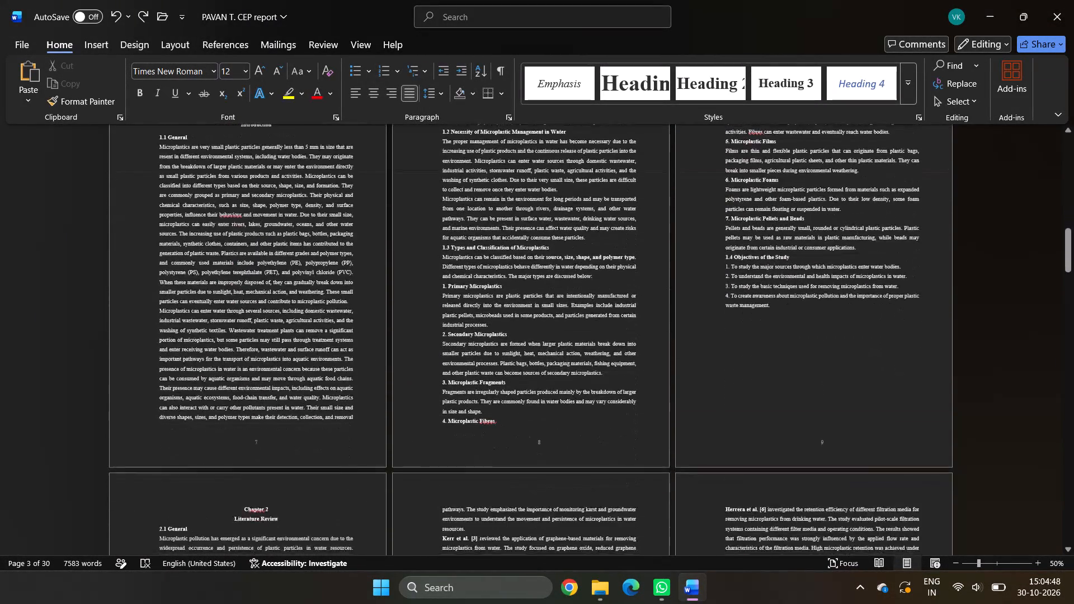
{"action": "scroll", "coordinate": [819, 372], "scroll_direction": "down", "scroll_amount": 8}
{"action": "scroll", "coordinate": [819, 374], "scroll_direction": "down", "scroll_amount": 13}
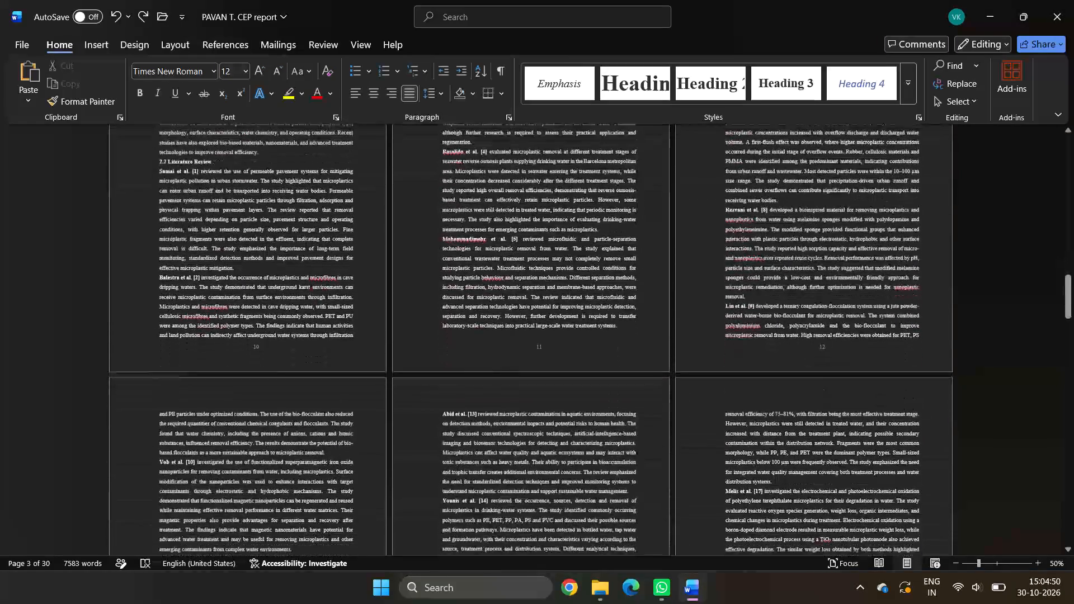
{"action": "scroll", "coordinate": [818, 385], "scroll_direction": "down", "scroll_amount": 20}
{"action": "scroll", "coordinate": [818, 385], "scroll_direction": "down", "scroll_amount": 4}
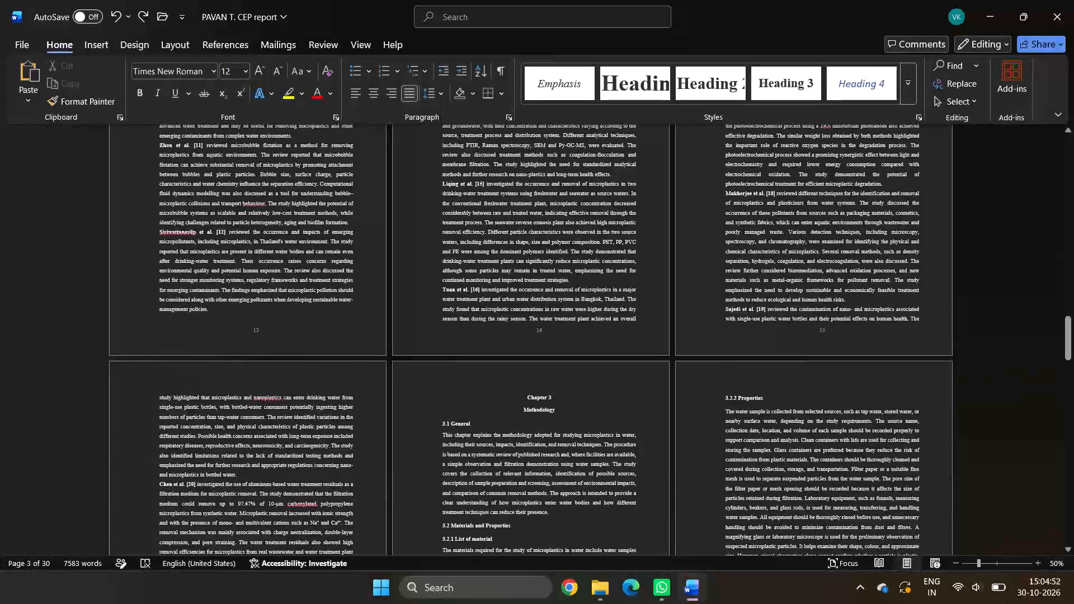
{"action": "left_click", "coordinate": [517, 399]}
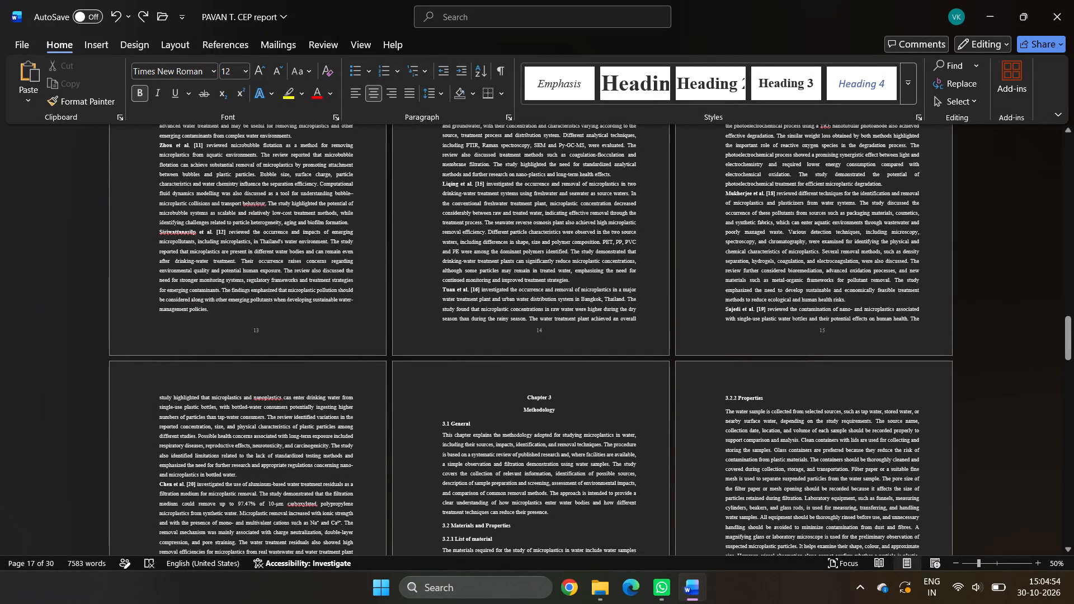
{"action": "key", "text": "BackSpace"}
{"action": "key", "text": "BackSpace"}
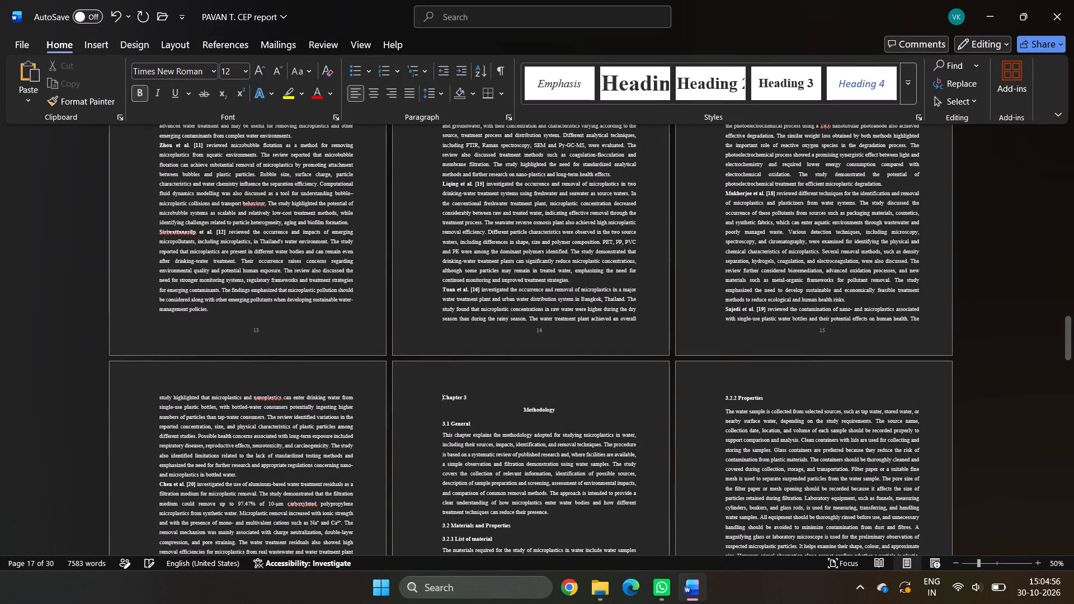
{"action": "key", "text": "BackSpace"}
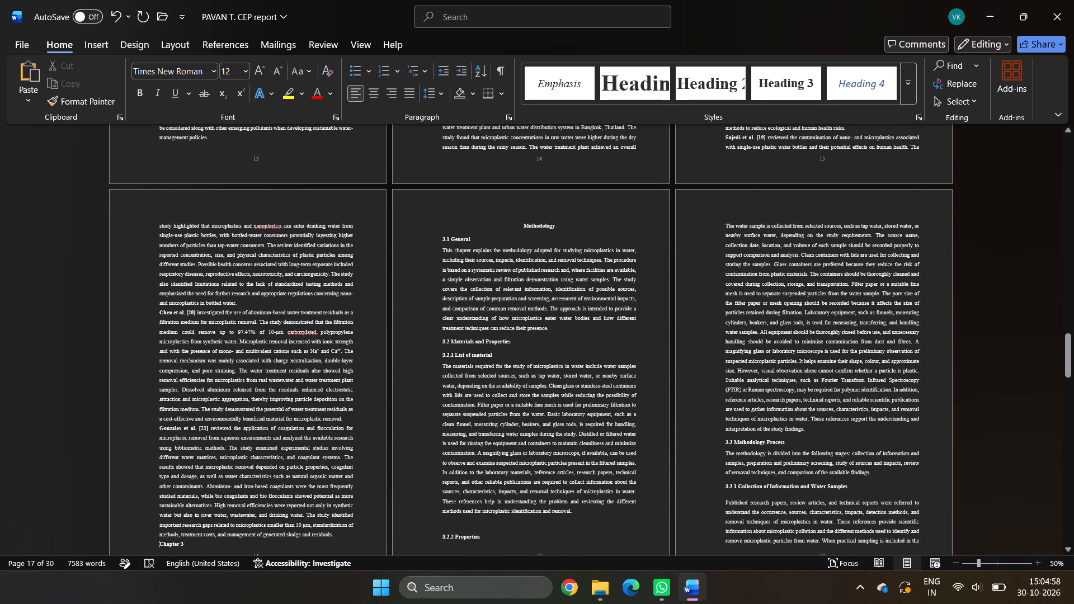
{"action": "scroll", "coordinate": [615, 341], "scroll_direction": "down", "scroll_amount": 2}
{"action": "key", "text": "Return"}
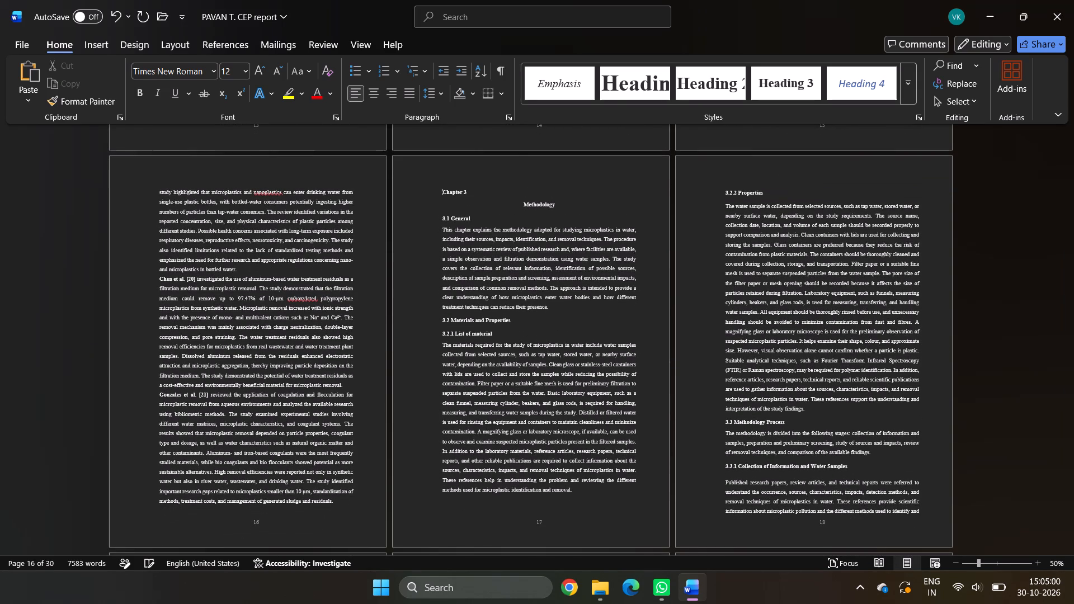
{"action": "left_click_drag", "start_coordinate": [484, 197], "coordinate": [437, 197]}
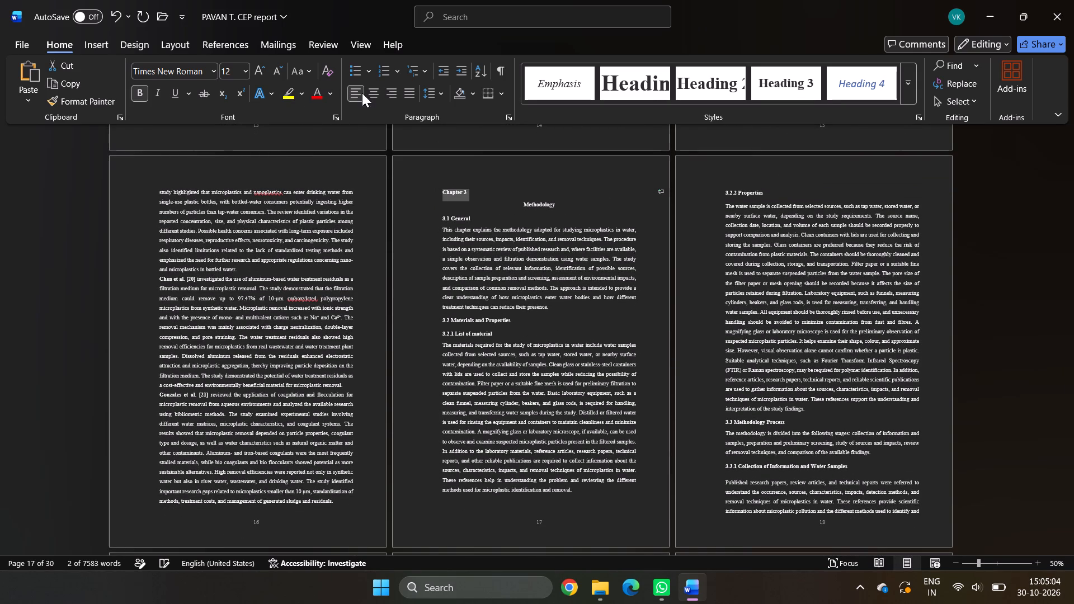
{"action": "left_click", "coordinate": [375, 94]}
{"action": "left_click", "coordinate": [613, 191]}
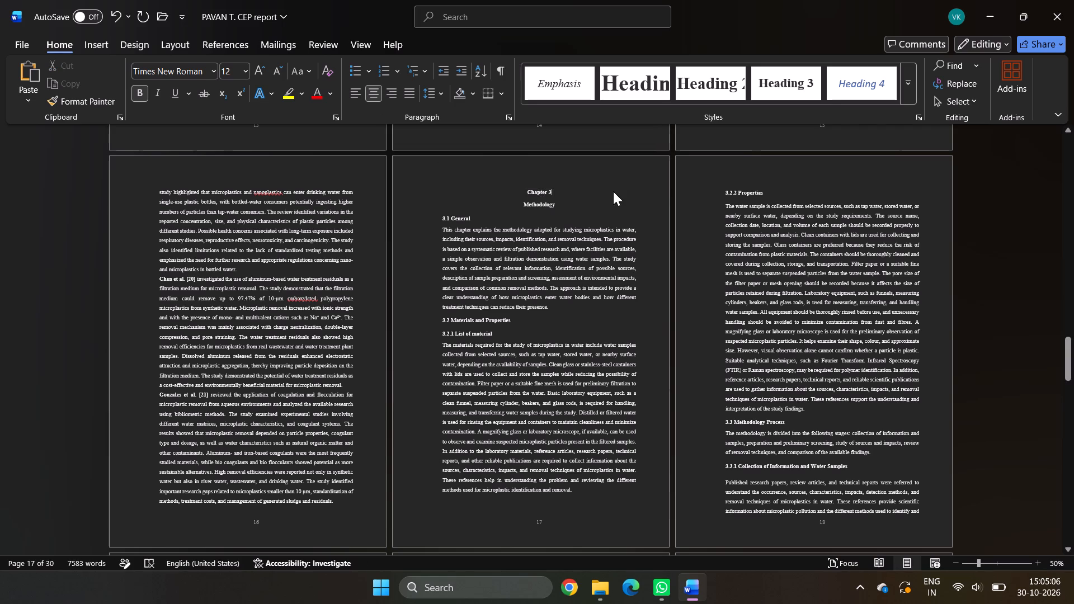
Review the page starts and text flow from Chapter 1 through the Methodology pages to Chapter 4.
{"action": "scroll", "coordinate": [613, 191], "scroll_direction": "up", "scroll_amount": 2}
{"action": "scroll", "coordinate": [613, 191], "scroll_direction": "down", "scroll_amount": 1}
{"action": "scroll", "coordinate": [613, 191], "scroll_direction": "up", "scroll_amount": 20}
{"action": "scroll", "coordinate": [613, 191], "scroll_direction": "up", "scroll_amount": 11}
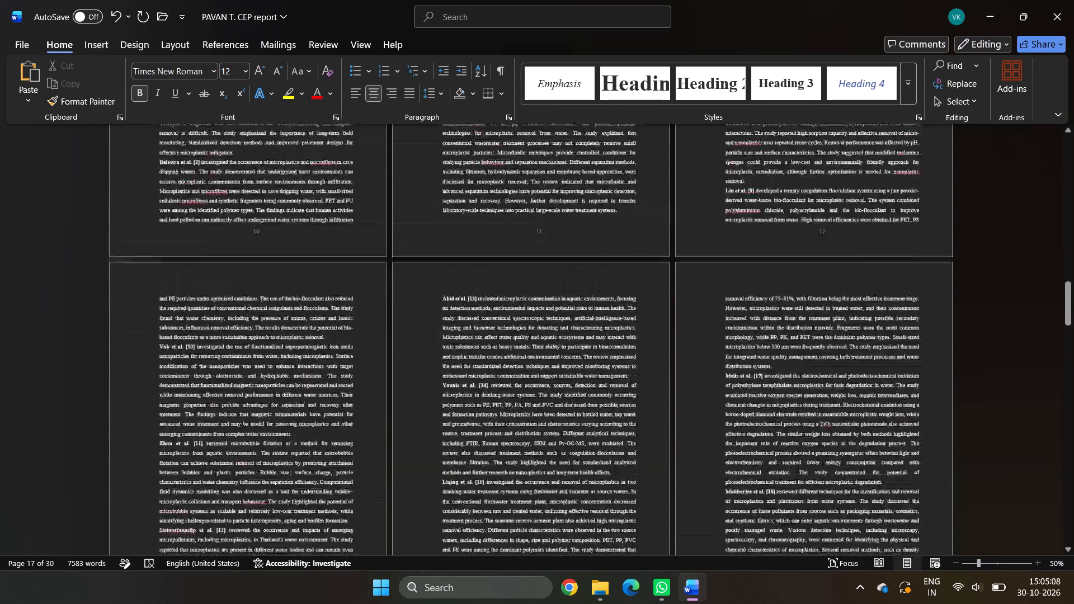
{"action": "scroll", "coordinate": [613, 191], "scroll_direction": "up", "scroll_amount": 20}
{"action": "scroll", "coordinate": [613, 191], "scroll_direction": "up", "scroll_amount": 10}
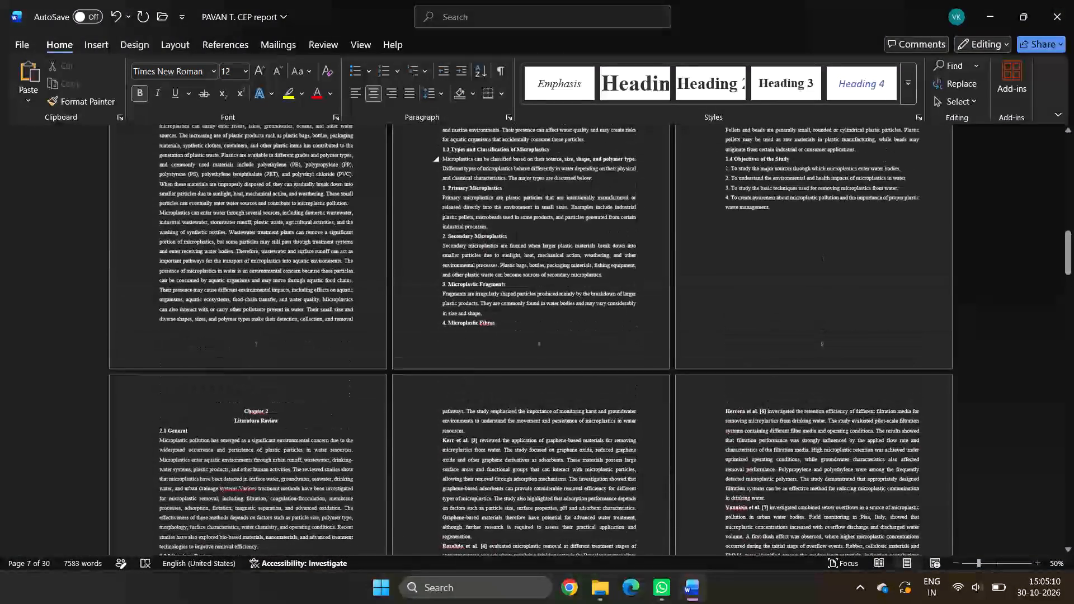
{"action": "scroll", "coordinate": [613, 191], "scroll_direction": "up", "scroll_amount": 18}
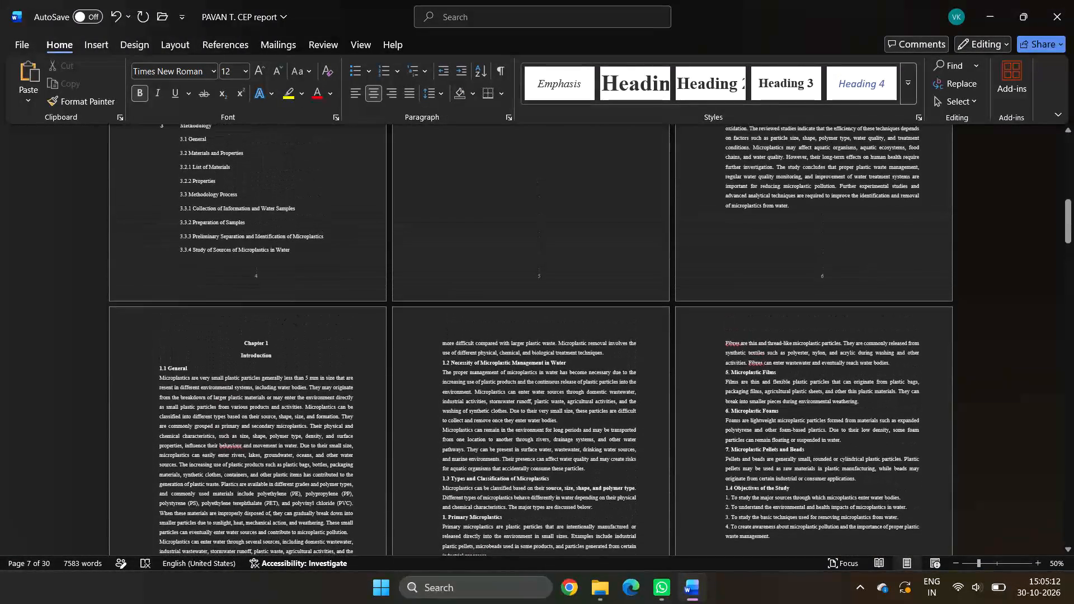
{"action": "key", "text": "Down"}
{"action": "key", "text": "Down"}
{"action": "key", "text": "Down"}
{"action": "key", "text": "Down"}
{"action": "key", "text": "Down"}
{"action": "key", "text": "Down"}
{"action": "key", "text": "Down"}
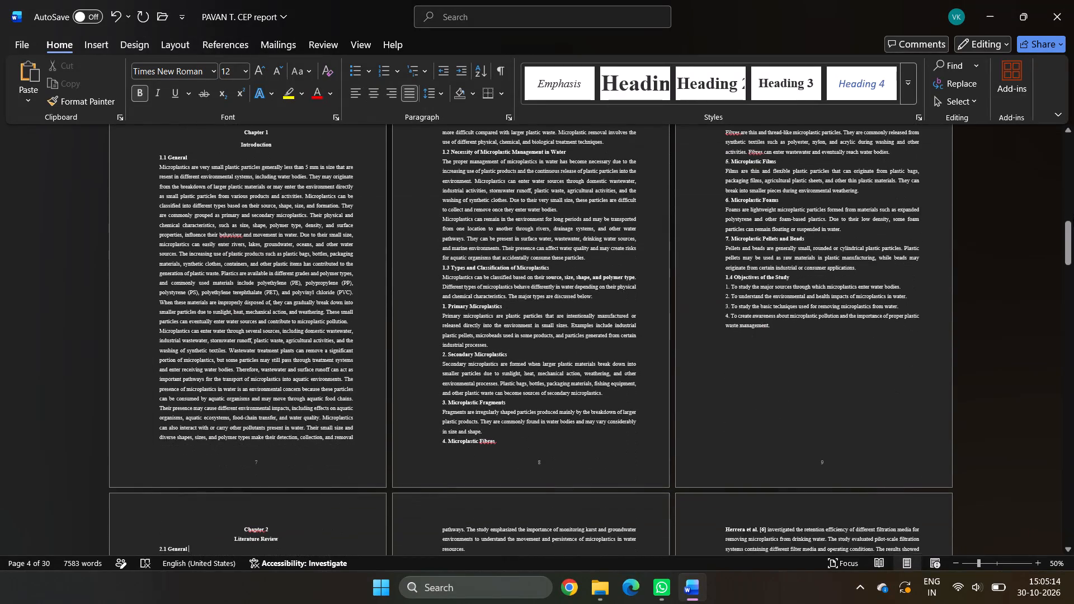
{"action": "key", "text": "Down"}
{"action": "key", "text": "Down"}
{"action": "key", "text": "Down"}
{"action": "key", "text": "Down"}
{"action": "key", "text": "Down"}
{"action": "key", "text": "Down"}
{"action": "key", "text": "Down"}
{"action": "key", "text": "Down"}
{"action": "key", "text": "Down"}
{"action": "key", "text": "Down"}
{"action": "key", "text": "Down"}
{"action": "key", "text": "Down"}
{"action": "key", "text": "Down"}
{"action": "key", "text": "Down"}
{"action": "key", "text": "Down"}
{"action": "key", "text": "Down"}
{"action": "key", "text": "Down"}
{"action": "key", "text": "Down"}
{"action": "key", "text": "Down"}
{"action": "key", "text": "Down"}
{"action": "key", "text": "Down"}
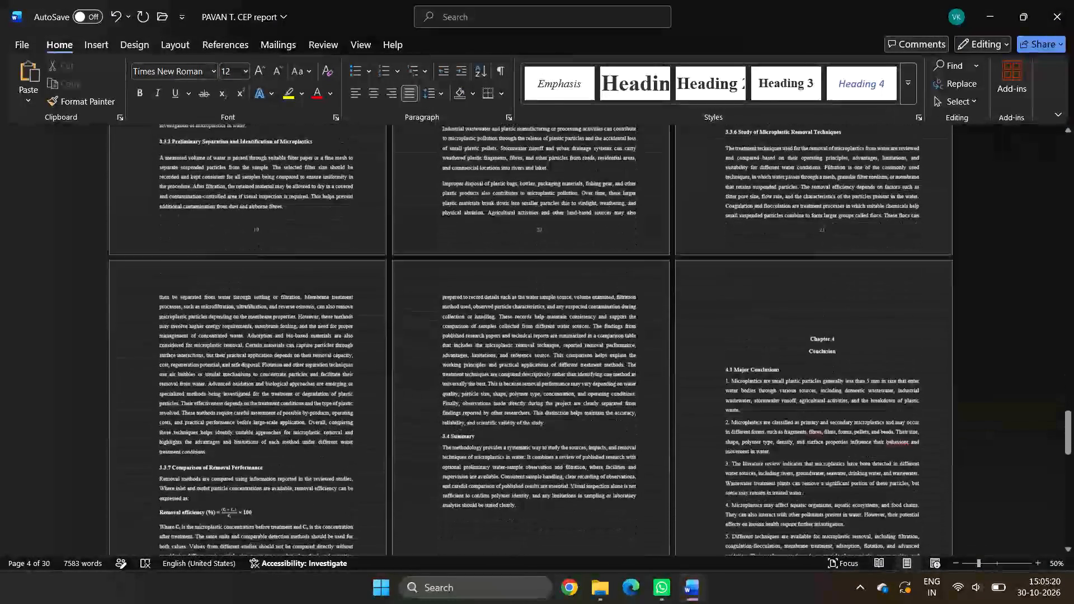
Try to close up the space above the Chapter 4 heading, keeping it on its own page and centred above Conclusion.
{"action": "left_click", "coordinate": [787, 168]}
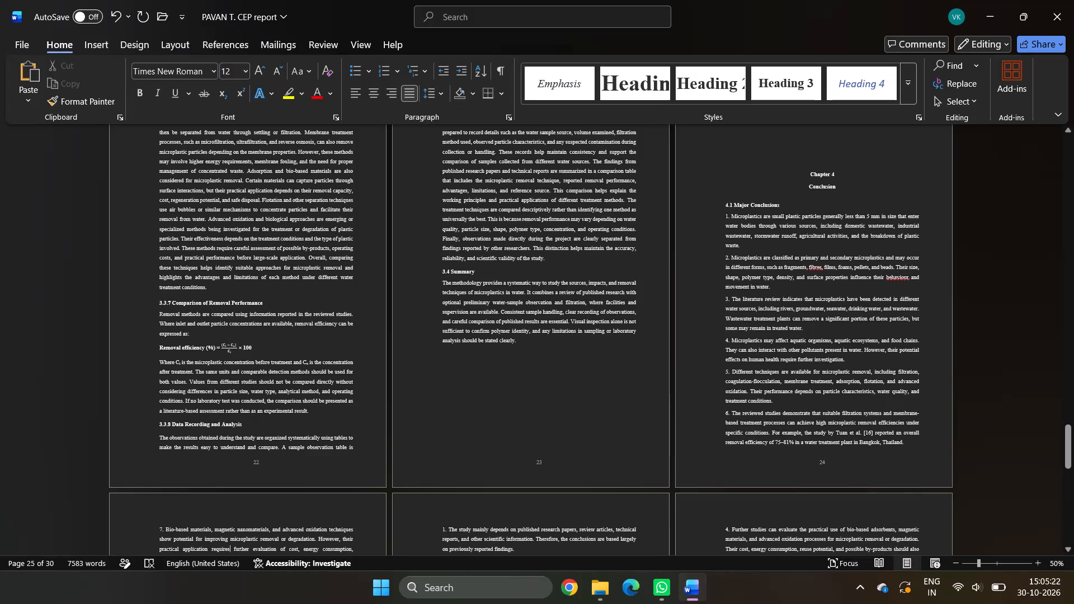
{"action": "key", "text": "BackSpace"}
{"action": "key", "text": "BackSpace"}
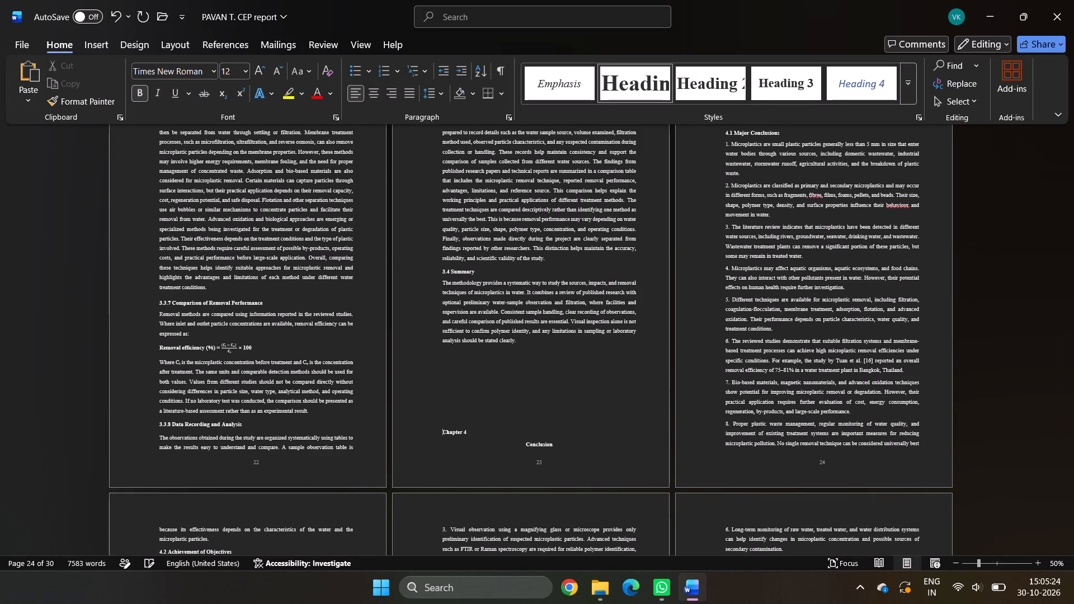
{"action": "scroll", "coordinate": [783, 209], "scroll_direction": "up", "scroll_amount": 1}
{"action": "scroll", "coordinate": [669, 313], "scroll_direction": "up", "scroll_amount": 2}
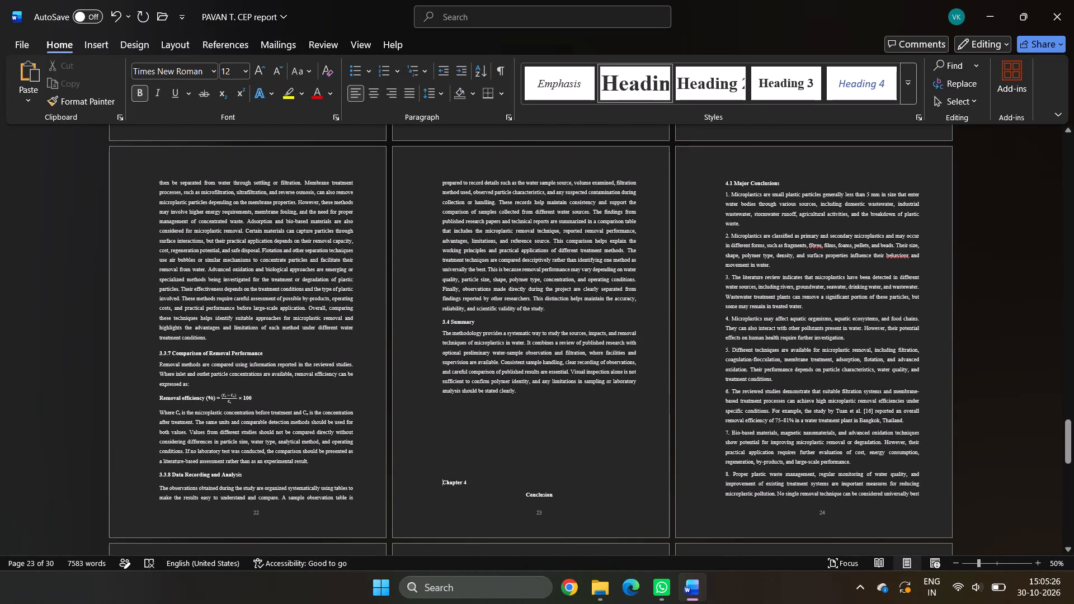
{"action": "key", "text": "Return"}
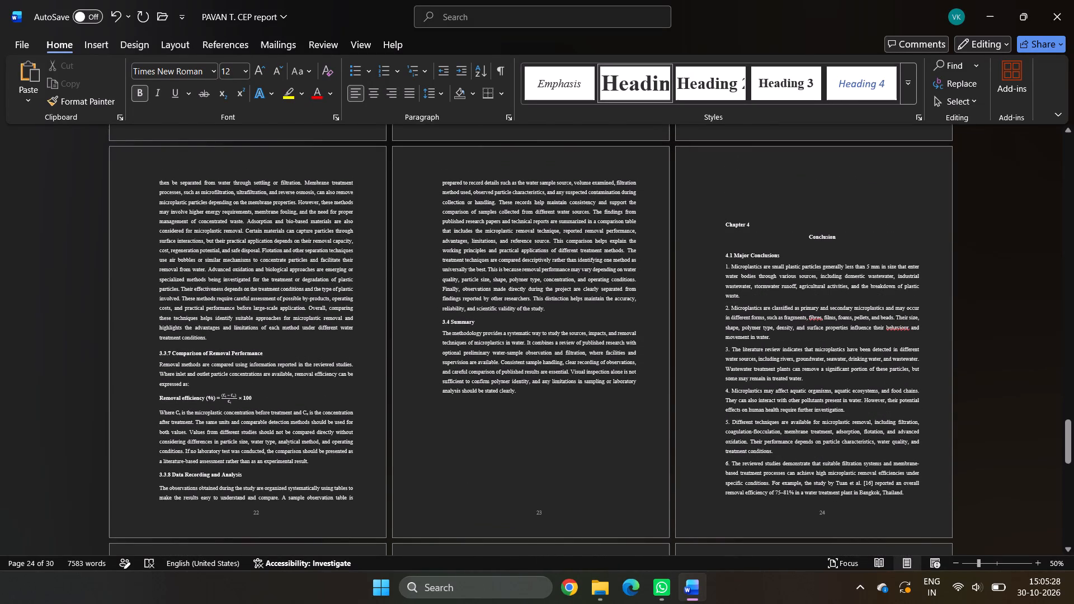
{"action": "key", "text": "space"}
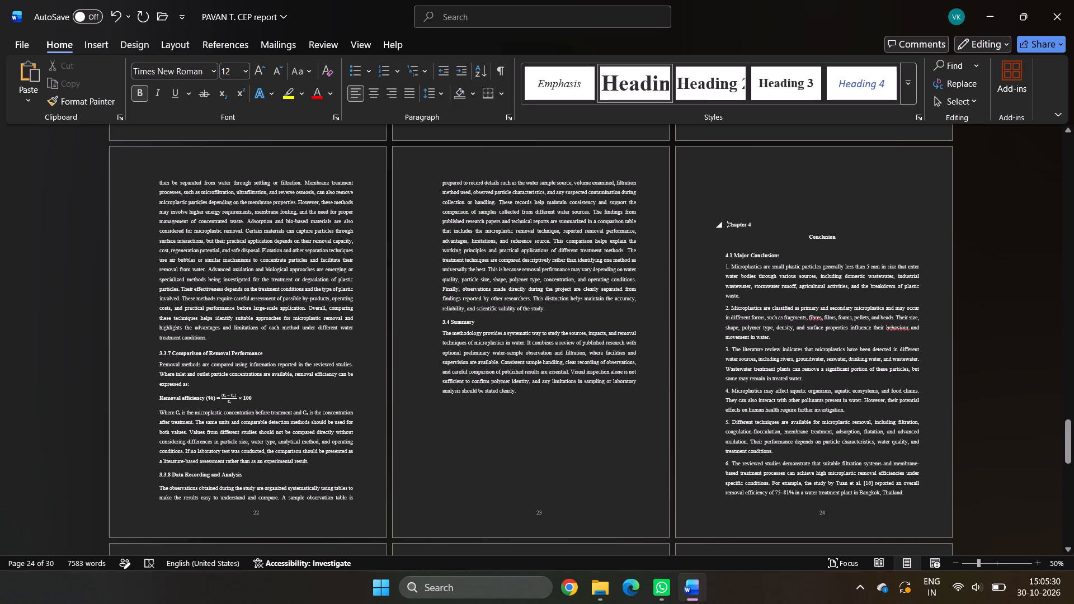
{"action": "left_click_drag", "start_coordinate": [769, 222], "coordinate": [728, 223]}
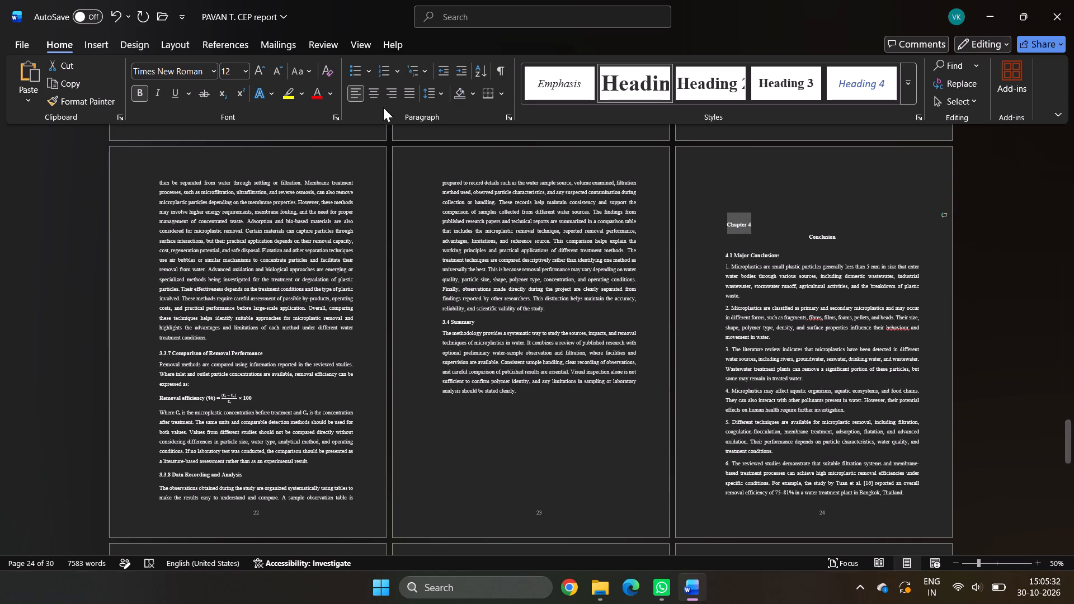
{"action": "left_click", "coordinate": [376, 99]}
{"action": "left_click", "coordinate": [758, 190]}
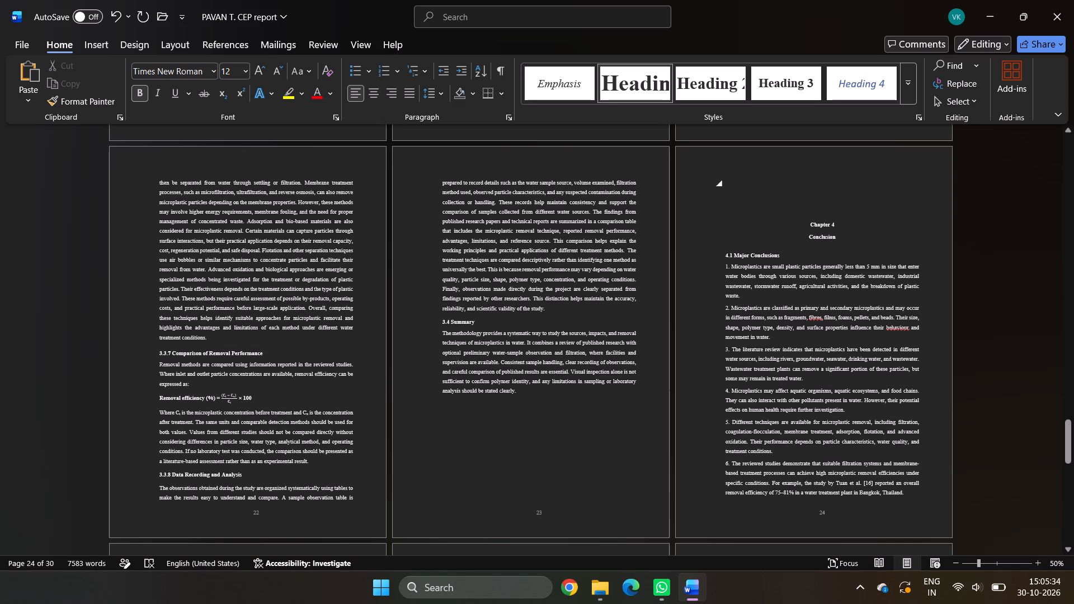
Check the page layout of the Methodology pages leading up to the Chapter 4 opening page.
{"action": "scroll", "coordinate": [545, 306], "scroll_direction": "up", "scroll_amount": 15}
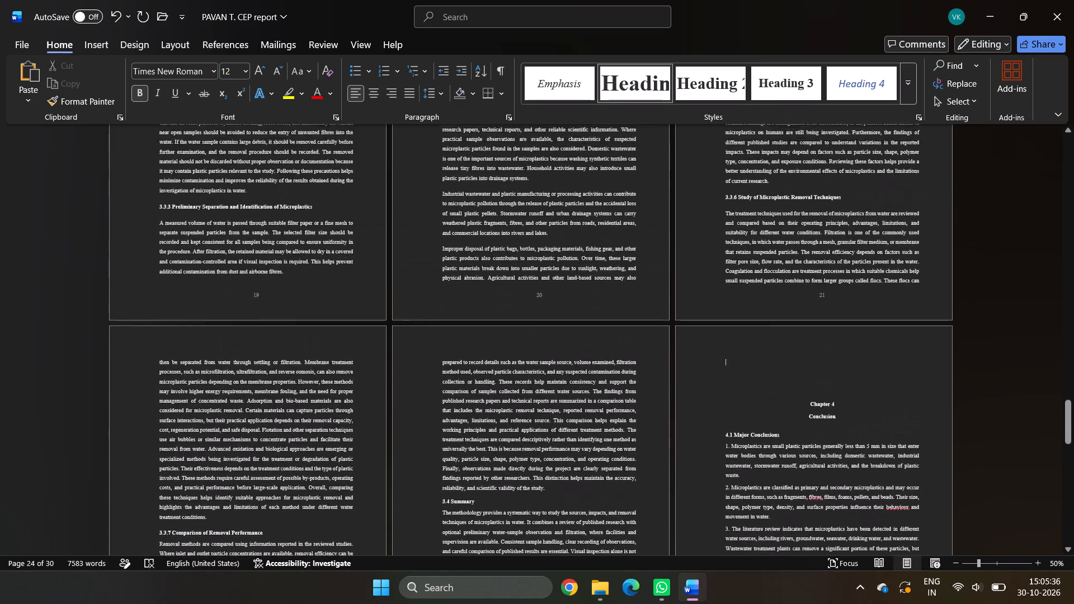
{"action": "scroll", "coordinate": [545, 306], "scroll_direction": "up", "scroll_amount": 11}
{"action": "scroll", "coordinate": [545, 306], "scroll_direction": "down", "scroll_amount": 5}
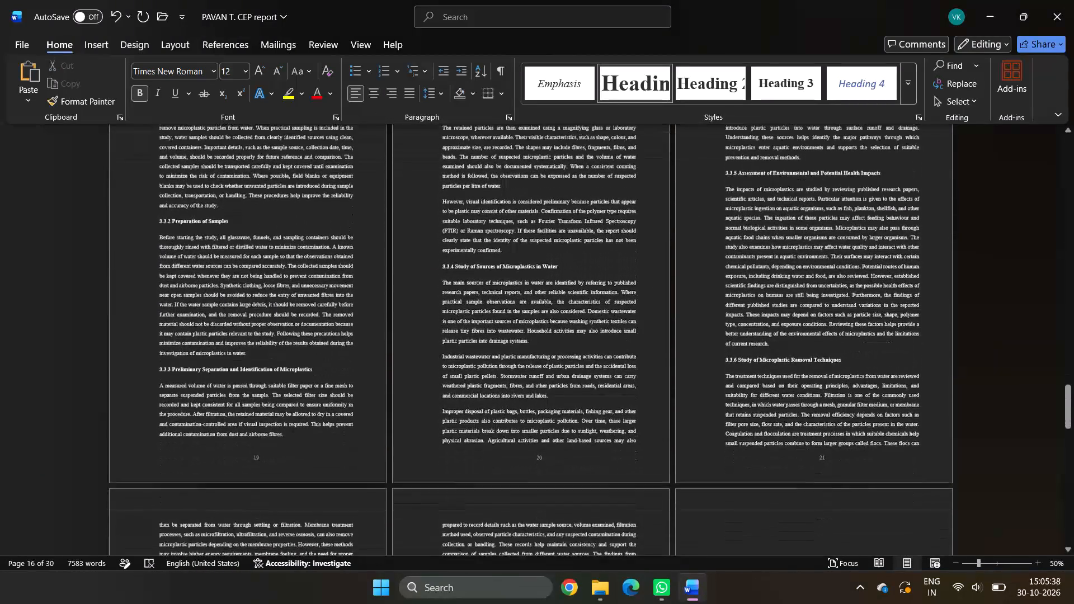
{"action": "scroll", "coordinate": [547, 305], "scroll_direction": "down", "scroll_amount": 9}
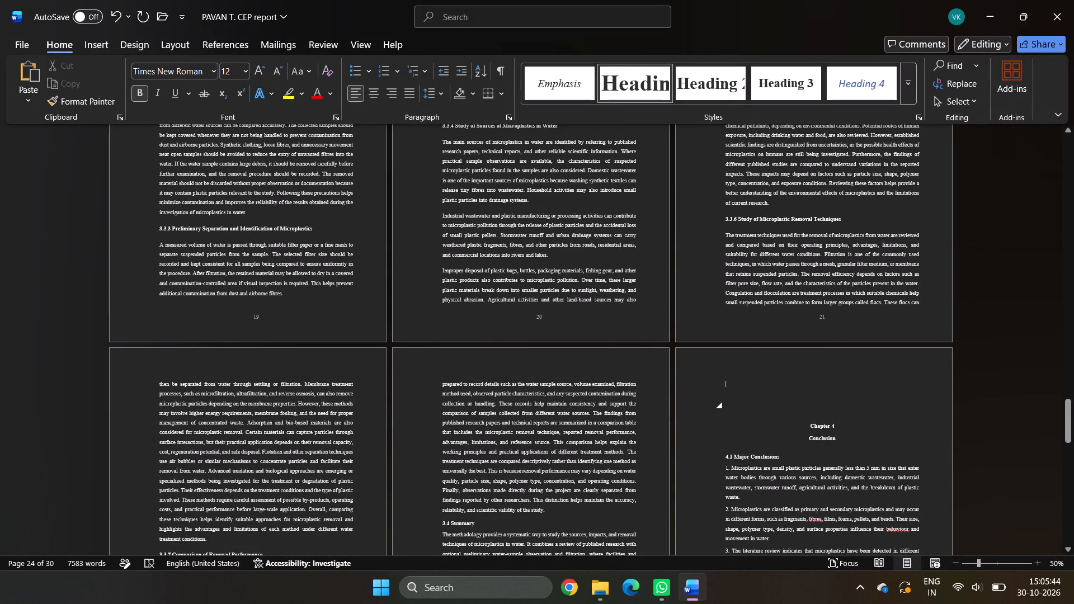
{"action": "left_click_drag", "start_coordinate": [793, 413], "coordinate": [845, 494]}
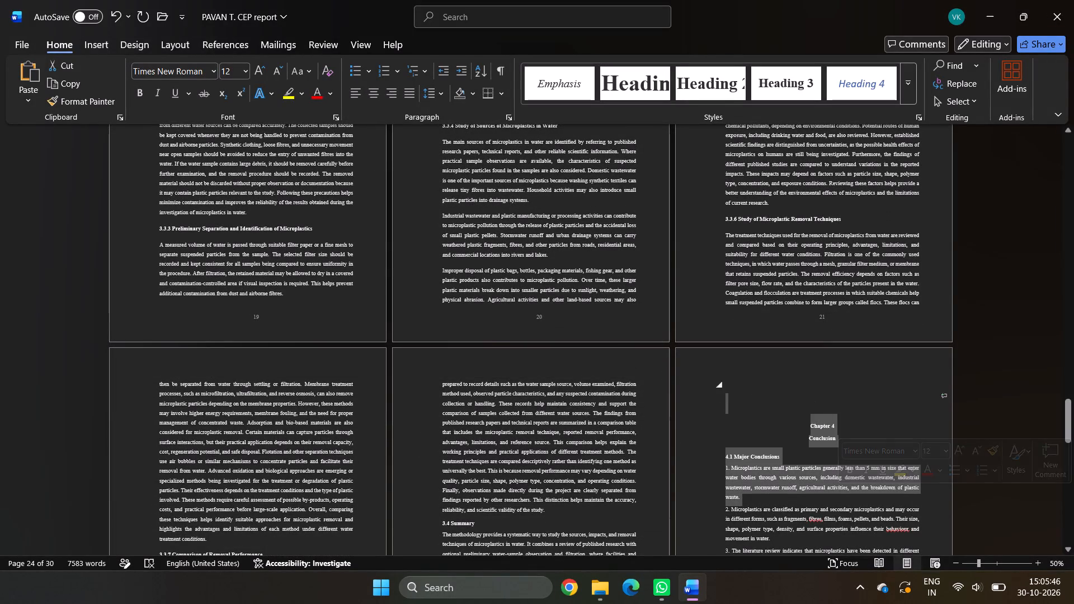
{"action": "left_click", "coordinate": [852, 357]}
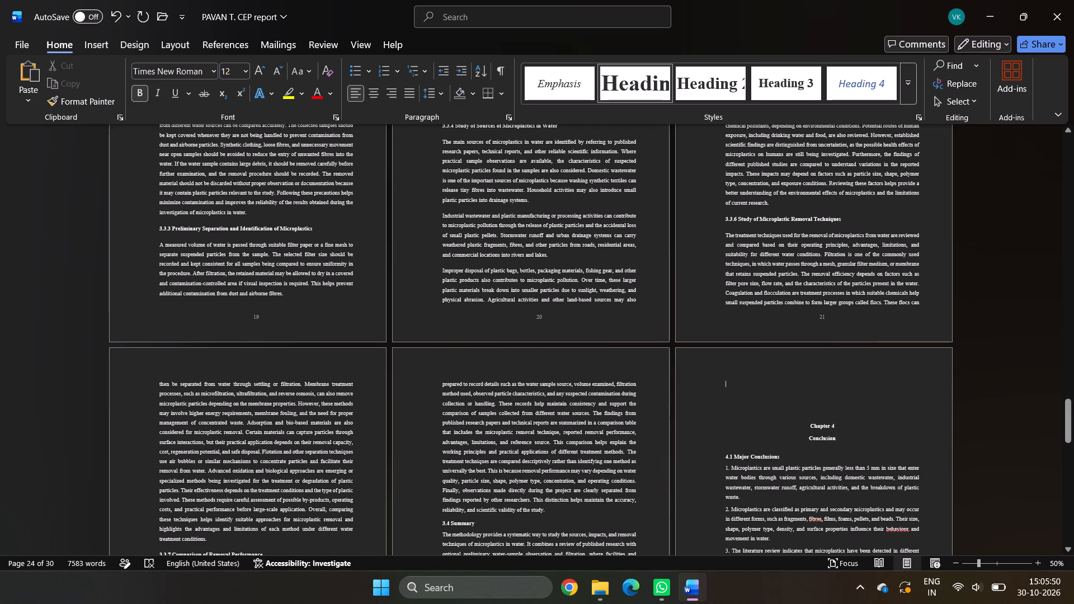
Save the report.
{"action": "key", "text": "ctrl+s"}
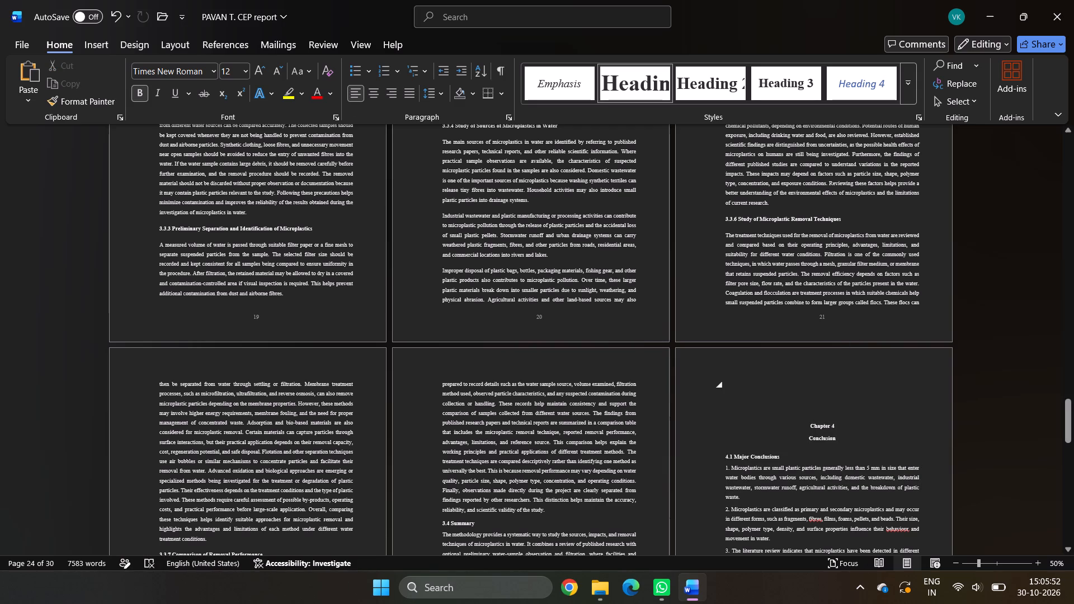
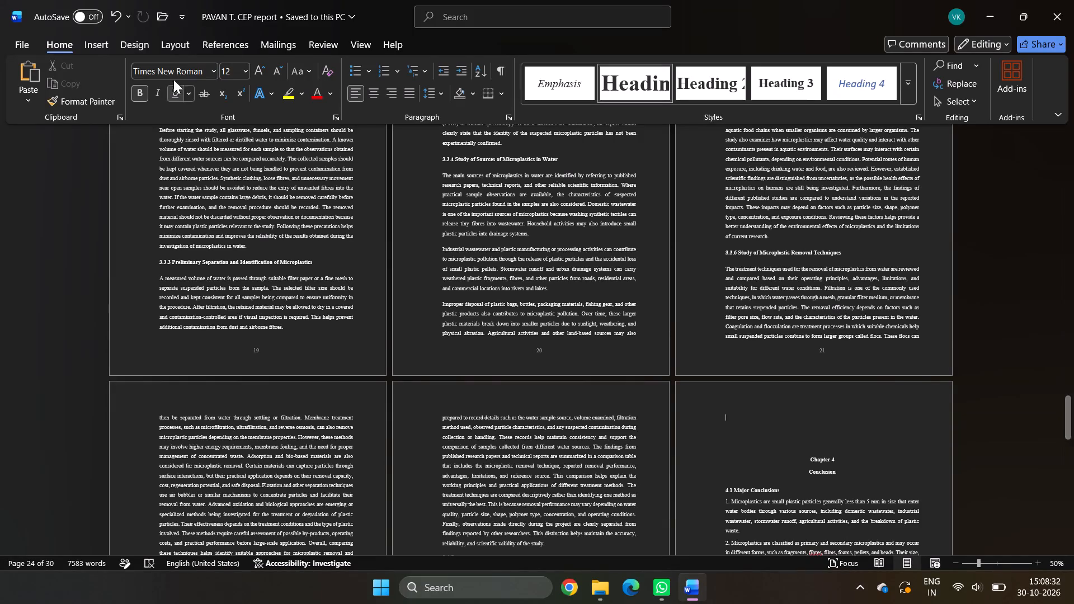
Open the custom margin settings in Page Setup for the report.
{"action": "left_click", "coordinate": [101, 51]}
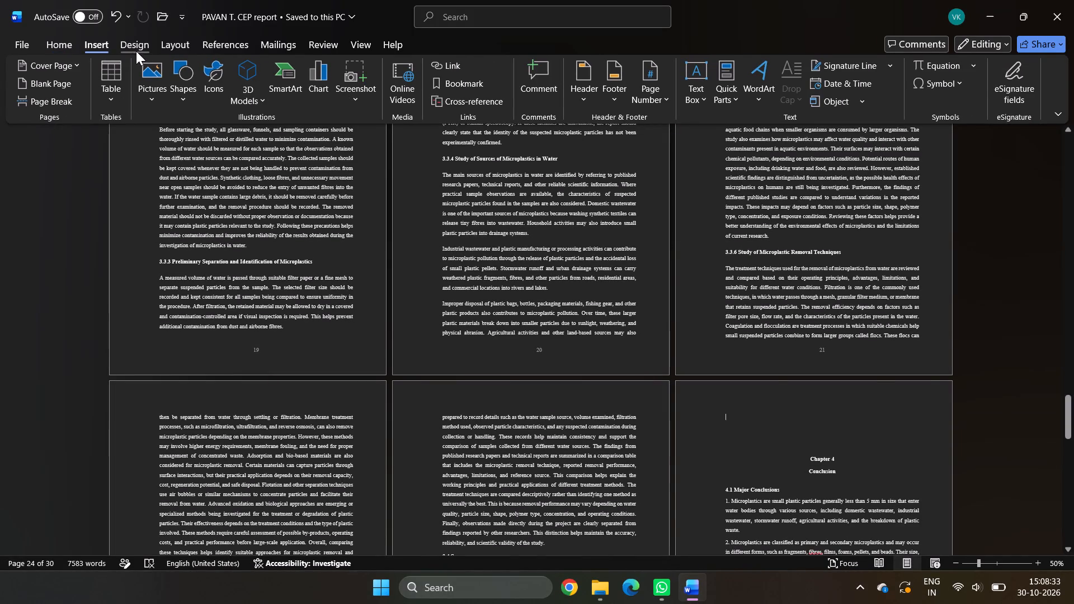
{"action": "left_click", "coordinate": [168, 45]}
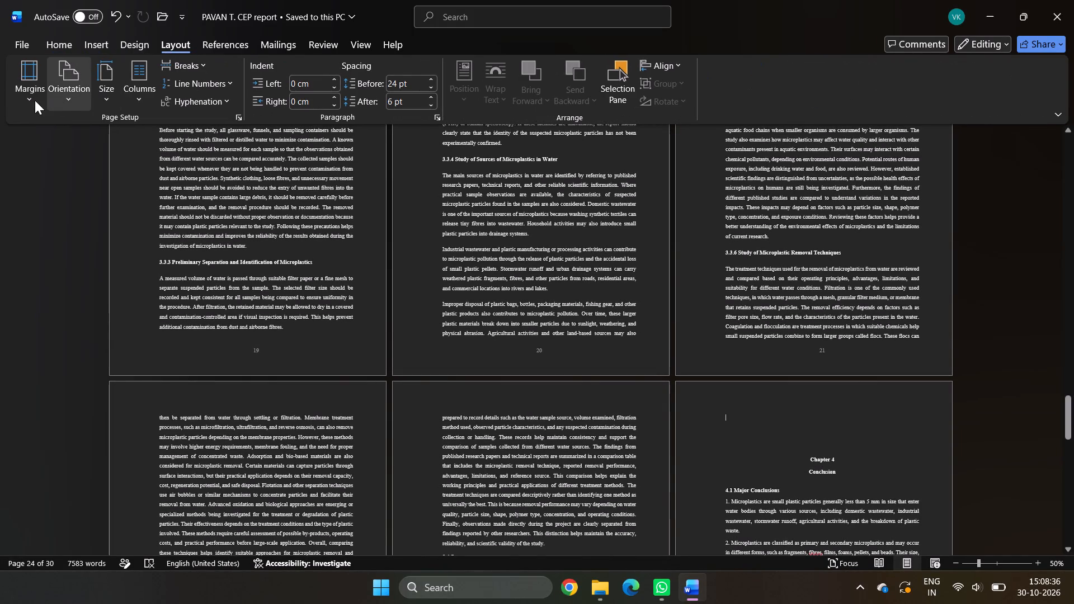
{"action": "left_click", "coordinate": [33, 100]}
{"action": "left_click", "coordinate": [142, 475]}
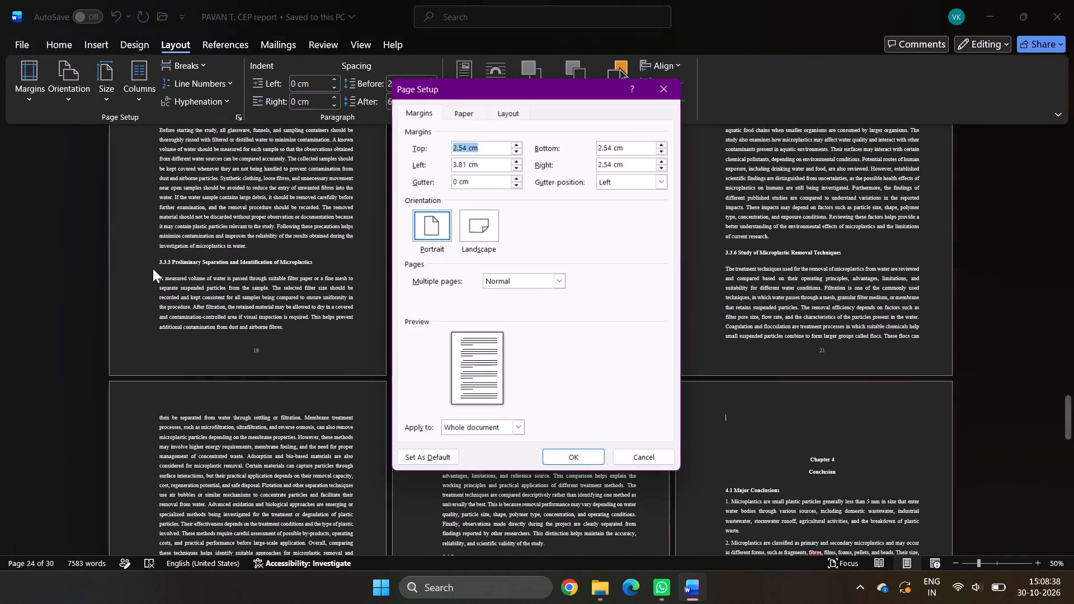
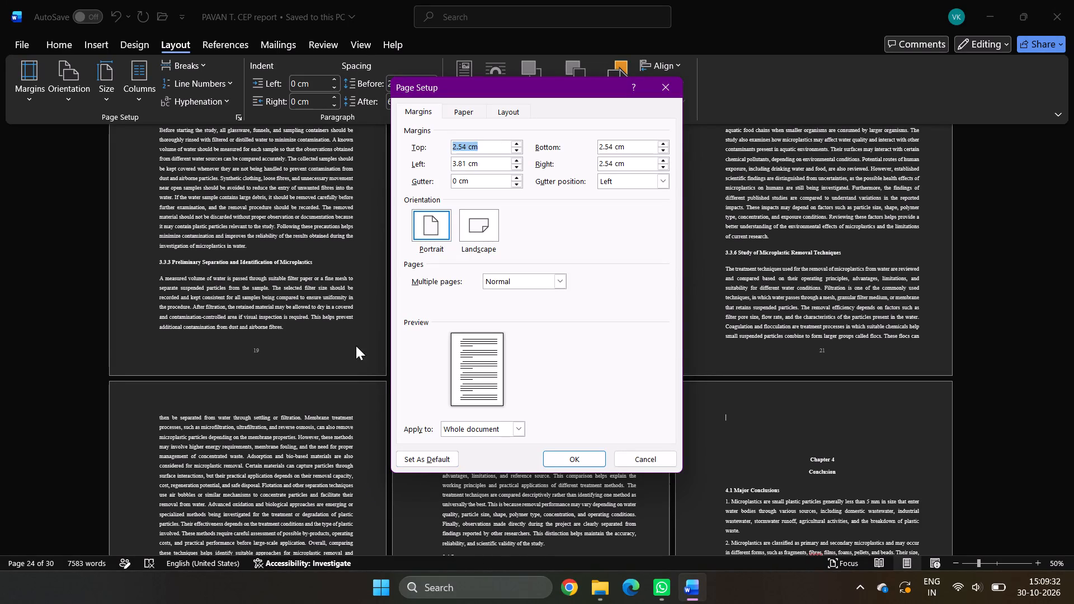
Close the Page Setup margin settings without applying anything.
{"action": "left_click", "coordinate": [680, 93]}
Remove the blank line above the Chapter 4 heading and restart the heading at the top of the page after section 3.4.
{"action": "left_click", "coordinate": [798, 455]}
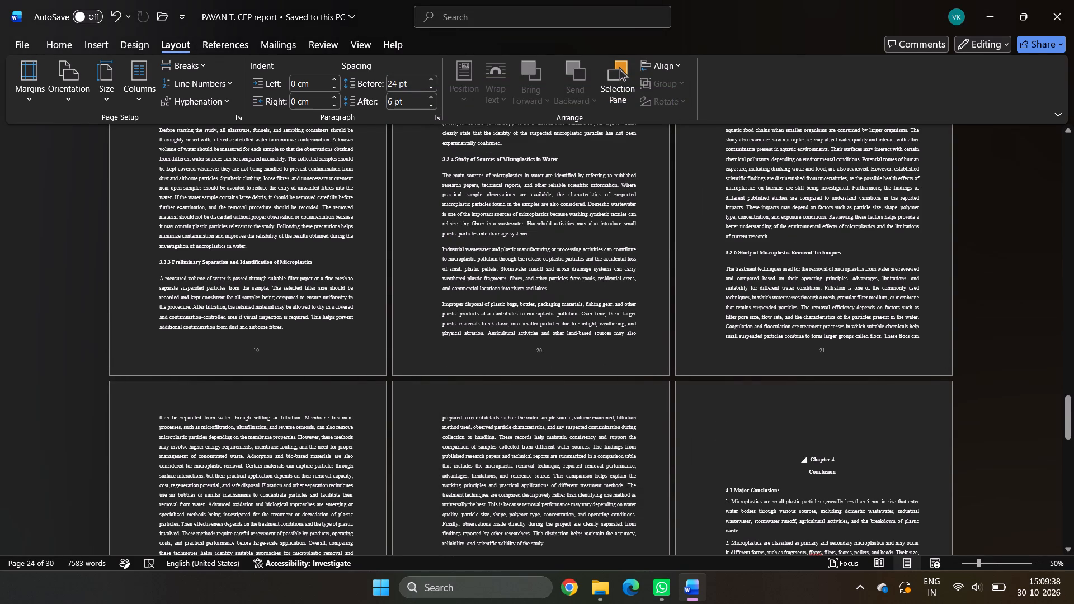
{"action": "key", "text": "Left"}
{"action": "key", "text": "BackSpace"}
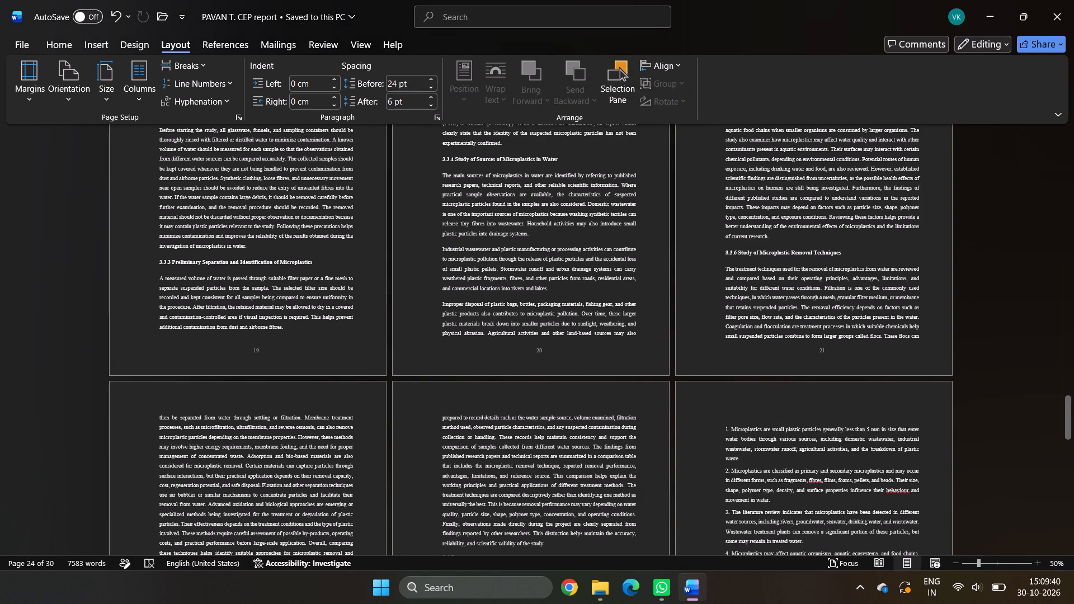
{"action": "key", "text": "Return"}
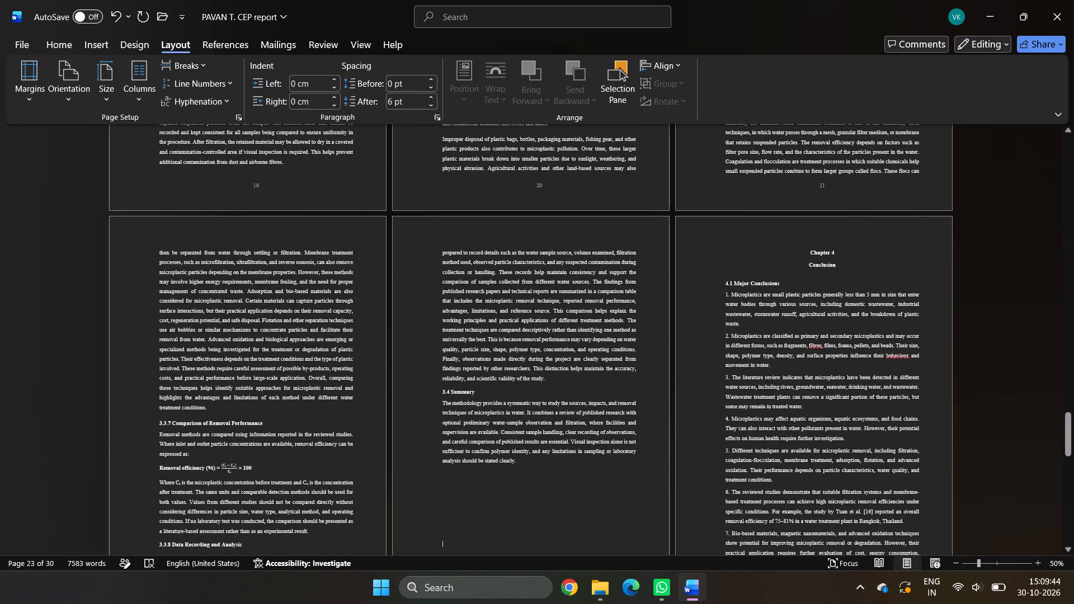
Check the font and alignment formatting of the two-line Chapter 4 Conclusion heading.
{"action": "left_click", "coordinate": [847, 241]}
{"action": "left_click_drag", "start_coordinate": [840, 265], "coordinate": [825, 257]}
{"action": "left_click_drag", "start_coordinate": [825, 257], "coordinate": [807, 249]}
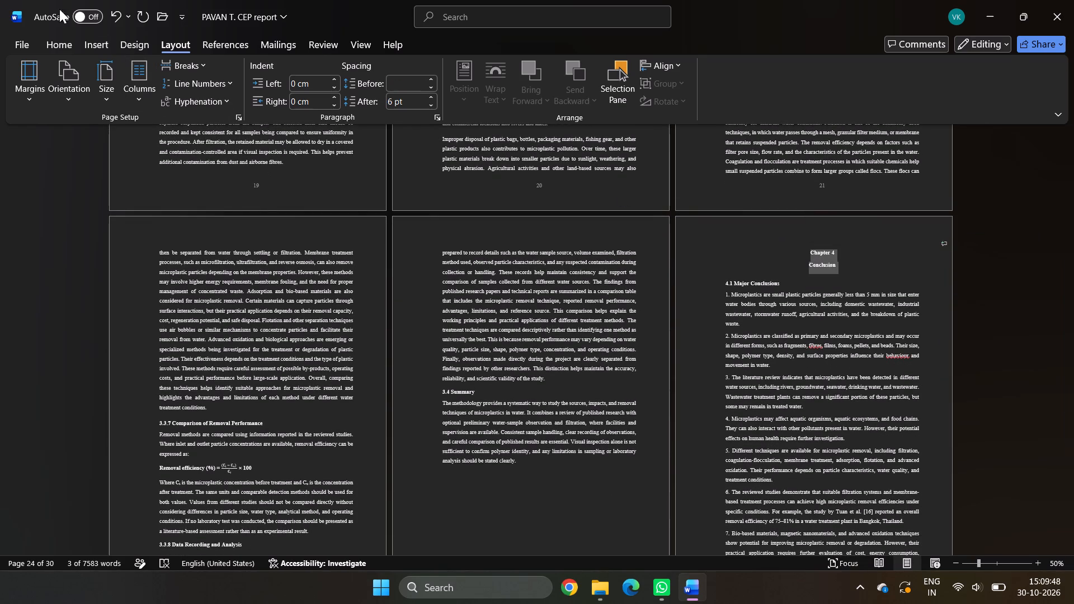
{"action": "left_click", "coordinate": [55, 37]}
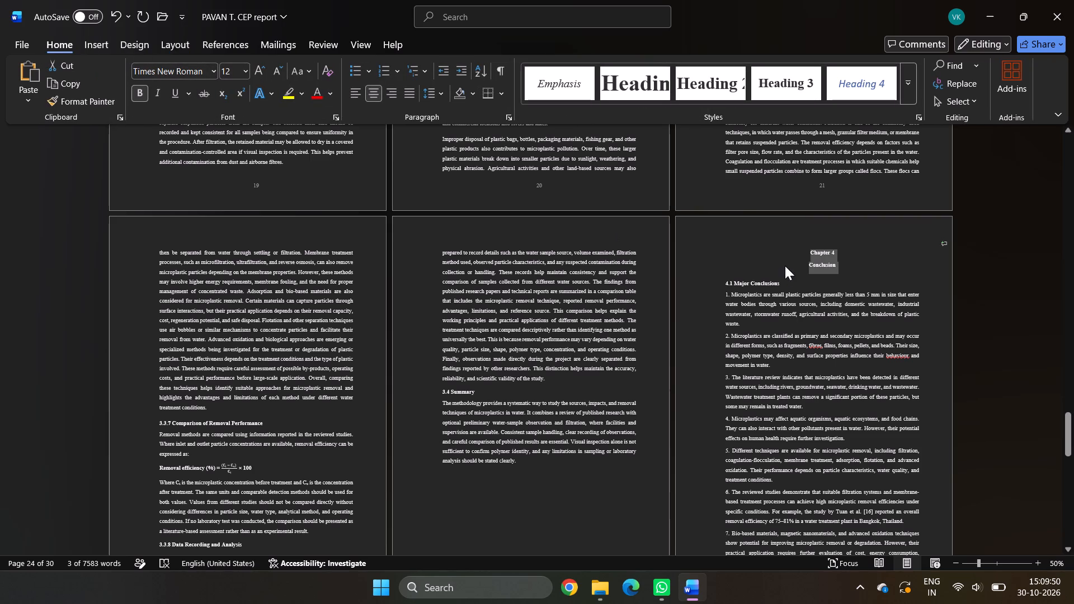
{"action": "left_click", "coordinate": [786, 262]}
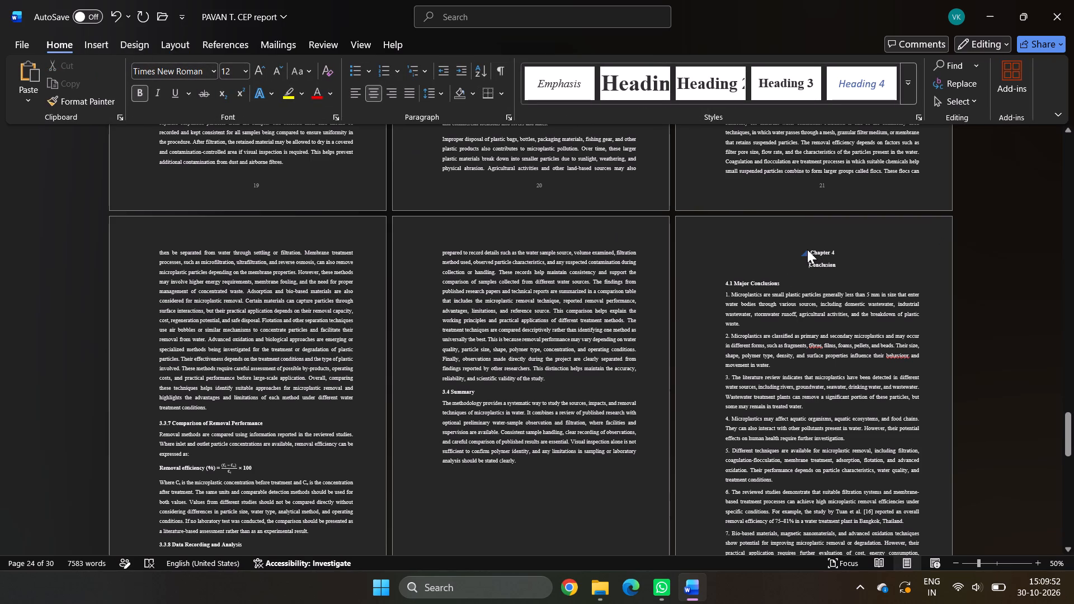
Review the layout of the Chapter 4 and References pages, reading closely through the later reference entries up to [21].
{"action": "scroll", "coordinate": [798, 257], "scroll_direction": "down", "scroll_amount": 9}
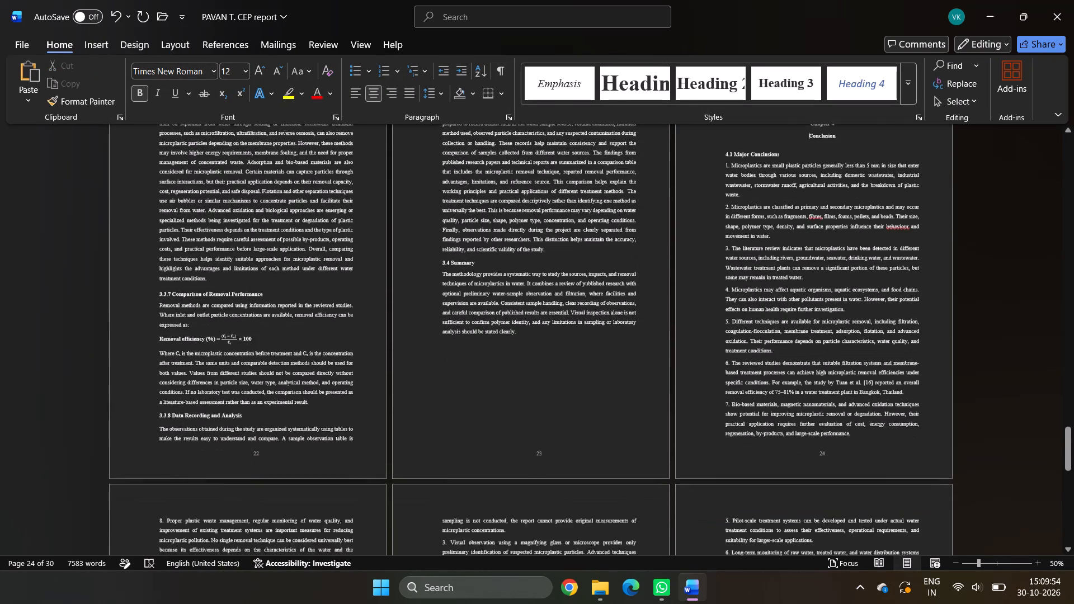
{"action": "scroll", "coordinate": [794, 267], "scroll_direction": "down", "scroll_amount": 20}
{"action": "scroll", "coordinate": [794, 267], "scroll_direction": "down", "scroll_amount": 15}
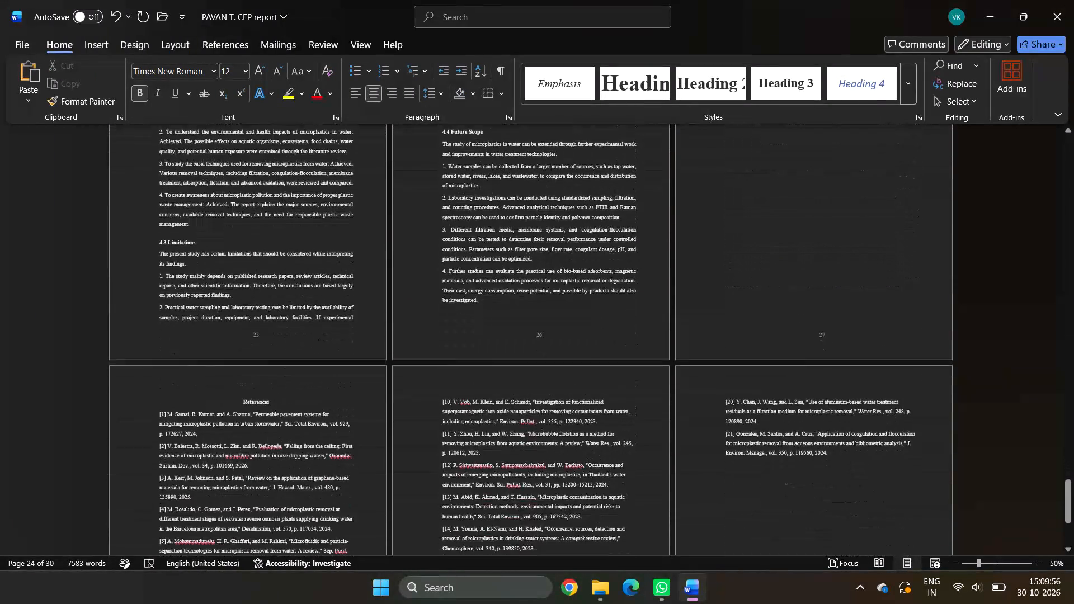
{"action": "scroll", "coordinate": [781, 267], "scroll_direction": "down", "scroll_amount": 18}
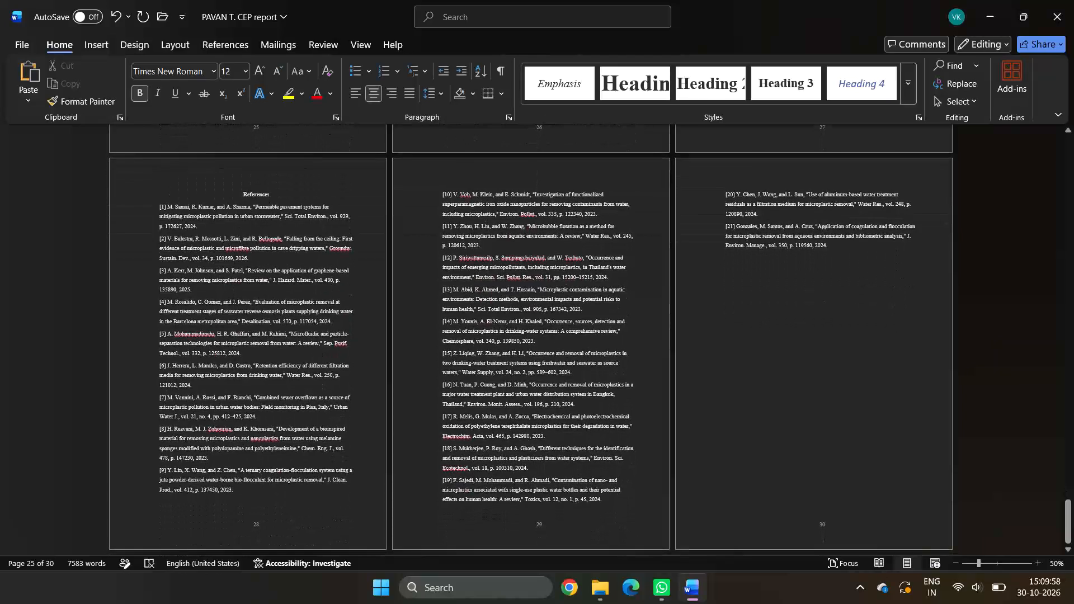
{"action": "scroll", "coordinate": [779, 266], "scroll_direction": "down", "scroll_amount": 1}
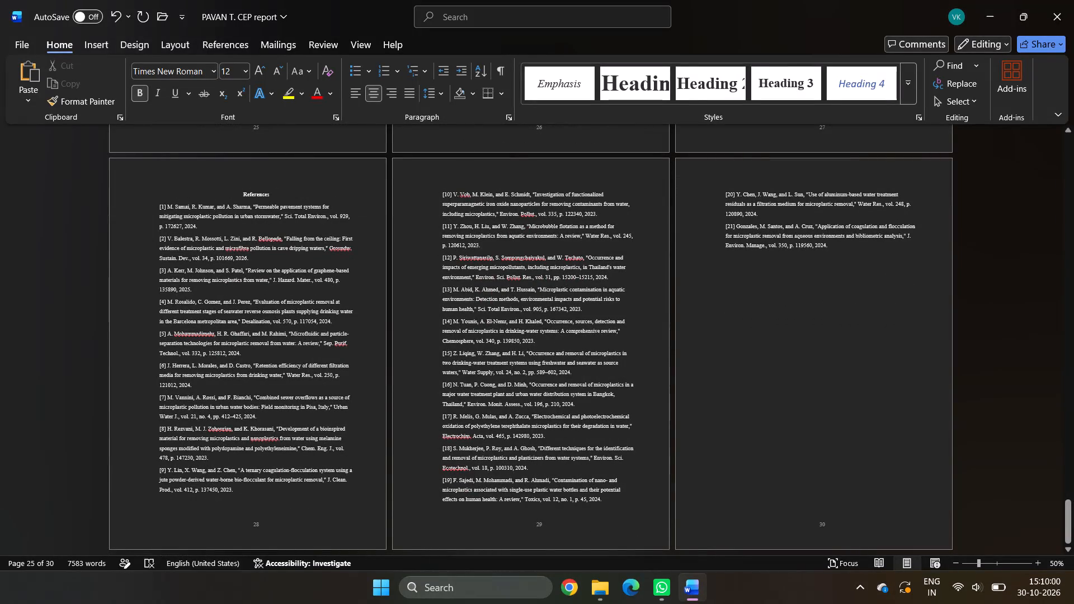
{"action": "scroll", "coordinate": [514, 283], "scroll_direction": "up", "scroll_amount": 2, "text": "ctrl"}
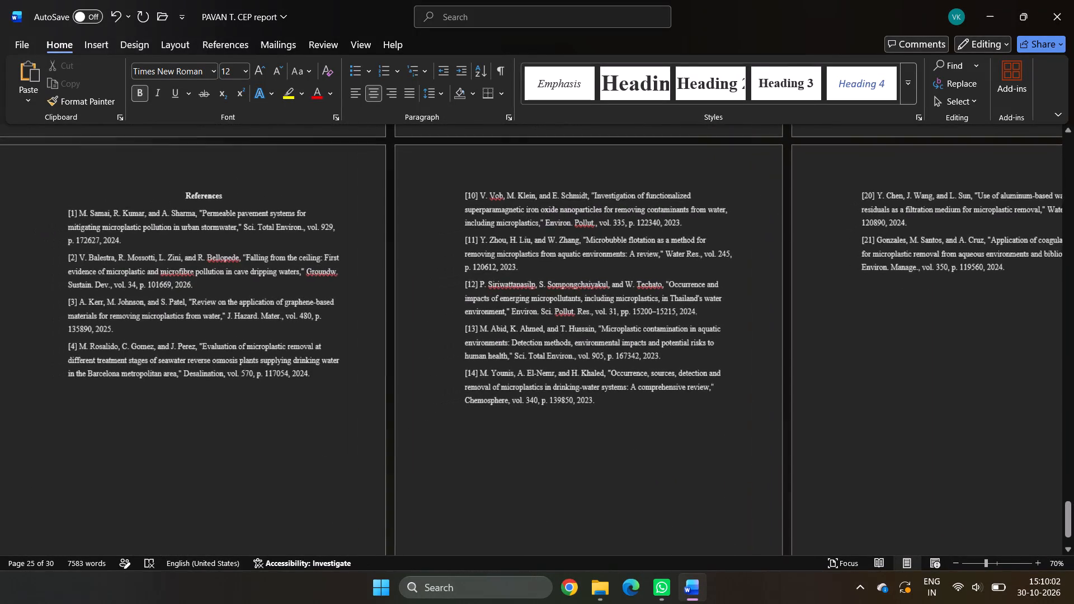
{"action": "scroll", "coordinate": [746, 386], "scroll_direction": "up", "scroll_amount": 1, "text": "ctrl"}
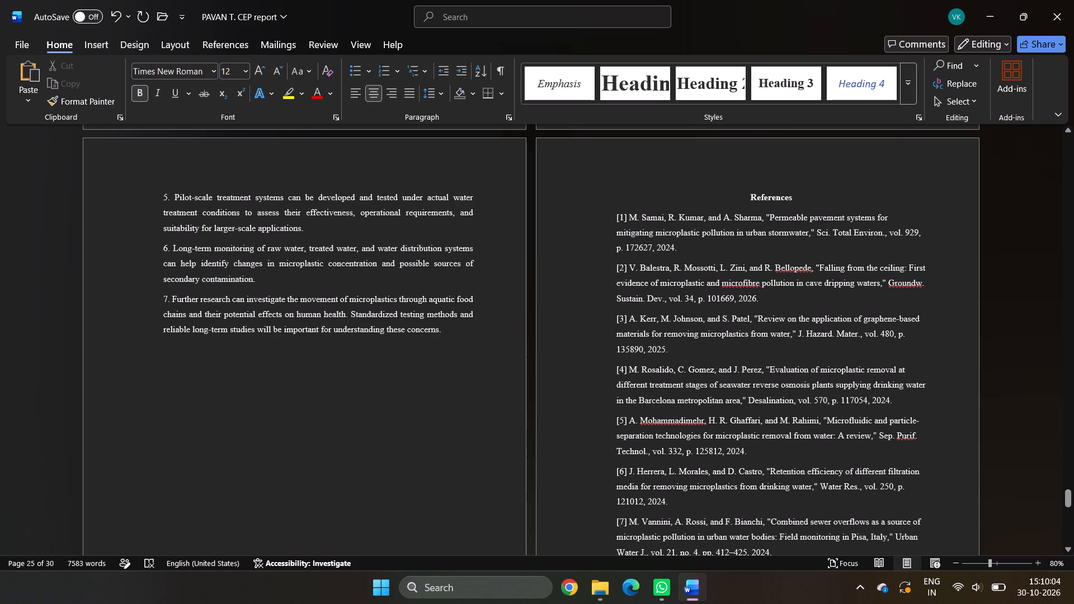
{"action": "left_click_drag", "start_coordinate": [1064, 501], "coordinate": [1042, 598]}
{"action": "scroll", "coordinate": [695, 479], "scroll_direction": "up", "scroll_amount": 2, "text": "ctrl"}
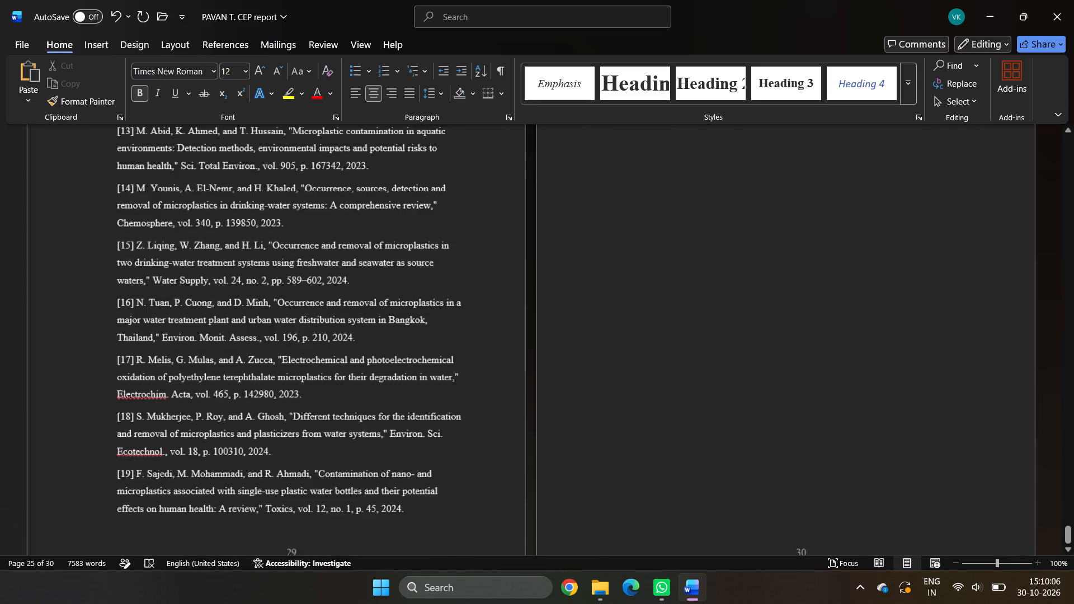
{"action": "scroll", "coordinate": [695, 479], "scroll_direction": "up", "scroll_amount": 1, "text": "ctrl"}
{"action": "scroll", "coordinate": [689, 387], "scroll_direction": "up", "scroll_amount": 3}
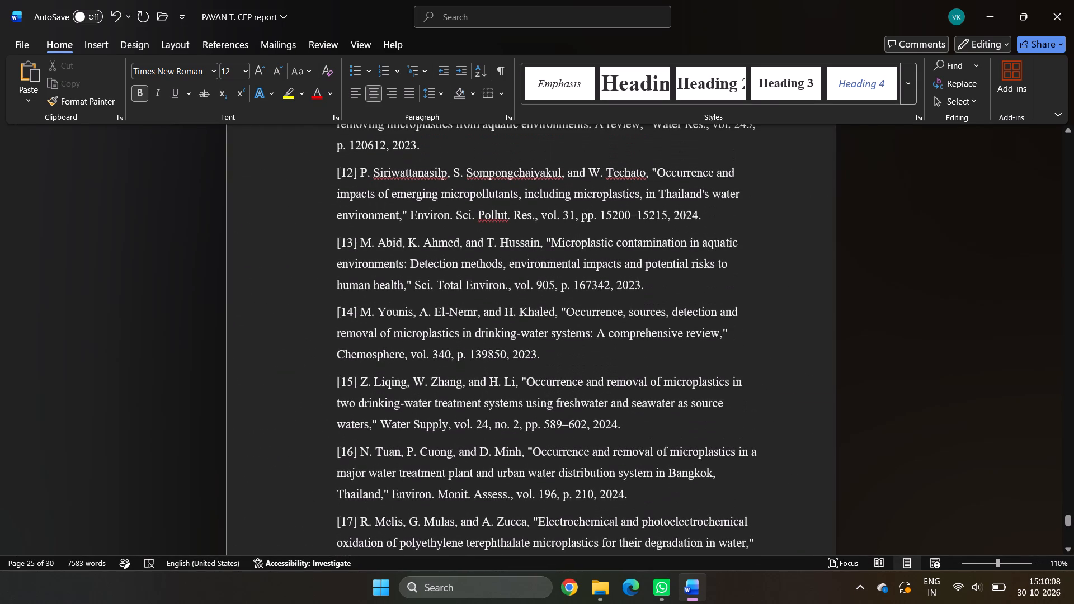
{"action": "scroll", "coordinate": [689, 386], "scroll_direction": "up", "scroll_amount": 1}
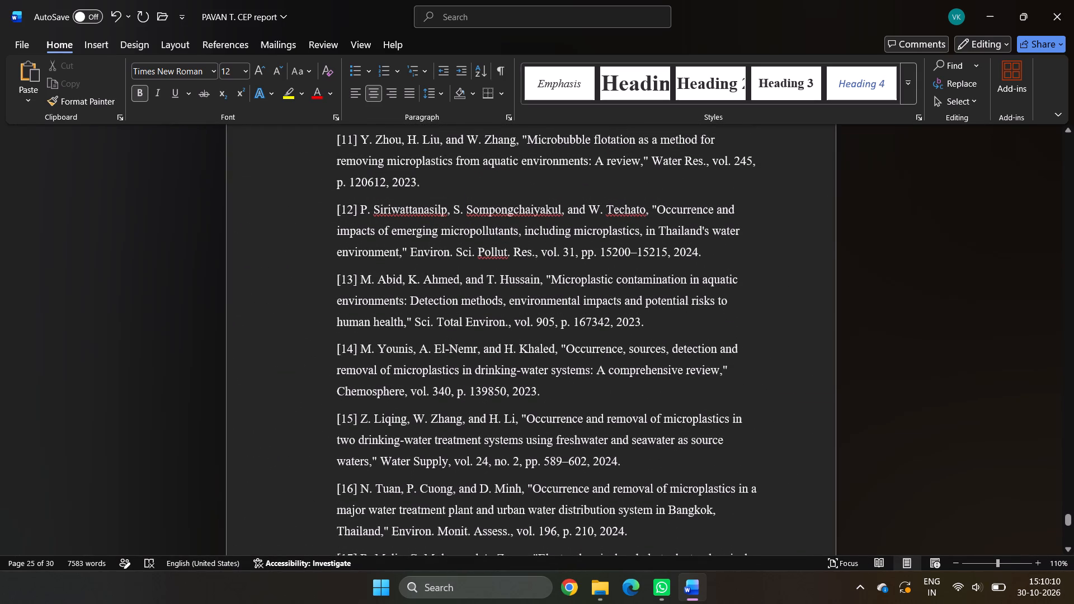
{"action": "scroll", "coordinate": [689, 386], "scroll_direction": "up", "scroll_amount": 1}
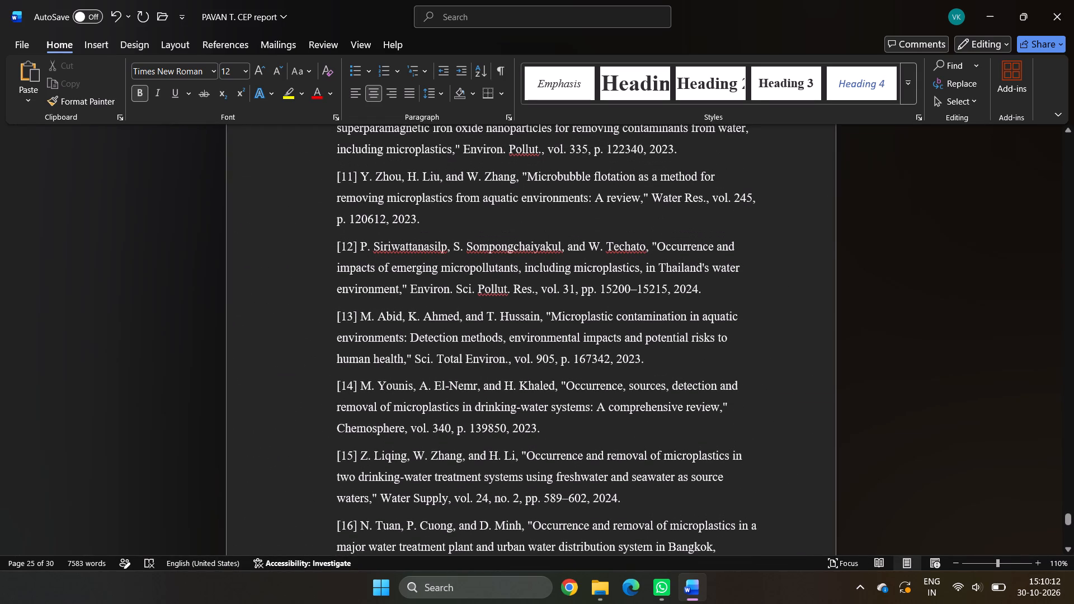
{"action": "scroll", "coordinate": [689, 386], "scroll_direction": "up", "scroll_amount": 4}
{"action": "scroll", "coordinate": [687, 386], "scroll_direction": "down", "scroll_amount": 1}
{"action": "scroll", "coordinate": [687, 386], "scroll_direction": "up", "scroll_amount": 1}
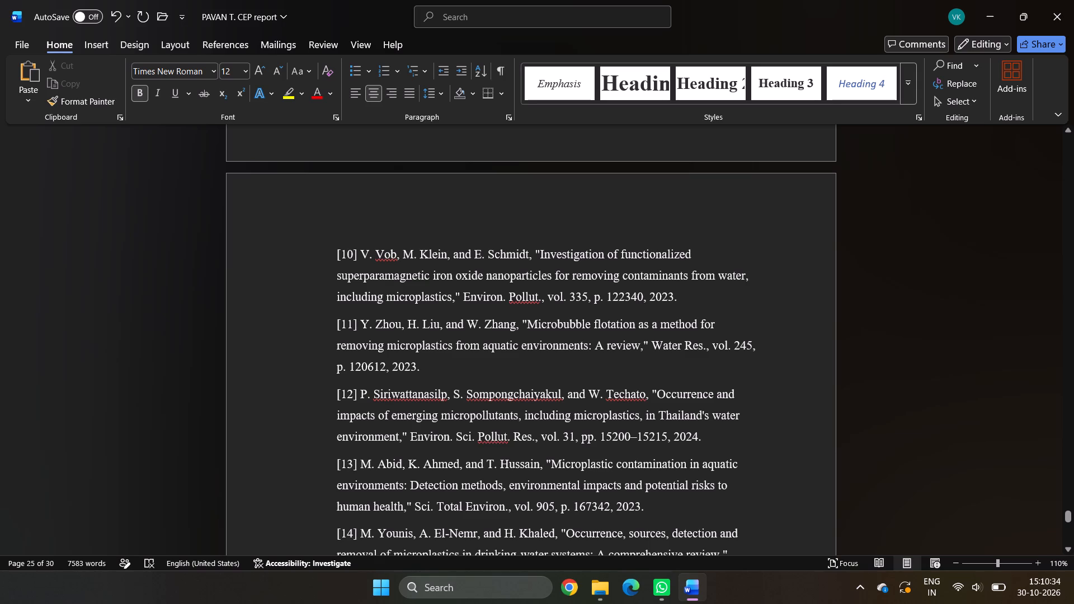
{"action": "scroll", "coordinate": [684, 298], "scroll_direction": "down", "scroll_amount": 1}
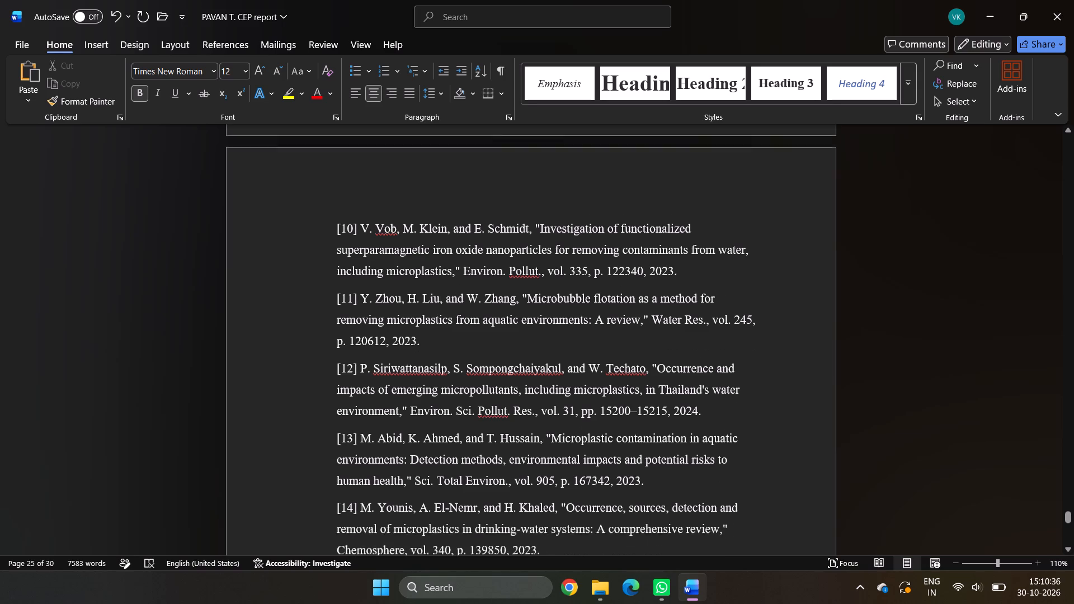
{"action": "scroll", "coordinate": [684, 298], "scroll_direction": "down", "scroll_amount": 8}
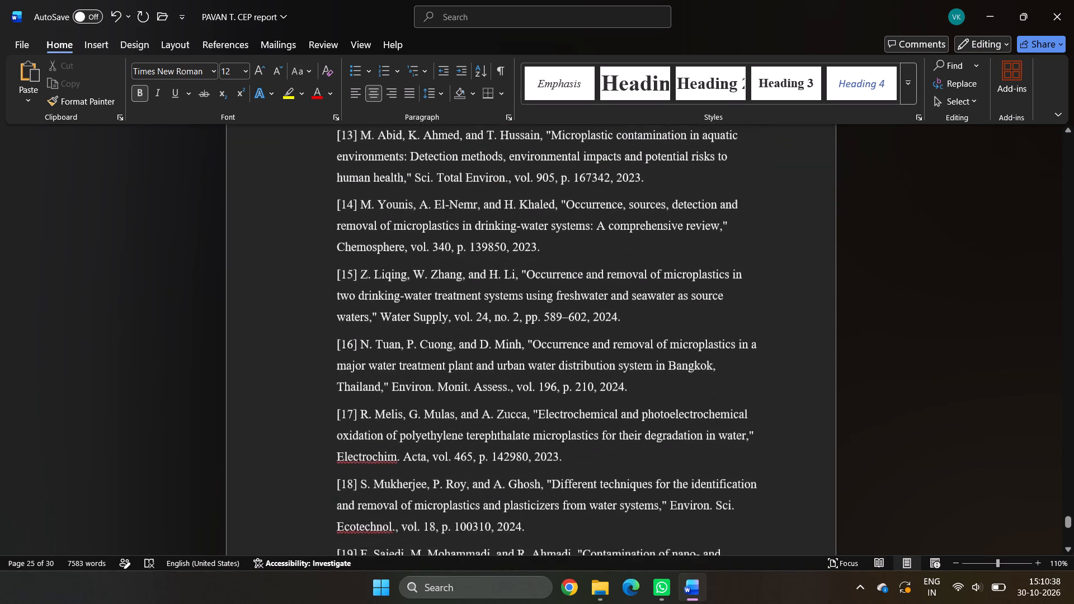
{"action": "scroll", "coordinate": [684, 299], "scroll_direction": "down", "scroll_amount": 3}
{"action": "scroll", "coordinate": [684, 299], "scroll_direction": "down", "scroll_amount": 20}
{"action": "scroll", "coordinate": [684, 299], "scroll_direction": "down", "scroll_amount": 1}
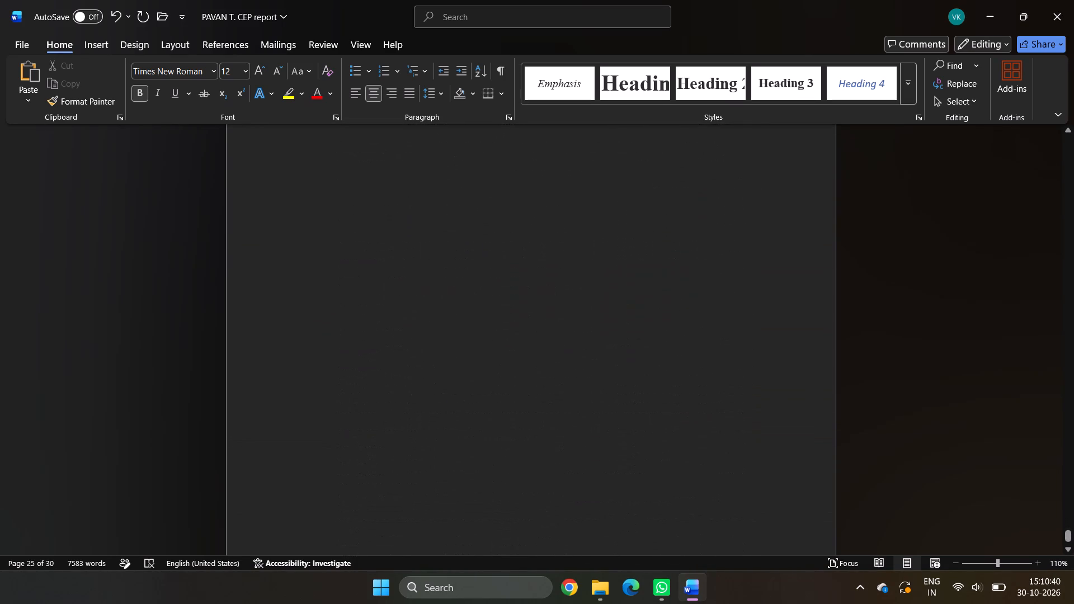
{"action": "scroll", "coordinate": [685, 301], "scroll_direction": "down", "scroll_amount": 11}
{"action": "scroll", "coordinate": [686, 304], "scroll_direction": "up", "scroll_amount": 20}
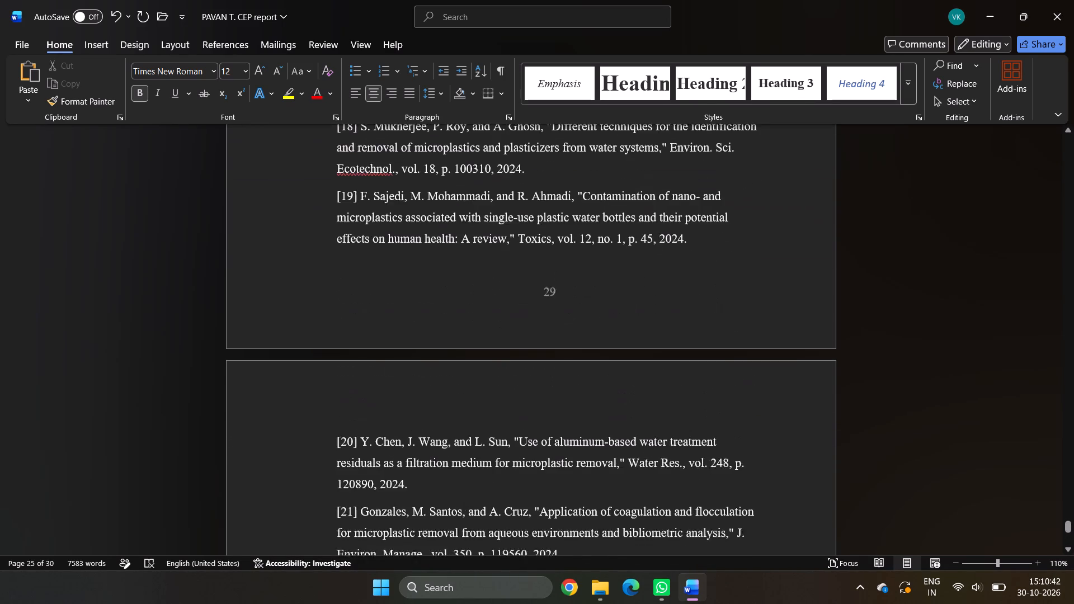
{"action": "scroll", "coordinate": [685, 304], "scroll_direction": "down", "scroll_amount": 4}
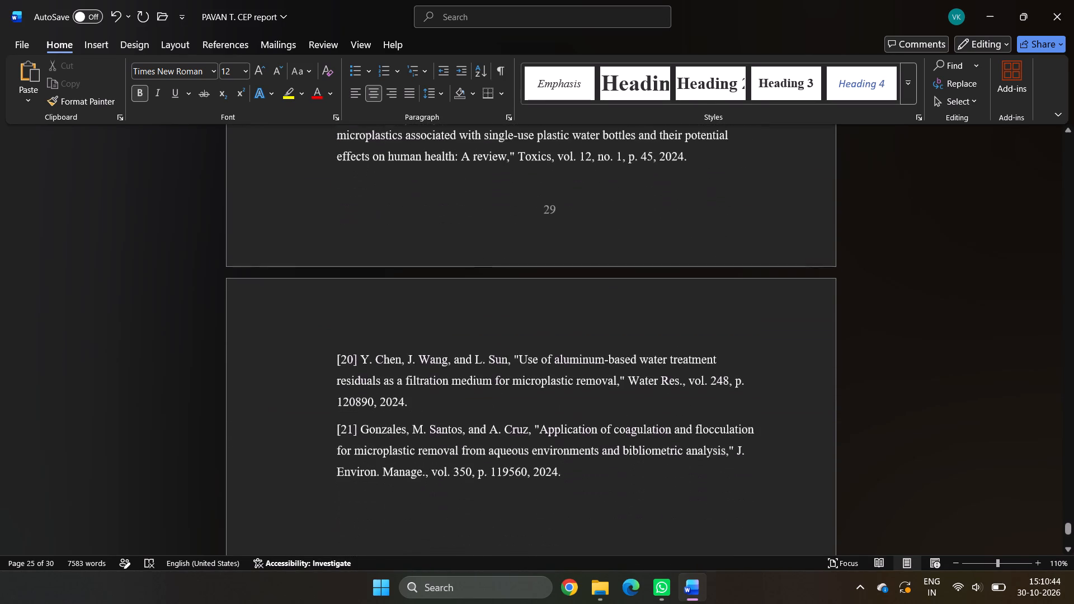
{"action": "scroll", "coordinate": [685, 304], "scroll_direction": "down", "scroll_amount": 1}
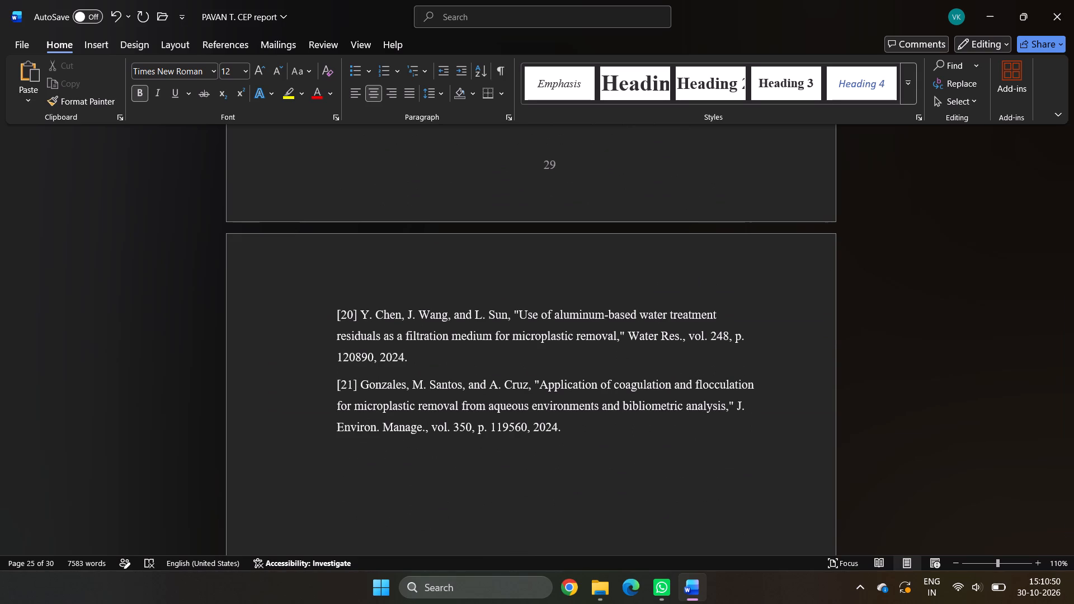
{"action": "scroll", "coordinate": [685, 304], "scroll_direction": "up", "scroll_amount": 5}
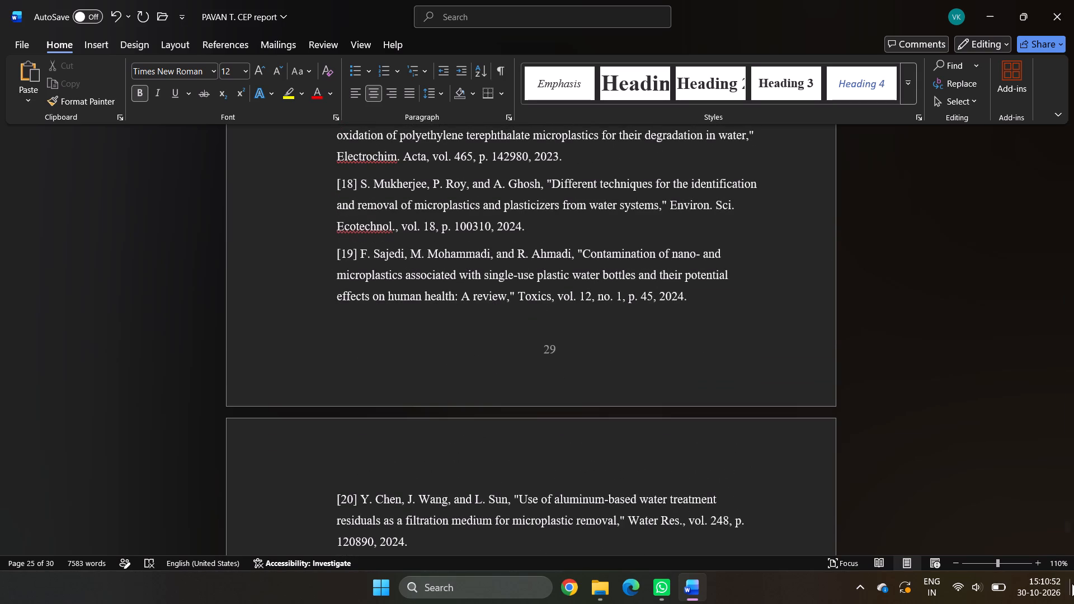
Pad the Introduction entry in the Contents table with spaces toward the Page No. column.
{"action": "left_click_drag", "start_coordinate": [1068, 525], "coordinate": [1073, 188]}
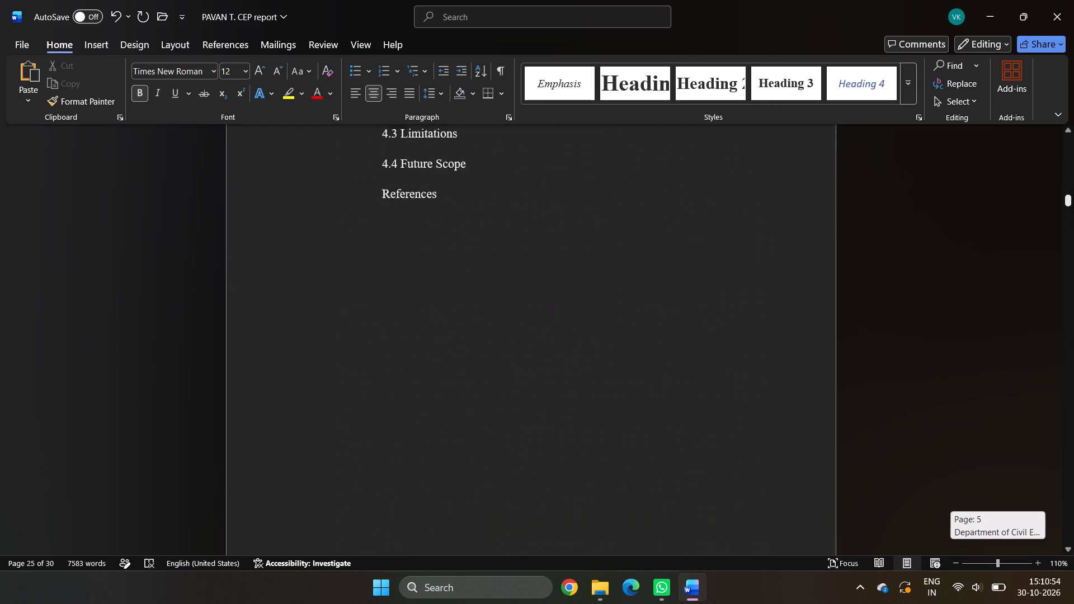
{"action": "left_click_drag", "start_coordinate": [1073, 188], "coordinate": [1066, 167]}
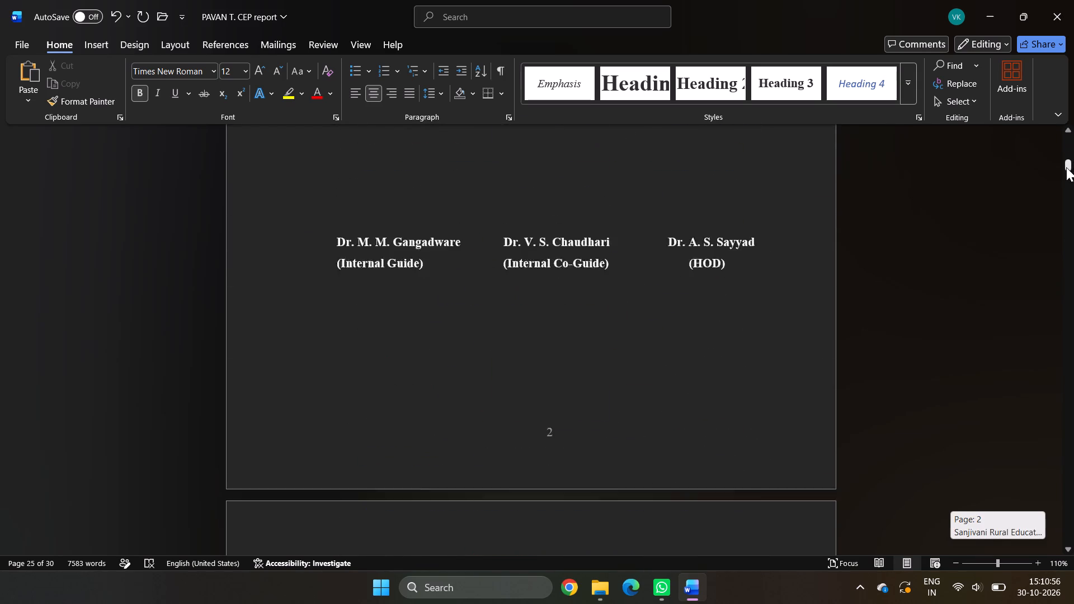
{"action": "left_click_drag", "start_coordinate": [1066, 167], "coordinate": [1064, 182]}
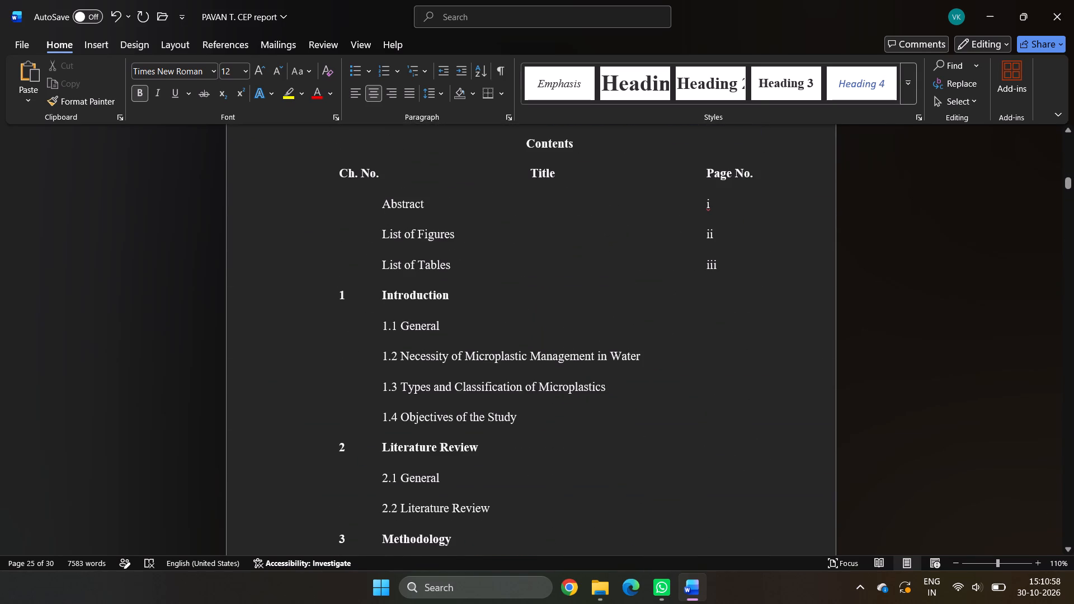
{"action": "left_click", "coordinate": [494, 301]}
{"action": "left_click", "coordinate": [694, 300]}
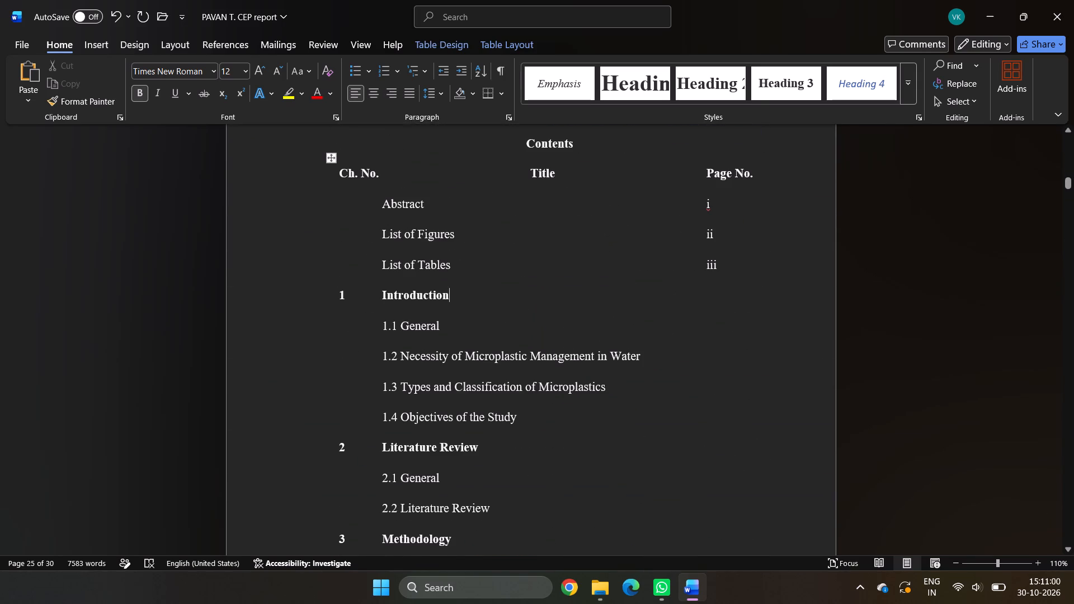
{"action": "left_click", "coordinate": [720, 296]}
{"action": "left_click", "coordinate": [581, 288]}
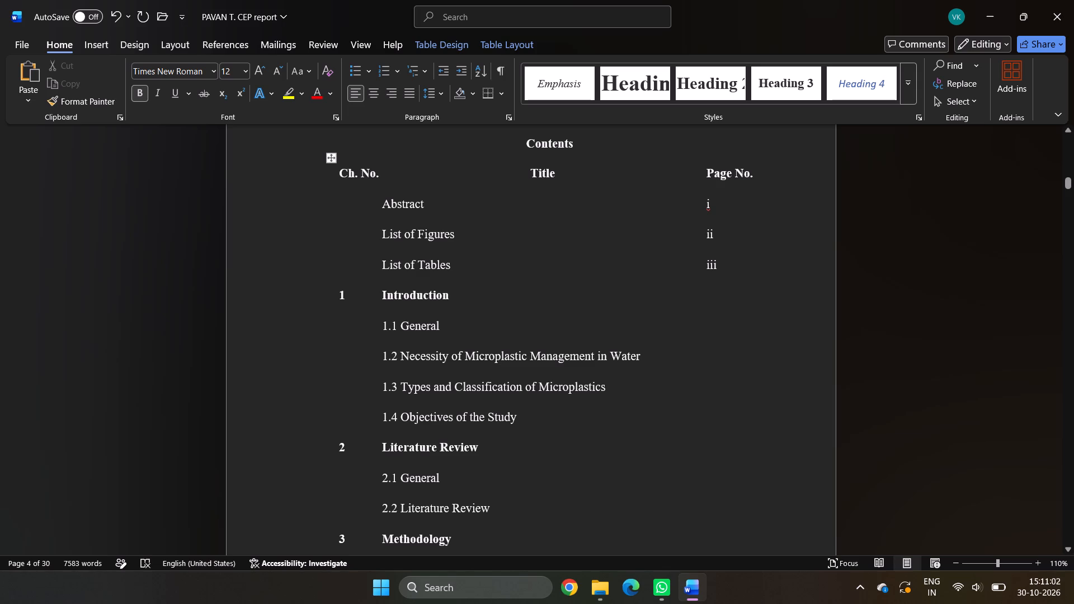
{"action": "key", "text": "space"}
{"action": "key", "text": "space"}
{"action": "key", "text": "space"}
{"action": "key", "text": "space"}
{"action": "key", "text": "space"}
{"action": "key", "text": "space"}
{"action": "key", "text": "space"}
{"action": "key", "text": "space"}
{"action": "key", "text": "space"}
{"action": "key", "text": "space"}
{"action": "key", "text": "space"}
{"action": "key", "text": "space"}
{"action": "key", "text": "space"}
{"action": "key", "text": "space"}
{"action": "key", "text": "space"}
{"action": "key", "text": "space"}
{"action": "key", "text": "space"}
{"action": "key", "text": "space"}
{"action": "key", "text": "space"}
{"action": "key", "text": "space"}
{"action": "key", "text": "space"}
{"action": "key", "text": "space"}
{"action": "key", "text": "space"}
{"action": "key", "text": "space"}
{"action": "key", "text": "space"}
{"action": "key", "text": "space"}
{"action": "key", "text": "space"}
{"action": "key", "text": "space"}
{"action": "key", "text": "space"}
{"action": "key", "text": "space"}
{"action": "key", "text": "space"}
{"action": "key", "text": "space"}
{"action": "key", "text": "space"}
{"action": "key", "text": "space"}
{"action": "key", "text": "space"}
{"action": "key", "text": "space"}
{"action": "key", "text": "space"}
{"action": "key", "text": "space"}
{"action": "key", "text": "space"}
{"action": "key", "text": "space"}
{"action": "key", "text": "space"}
{"action": "key", "text": "space"}
{"action": "key", "text": "space"}
{"action": "key", "text": "space"}
{"action": "key", "text": "space"}
{"action": "key", "text": "space"}
{"action": "key", "text": "space"}
{"action": "key", "text": "space"}
{"action": "key", "text": "space"}
{"action": "key", "text": "space"}
{"action": "key", "text": "space"}
{"action": "key", "text": "space"}
{"action": "key", "text": "space"}
{"action": "key", "text": "space"}
{"action": "key", "text": "space"}
{"action": "key", "text": "space"}
{"action": "key", "text": "space"}
{"action": "key", "text": "space"}
{"action": "key", "text": "space"}
{"action": "key", "text": "space"}
{"action": "key", "text": "space"}
Place the cursor in the Introduction row's Page No. cell, and check the pages on which sections 1.1 and 1.2 start.
{"action": "key", "text": "Right"}
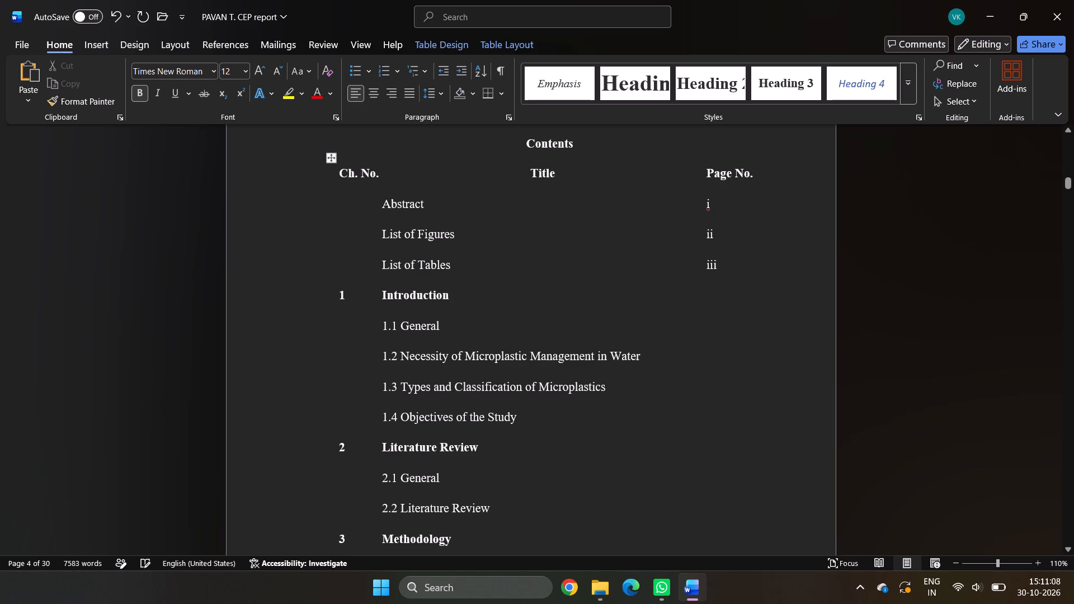
{"action": "key", "text": "Right"}
{"action": "key", "text": "Left"}
{"action": "key", "text": "Left"}
{"action": "key", "text": "Right"}
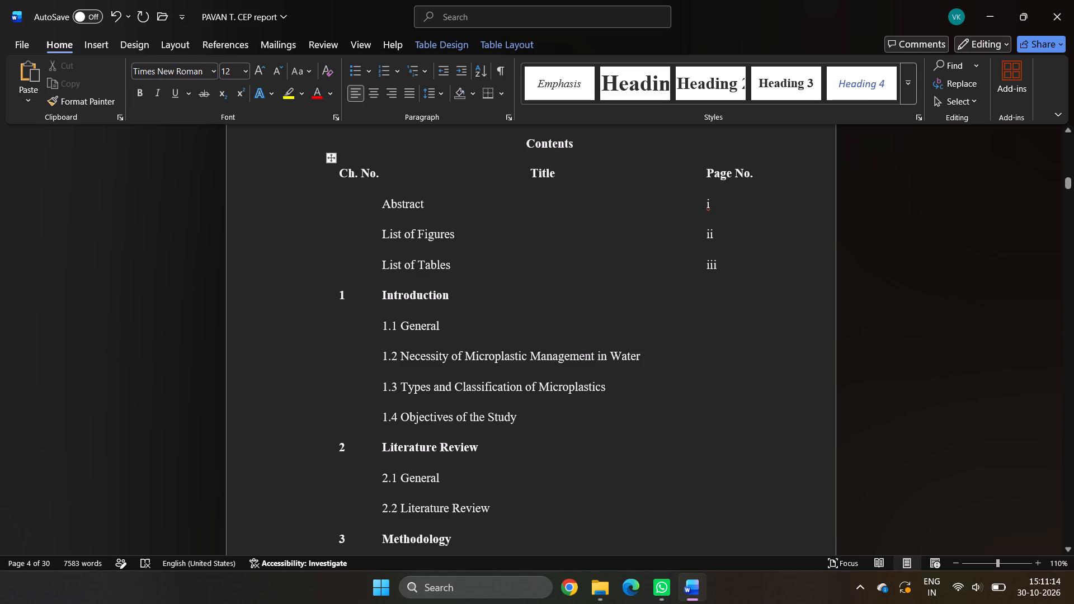
{"action": "scroll", "coordinate": [621, 304], "scroll_direction": "down", "scroll_amount": 20}
{"action": "scroll", "coordinate": [621, 304], "scroll_direction": "down", "scroll_amount": 1}
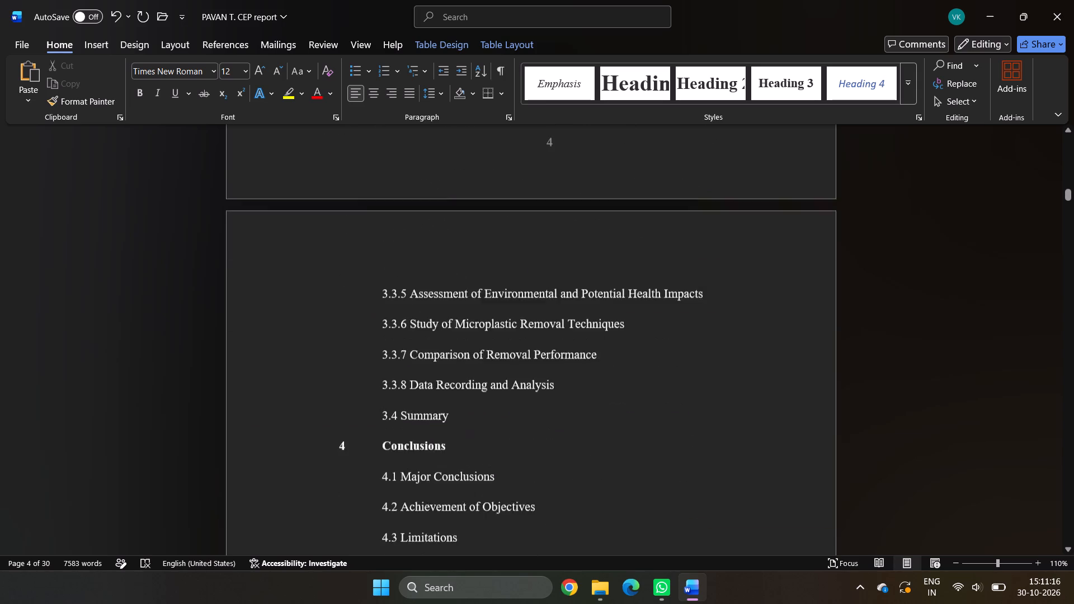
{"action": "scroll", "coordinate": [621, 402], "scroll_direction": "down", "scroll_amount": 14}
{"action": "scroll", "coordinate": [621, 403], "scroll_direction": "down", "scroll_amount": 17}
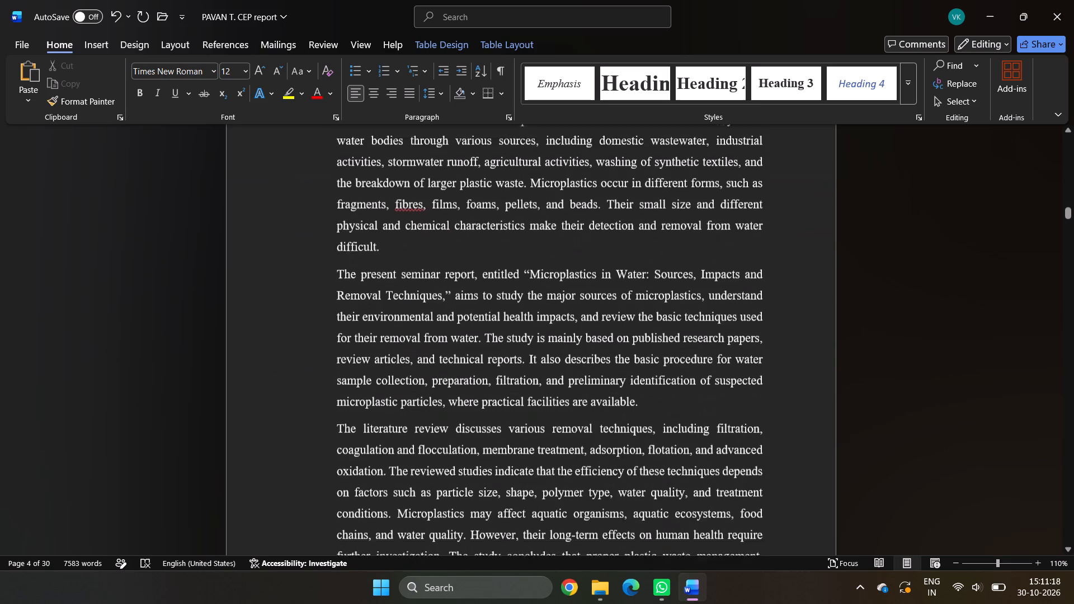
{"action": "scroll", "coordinate": [621, 403], "scroll_direction": "down", "scroll_amount": 20}
{"action": "scroll", "coordinate": [621, 403], "scroll_direction": "down", "scroll_amount": 7}
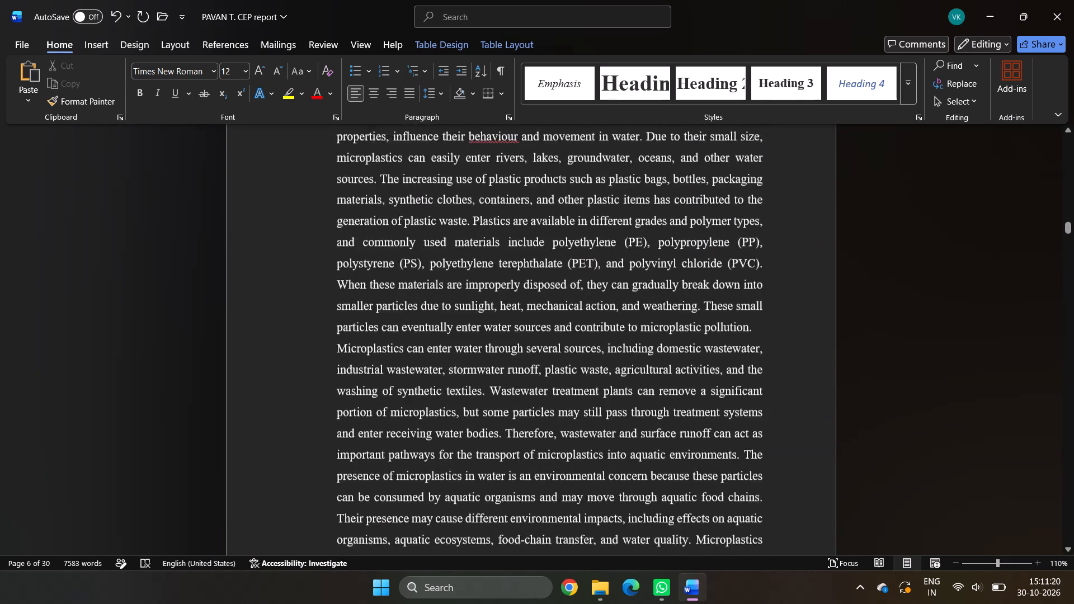
{"action": "scroll", "coordinate": [621, 403], "scroll_direction": "down", "scroll_amount": 6}
{"action": "scroll", "coordinate": [621, 403], "scroll_direction": "up", "scroll_amount": 3}
{"action": "scroll", "coordinate": [621, 403], "scroll_direction": "down", "scroll_amount": 3}
{"action": "scroll", "coordinate": [621, 403], "scroll_direction": "up", "scroll_amount": 4}
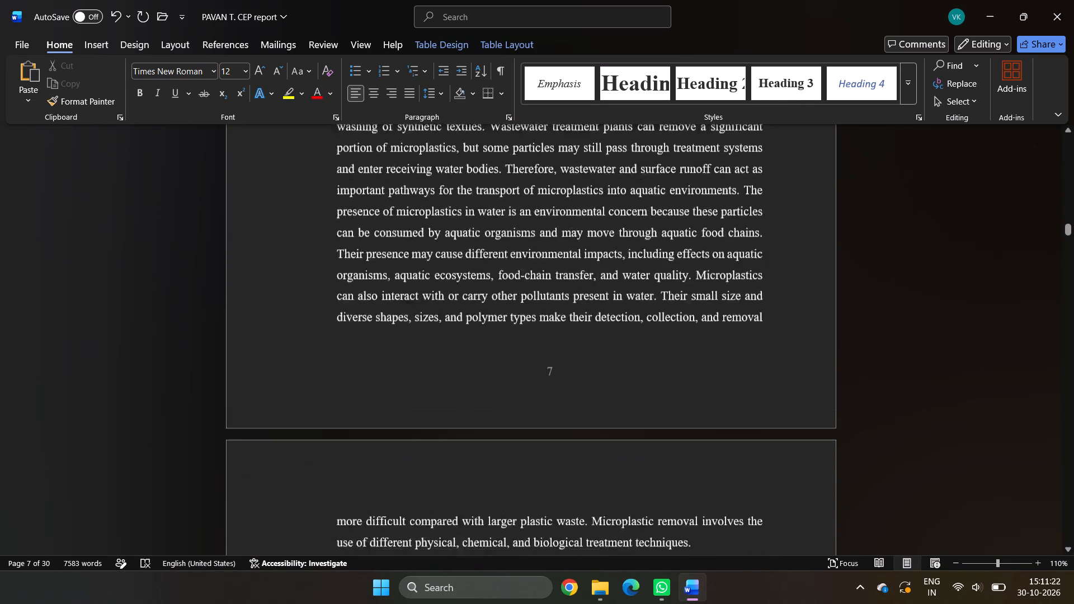
{"action": "scroll", "coordinate": [621, 403], "scroll_direction": "up", "scroll_amount": 10}
{"action": "scroll", "coordinate": [621, 403], "scroll_direction": "down", "scroll_amount": 9}
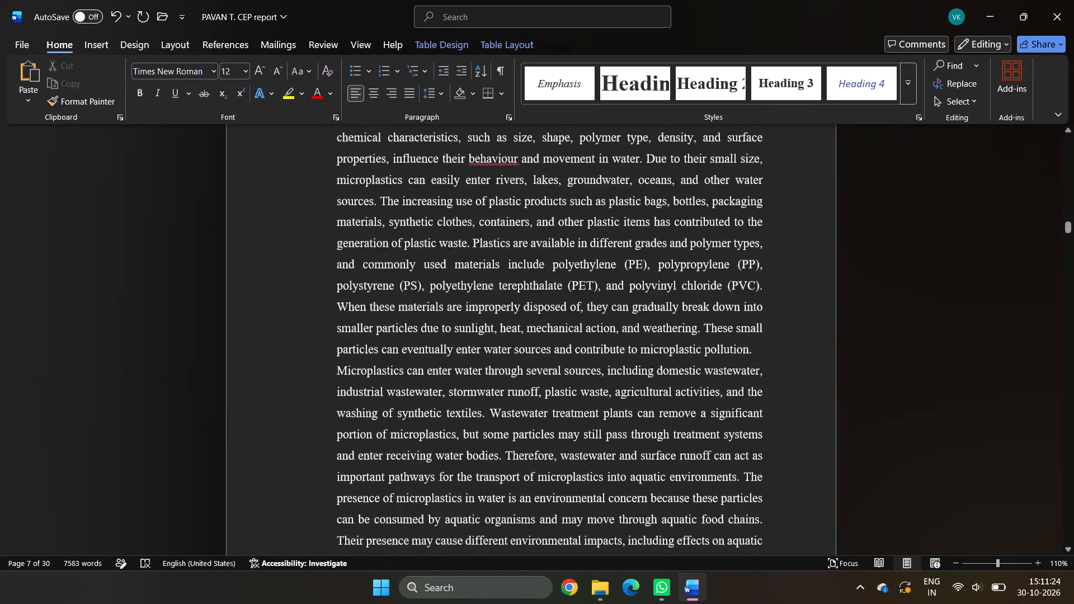
{"action": "scroll", "coordinate": [621, 403], "scroll_direction": "down", "scroll_amount": 20}
{"action": "scroll", "coordinate": [621, 403], "scroll_direction": "down", "scroll_amount": 6}
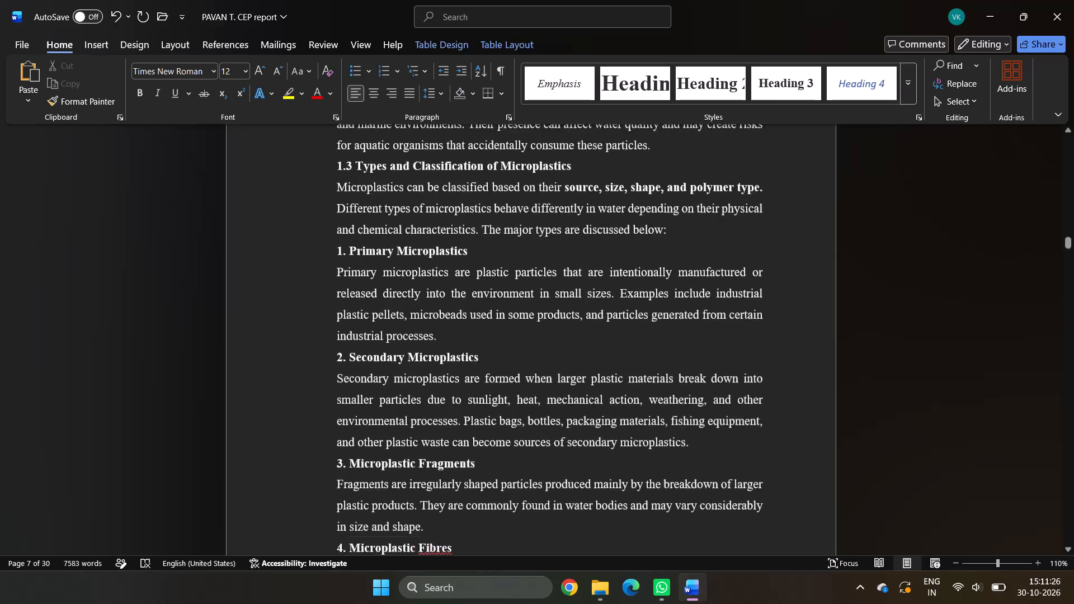
{"action": "scroll", "coordinate": [621, 403], "scroll_direction": "down", "scroll_amount": 5}
{"action": "scroll", "coordinate": [621, 403], "scroll_direction": "up", "scroll_amount": 20}
{"action": "scroll", "coordinate": [621, 403], "scroll_direction": "up", "scroll_amount": 11}
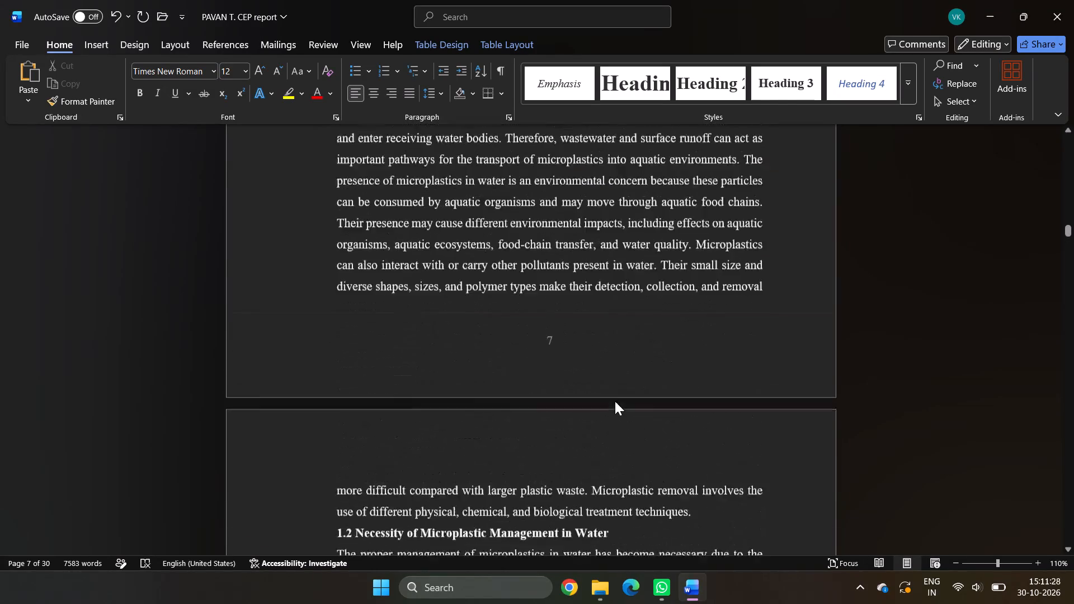
{"action": "scroll", "coordinate": [615, 401], "scroll_direction": "up", "scroll_amount": 20}
{"action": "scroll", "coordinate": [615, 401], "scroll_direction": "up", "scroll_amount": 20}
{"action": "scroll", "coordinate": [615, 401], "scroll_direction": "up", "scroll_amount": 8}
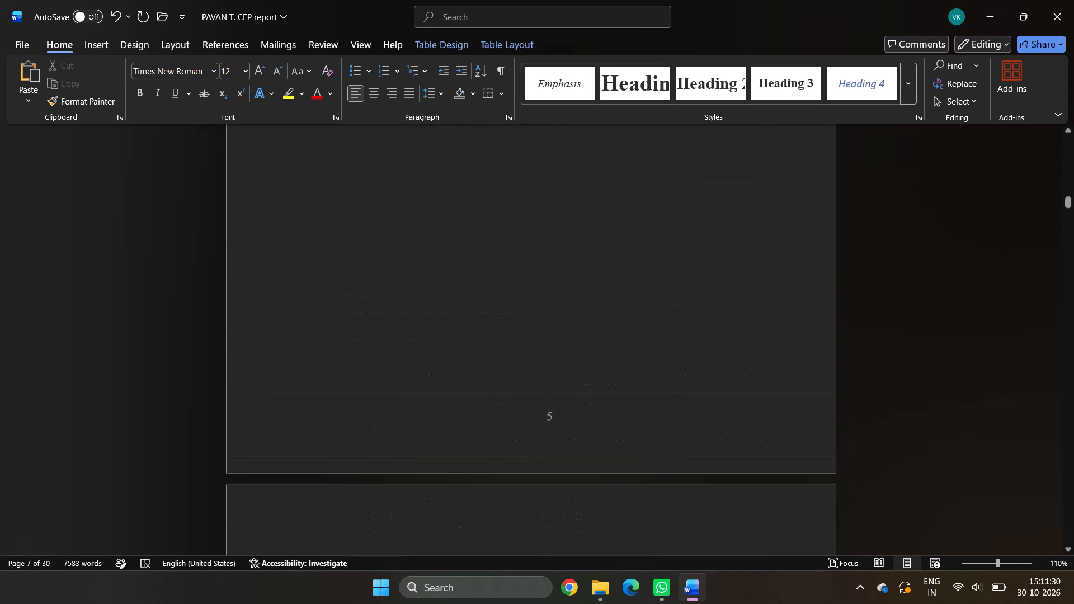
{"action": "scroll", "coordinate": [611, 402], "scroll_direction": "up", "scroll_amount": 11}
{"action": "scroll", "coordinate": [609, 402], "scroll_direction": "up", "scroll_amount": 20}
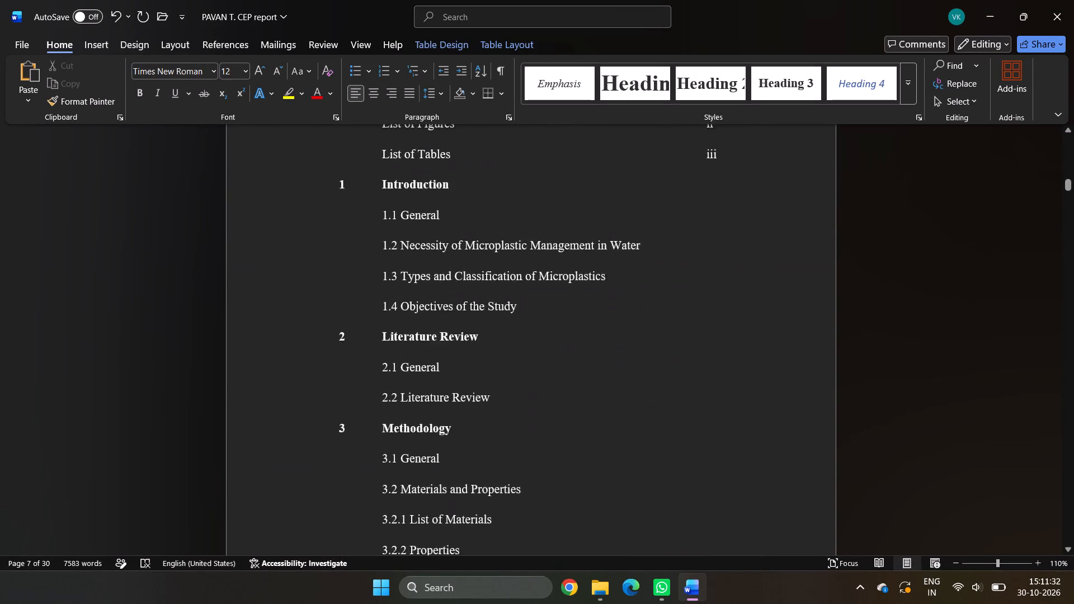
{"action": "scroll", "coordinate": [604, 401], "scroll_direction": "up", "scroll_amount": 2}
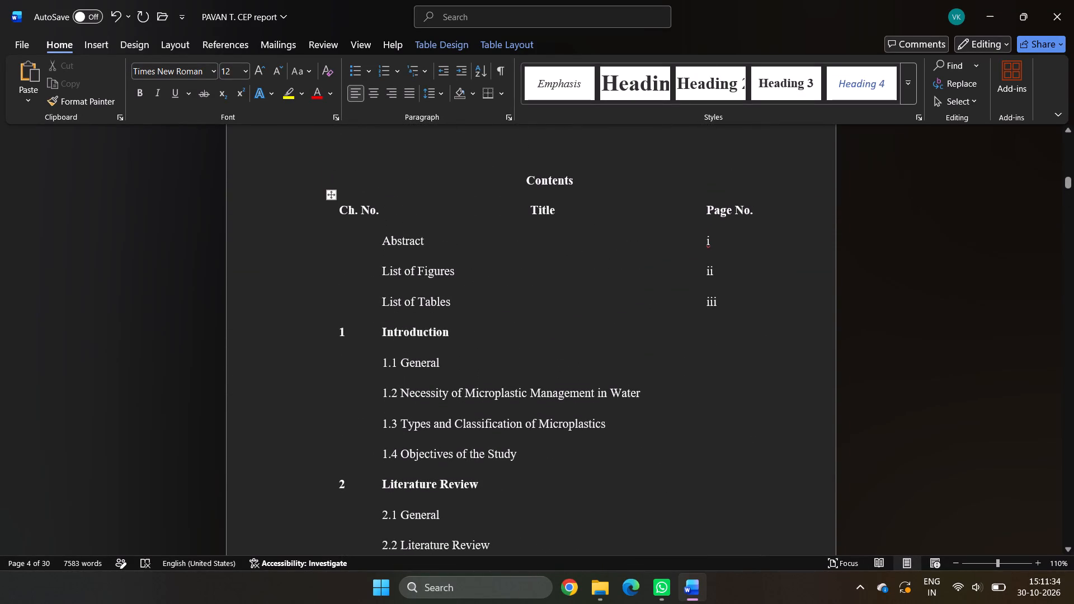
Enter Contents page numbers 7 for Introduction, 7 for 1.1 General and 8 for 1.2 Necessity of Microplastic Management in Water.
{"action": "key", "text": "7"}
{"action": "key", "text": "Down"}
{"action": "key", "text": "7"}
{"action": "key", "text": "Down"}
{"action": "key", "text": "8"}
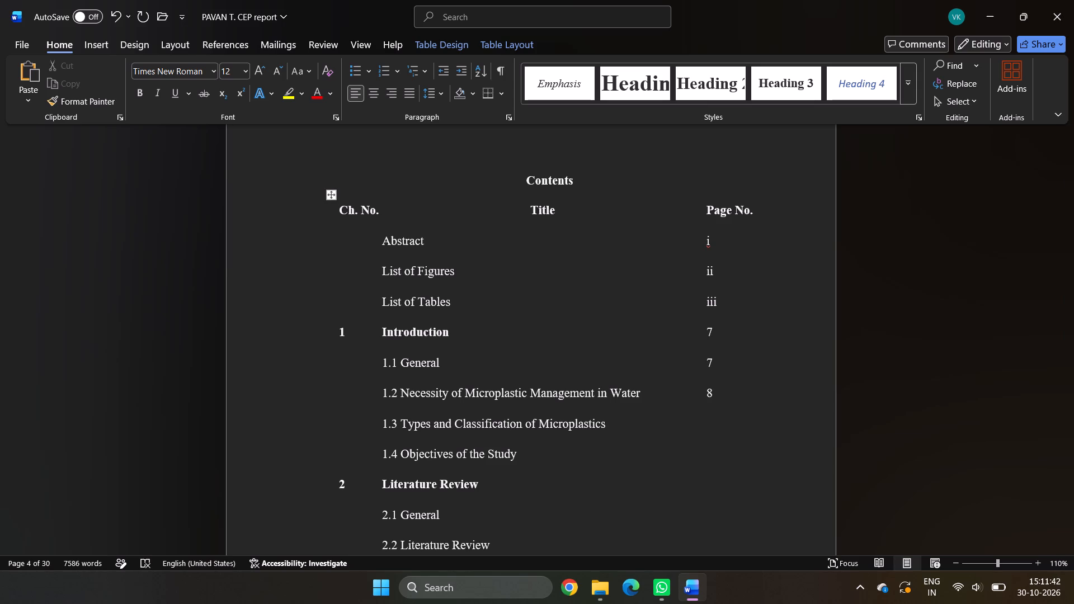
Check the pages on which sections 1.3 Types and Classification of Microplastics and 1.4 Objectives of the Study start.
{"action": "key", "text": "Down"}
{"action": "key", "text": "Down"}
{"action": "key", "text": "Down"}
{"action": "key", "text": "Down"}
{"action": "key", "text": "Down"}
{"action": "key", "text": "Down"}
{"action": "key", "text": "Down"}
{"action": "key", "text": "Down"}
{"action": "key", "text": "Down"}
{"action": "key", "text": "Down"}
{"action": "key", "text": "Down"}
{"action": "key", "text": "Down"}
{"action": "key", "text": "Down"}
{"action": "key", "text": "Down"}
{"action": "key", "text": "Down"}
{"action": "key", "text": "Down"}
{"action": "key", "text": "Down"}
{"action": "key", "text": "Down"}
{"action": "key", "text": "Down"}
{"action": "key", "text": "Down"}
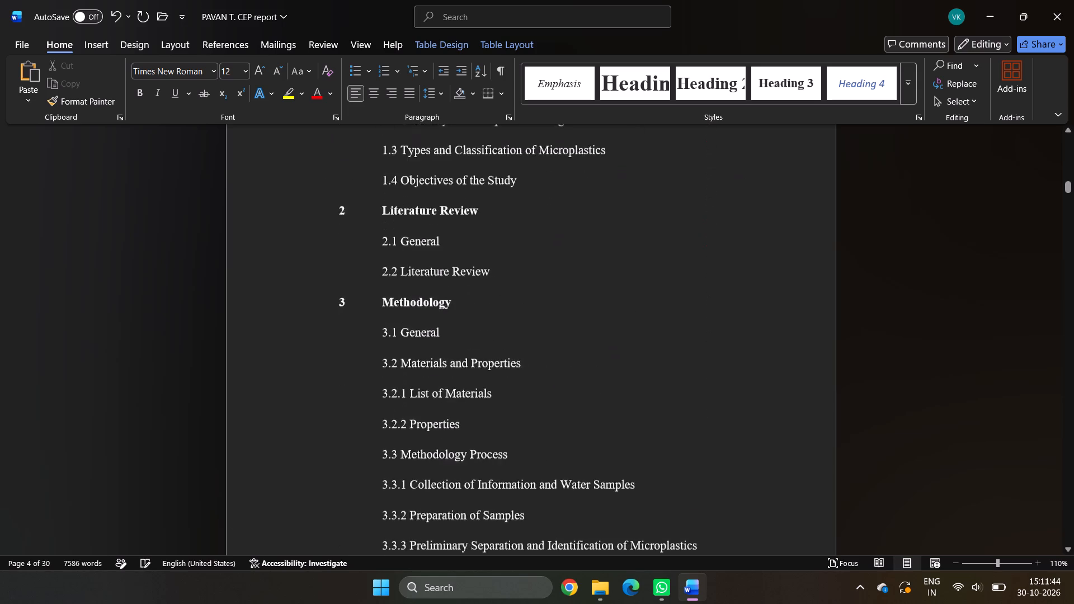
{"action": "key", "text": "ctrl+Down"}
{"action": "key", "text": "ctrl+Down"}
{"action": "key", "text": "ctrl+Down"}
{"action": "key", "text": "ctrl+Down"}
{"action": "key", "text": "ctrl+Down"}
{"action": "key", "text": "ctrl+Down"}
{"action": "key", "text": "ctrl+Down"}
{"action": "key", "text": "ctrl+Down"}
{"action": "key", "text": "ctrl+Down"}
{"action": "key", "text": "ctrl+Down"}
{"action": "key", "text": "ctrl+Down"}
{"action": "key", "text": "ctrl+Down"}
{"action": "key", "text": "ctrl+Down"}
{"action": "key", "text": "ctrl+Down"}
{"action": "key", "text": "ctrl+Down"}
{"action": "key", "text": "ctrl+Down"}
{"action": "key", "text": "ctrl+Down"}
{"action": "key", "text": "ctrl+Down"}
{"action": "key", "text": "ctrl+Down"}
{"action": "key", "text": "ctrl+Down"}
{"action": "key", "text": "ctrl+Down"}
{"action": "key", "text": "ctrl+Down"}
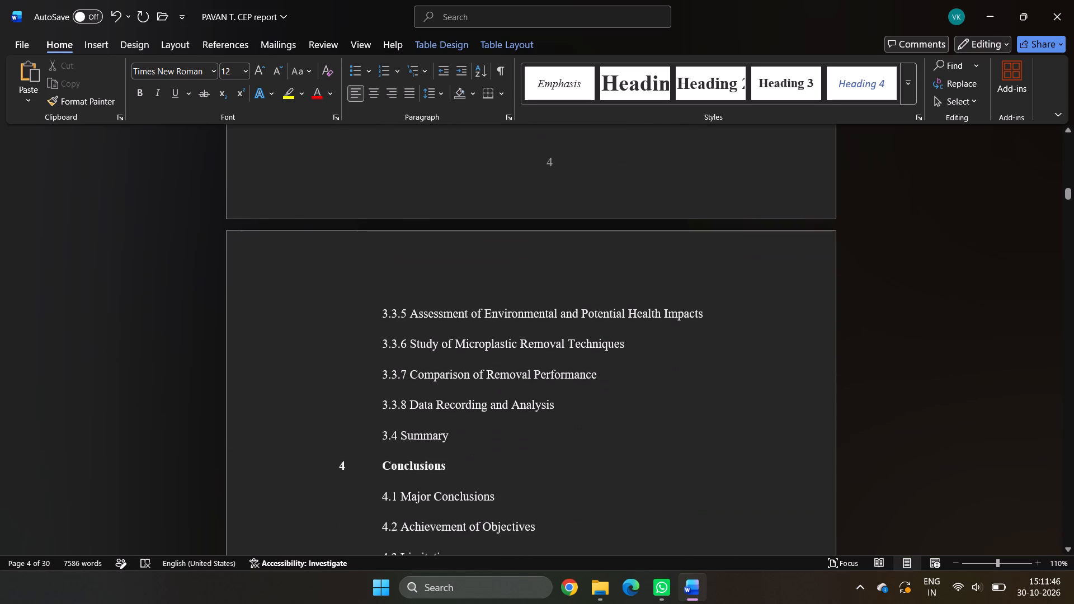
{"action": "key", "text": "ctrl+Down"}
{"action": "key", "text": "ctrl+Down"}
{"action": "key", "text": "ctrl+Down"}
{"action": "key", "text": "ctrl+Down"}
{"action": "key", "text": "ctrl+Down"}
{"action": "key", "text": "ctrl+Down"}
{"action": "key", "text": "ctrl+Down"}
{"action": "key", "text": "ctrl+Down"}
{"action": "key", "text": "ctrl+Down"}
{"action": "key", "text": "ctrl+Down"}
{"action": "key", "text": "ctrl+Down"}
{"action": "key", "text": "ctrl+Down"}
{"action": "key", "text": "ctrl+Down"}
{"action": "key", "text": "ctrl+Down"}
{"action": "key", "text": "ctrl+Down"}
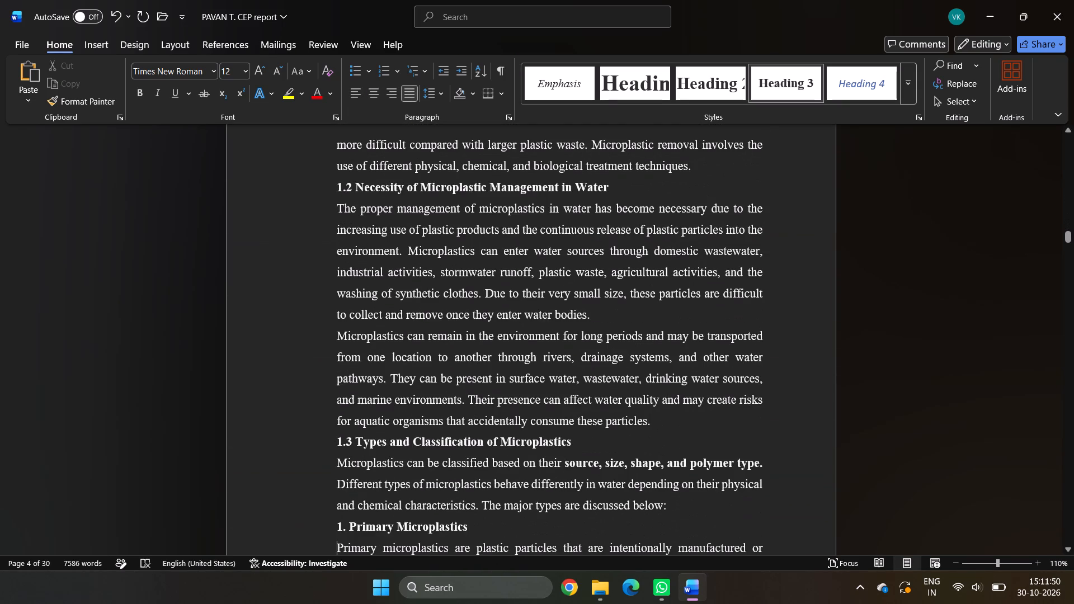
{"action": "scroll", "coordinate": [760, 375], "scroll_direction": "down", "scroll_amount": 11}
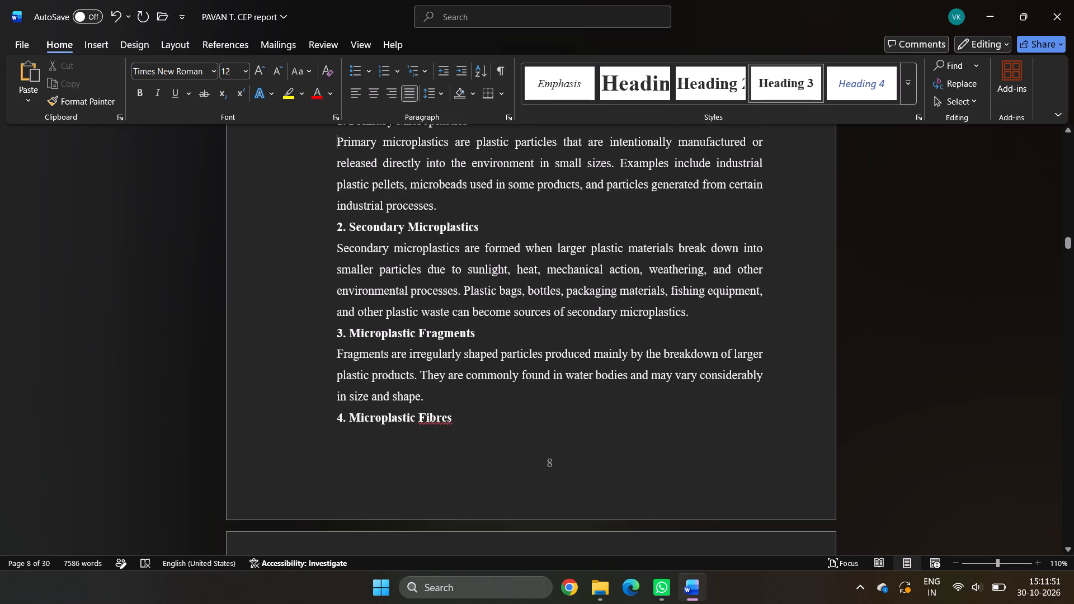
{"action": "scroll", "coordinate": [669, 450], "scroll_direction": "up", "scroll_amount": 5}
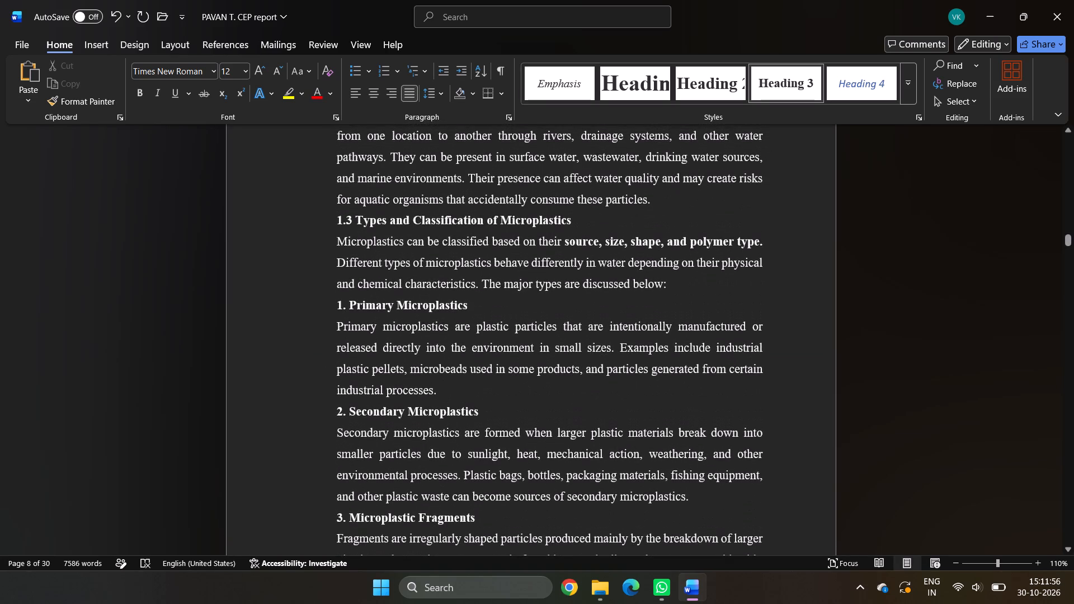
{"action": "scroll", "coordinate": [669, 450], "scroll_direction": "down", "scroll_amount": 15}
{"action": "scroll", "coordinate": [669, 450], "scroll_direction": "down", "scroll_amount": 6}
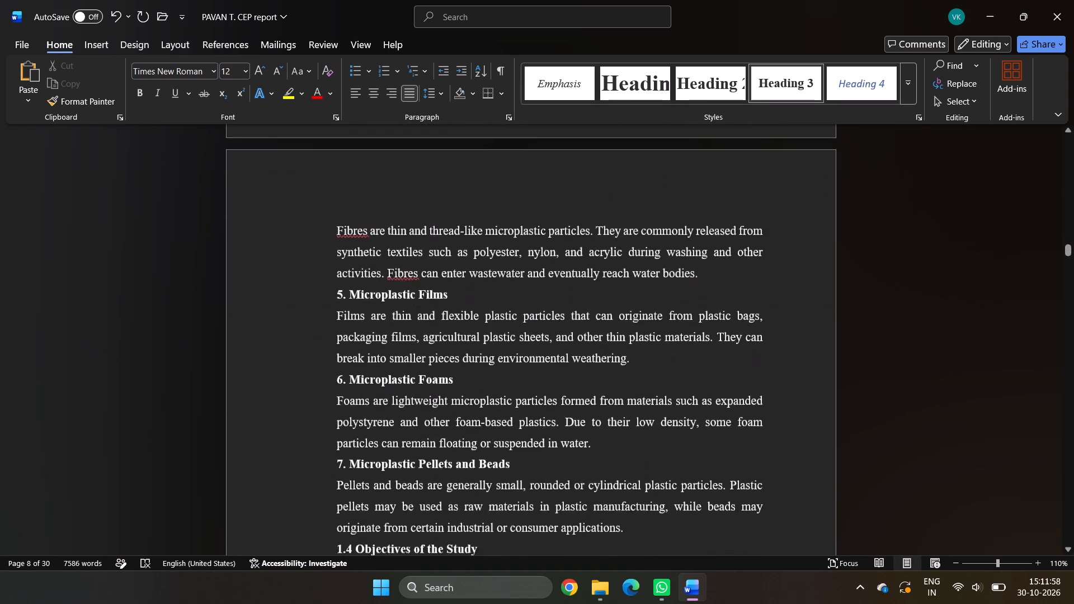
{"action": "scroll", "coordinate": [669, 450], "scroll_direction": "down", "scroll_amount": 13}
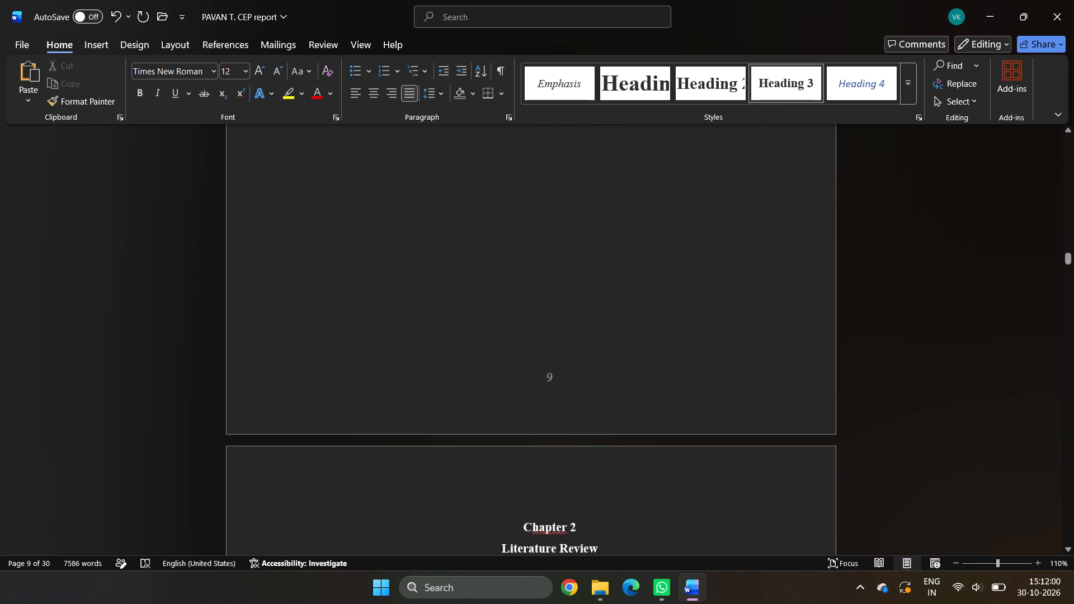
{"action": "scroll", "coordinate": [669, 450], "scroll_direction": "up", "scroll_amount": 19}
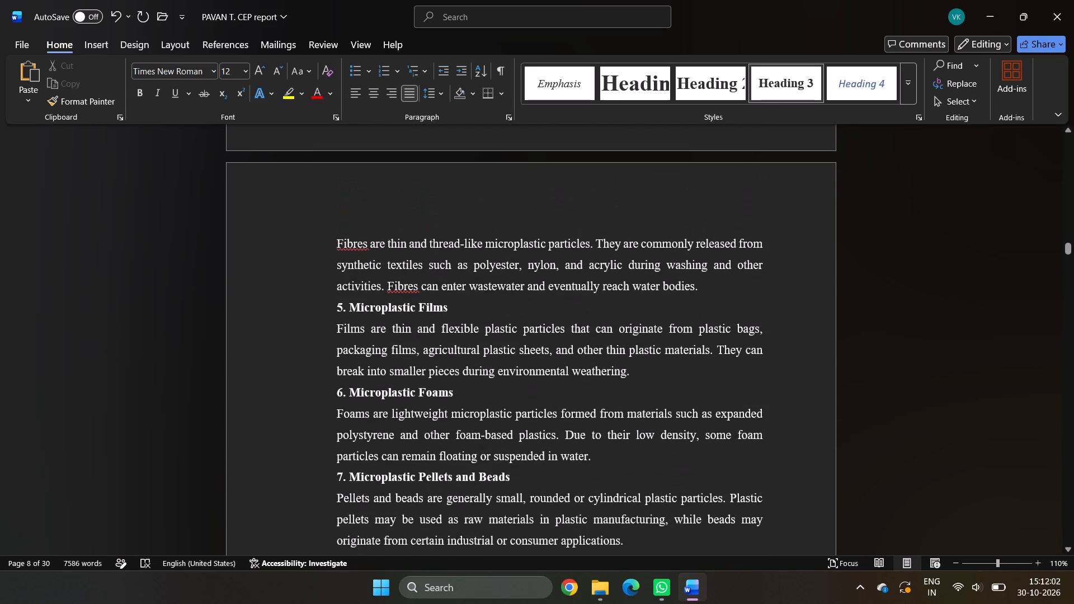
{"action": "scroll", "coordinate": [662, 446], "scroll_direction": "down", "scroll_amount": 1}
{"action": "scroll", "coordinate": [662, 446], "scroll_direction": "up", "scroll_amount": 11}
Enter Contents page numbers 8 for section 1.3, 9 for section 1.4 Objectives of the Study and 10 for Literature Review.
{"action": "key", "text": "ctrl+Up"}
{"action": "key", "text": "ctrl+Up"}
{"action": "key", "text": "ctrl+Up"}
{"action": "key", "text": "ctrl+Up"}
{"action": "key", "text": "ctrl+Up"}
{"action": "key", "text": "ctrl+Up"}
{"action": "key", "text": "ctrl+Up"}
{"action": "key", "text": "ctrl+Up"}
{"action": "key", "text": "ctrl+Up"}
{"action": "key", "text": "ctrl+Up"}
{"action": "key", "text": "ctrl+Up"}
{"action": "key", "text": "ctrl+Up"}
{"action": "key", "text": "ctrl+Up"}
{"action": "key", "text": "ctrl+Up"}
{"action": "key", "text": "ctrl+Up"}
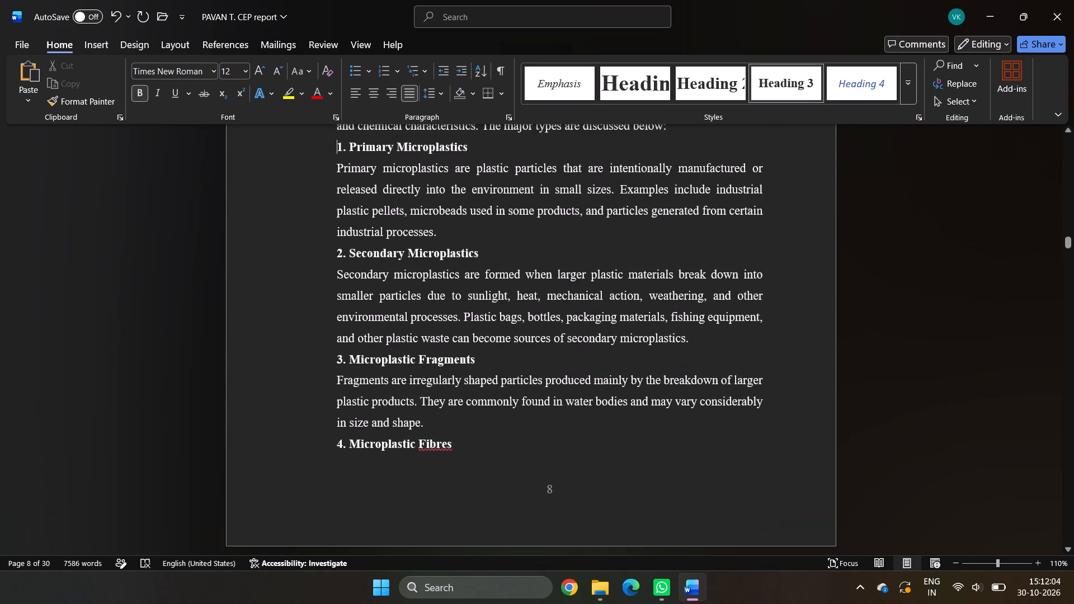
{"action": "key", "text": "ctrl+Up"}
{"action": "key", "text": "ctrl+Up"}
{"action": "key", "text": "ctrl+Up"}
{"action": "key", "text": "ctrl+Up"}
{"action": "key", "text": "ctrl+Up"}
{"action": "key", "text": "ctrl+Up"}
{"action": "key", "text": "ctrl+Up"}
{"action": "key", "text": "ctrl+Up"}
{"action": "key", "text": "ctrl+Up"}
{"action": "key", "text": "ctrl+Up"}
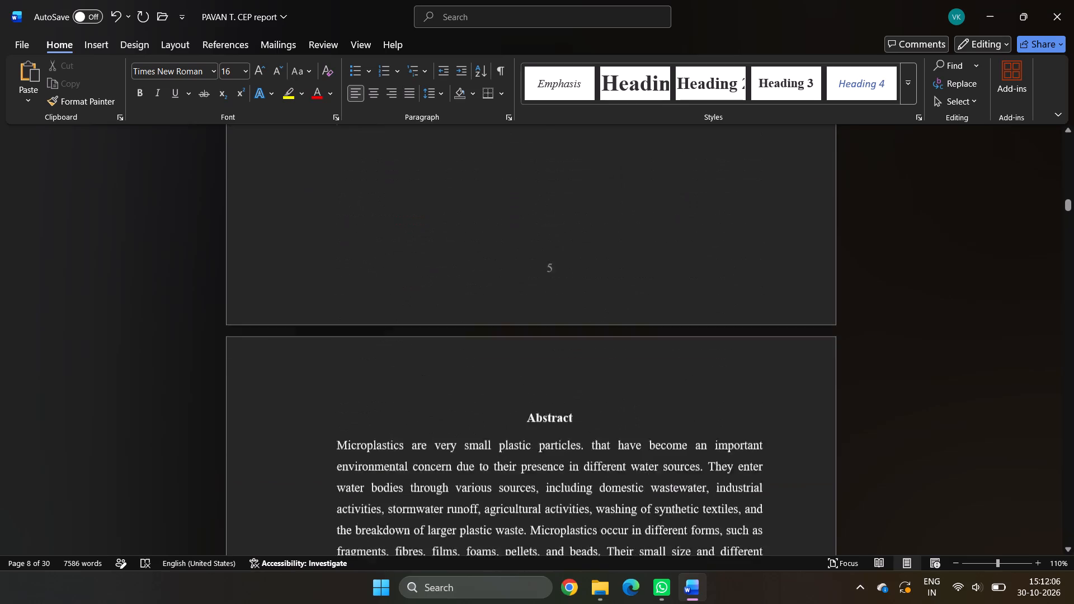
{"action": "key", "text": "ctrl+Up"}
{"action": "key", "text": "ctrl+Up"}
{"action": "key", "text": "ctrl+Up"}
{"action": "key", "text": "ctrl+Up"}
{"action": "key", "text": "ctrl+Up"}
{"action": "key", "text": "ctrl+Up"}
{"action": "key", "text": "ctrl+Up"}
{"action": "key", "text": "ctrl+Up"}
{"action": "key", "text": "ctrl+Up"}
{"action": "key", "text": "ctrl+Up"}
{"action": "key", "text": "ctrl+Up"}
{"action": "key", "text": "ctrl+Up"}
{"action": "key", "text": "ctrl+Up"}
{"action": "key", "text": "ctrl+Up"}
{"action": "key", "text": "ctrl+Up"}
{"action": "key", "text": "ctrl+Up"}
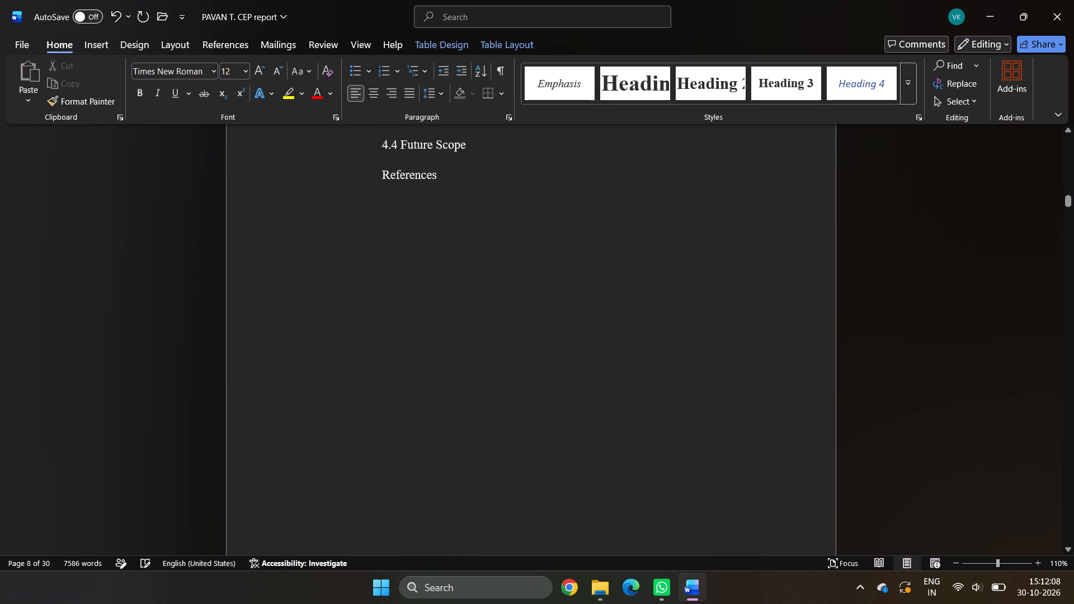
{"action": "key", "text": "ctrl+Up"}
{"action": "key", "text": "ctrl+Up"}
{"action": "key", "text": "ctrl+Up"}
{"action": "key", "text": "ctrl+Up"}
{"action": "key", "text": "ctrl+Up"}
{"action": "key", "text": "ctrl+Up"}
{"action": "key", "text": "ctrl+Up"}
{"action": "key", "text": "ctrl+Up"}
{"action": "key", "text": "ctrl+Up"}
{"action": "key", "text": "ctrl+Up"}
{"action": "key", "text": "ctrl+Up"}
{"action": "key", "text": "ctrl+Up"}
{"action": "key", "text": "ctrl+Up"}
{"action": "key", "text": "ctrl+Up"}
{"action": "key", "text": "ctrl+Up"}
{"action": "key", "text": "ctrl+Up"}
{"action": "key", "text": "ctrl+Up"}
{"action": "key", "text": "ctrl+Up"}
{"action": "key", "text": "ctrl+Up"}
{"action": "key", "text": "ctrl+Up"}
{"action": "key", "text": "ctrl+Up"}
{"action": "key", "text": "ctrl+Up"}
{"action": "key", "text": "ctrl+Up"}
{"action": "key", "text": "ctrl+Up"}
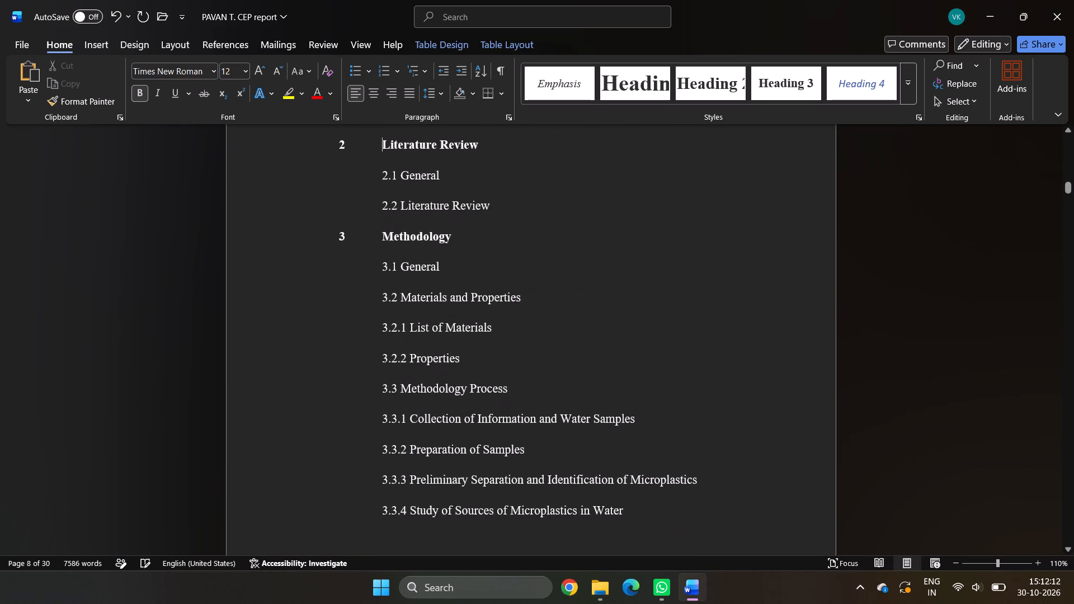
{"action": "scroll", "coordinate": [656, 443], "scroll_direction": "up", "scroll_amount": 7}
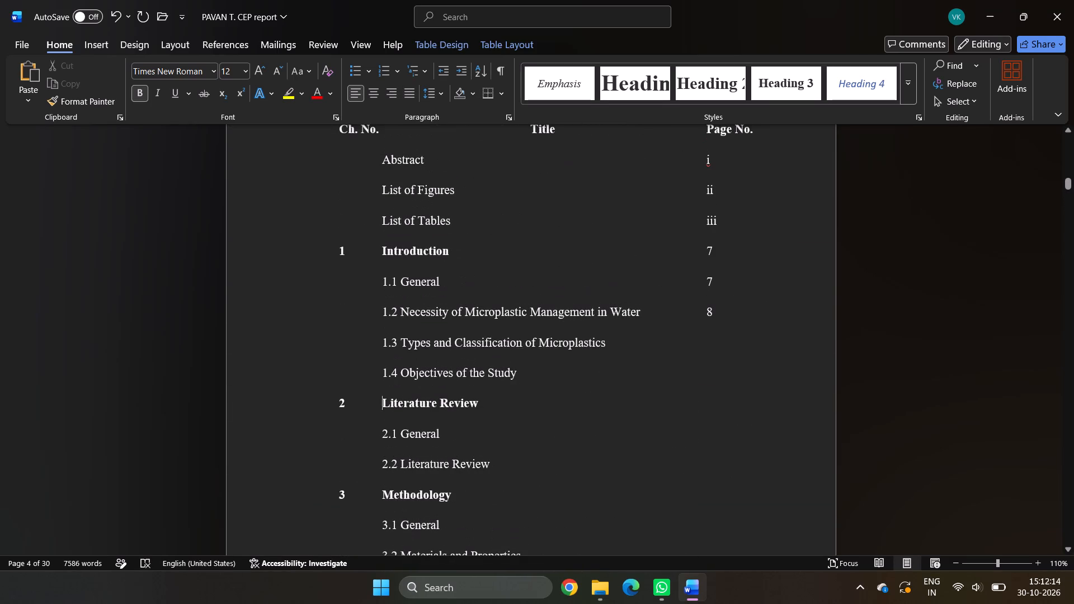
{"action": "left_click", "coordinate": [714, 342]}
{"action": "key", "text": "8"}
{"action": "key", "text": "Down"}
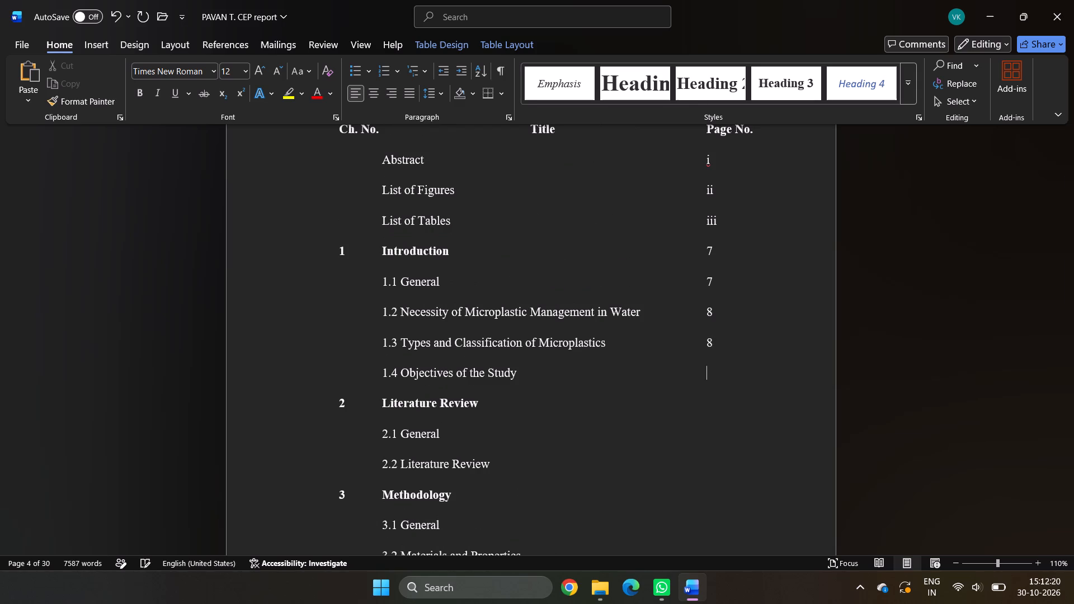
{"action": "key", "text": "9"}
{"action": "key", "text": "Down"}
{"action": "type", "text": "10"}
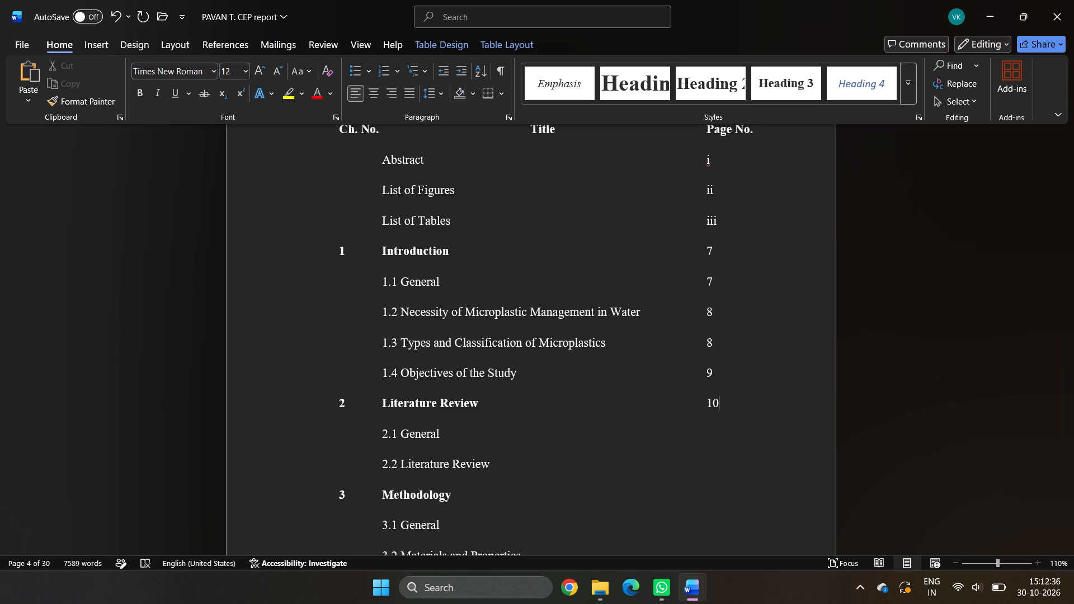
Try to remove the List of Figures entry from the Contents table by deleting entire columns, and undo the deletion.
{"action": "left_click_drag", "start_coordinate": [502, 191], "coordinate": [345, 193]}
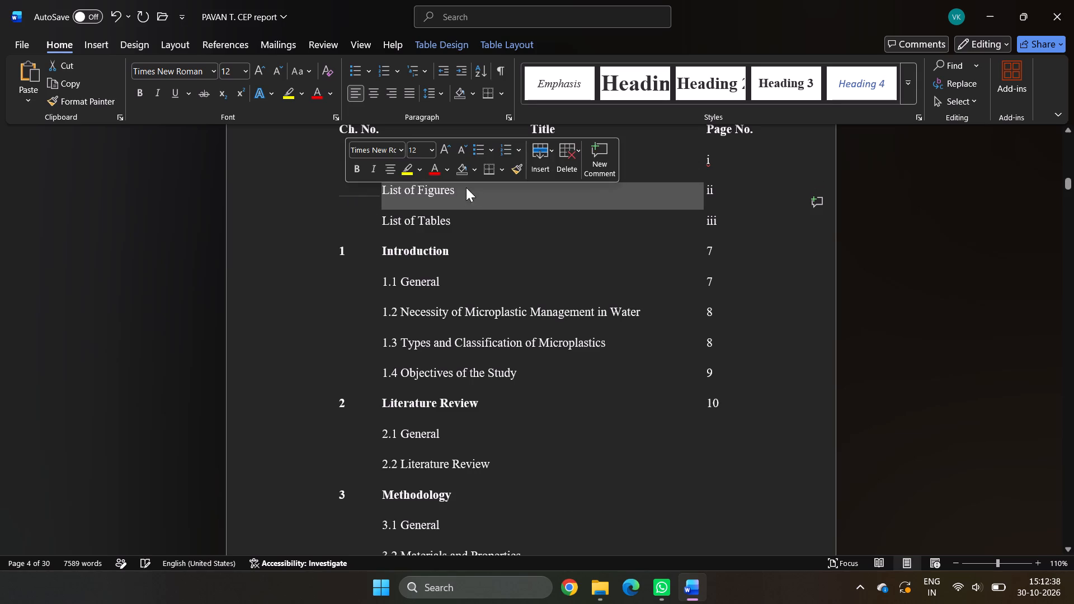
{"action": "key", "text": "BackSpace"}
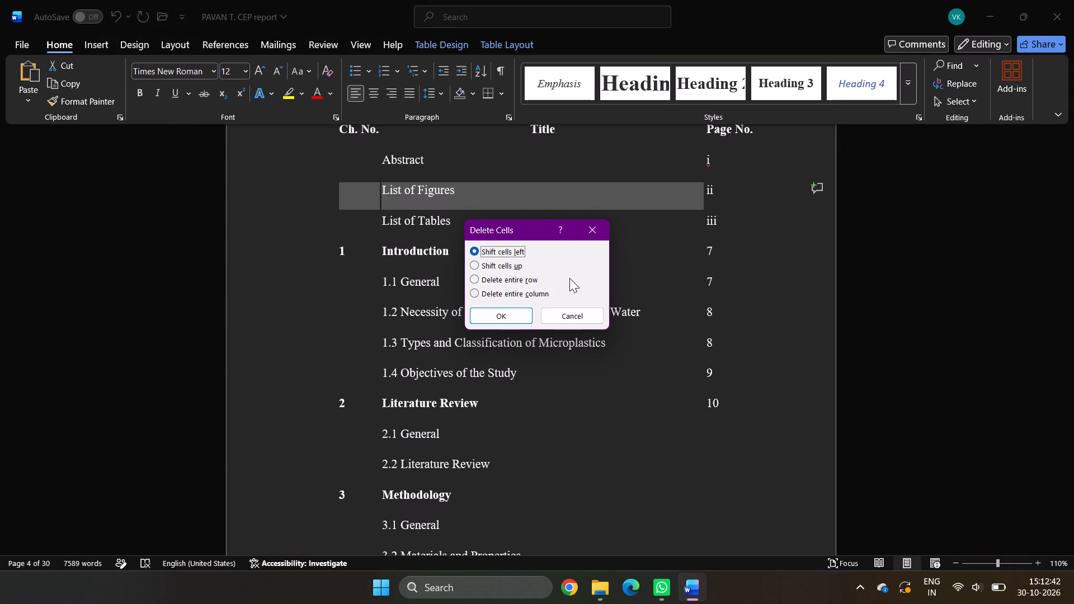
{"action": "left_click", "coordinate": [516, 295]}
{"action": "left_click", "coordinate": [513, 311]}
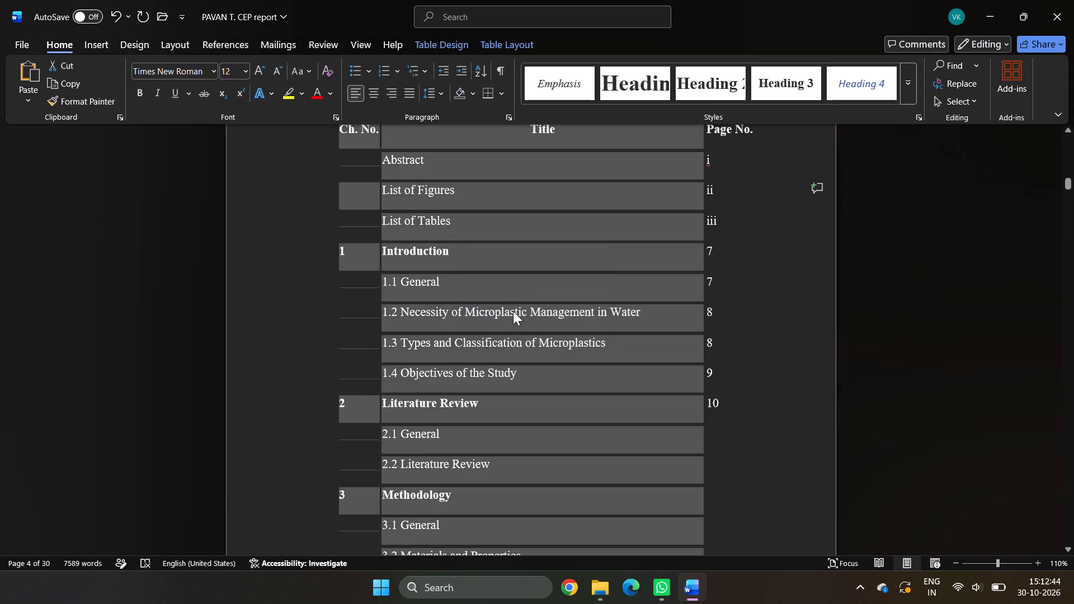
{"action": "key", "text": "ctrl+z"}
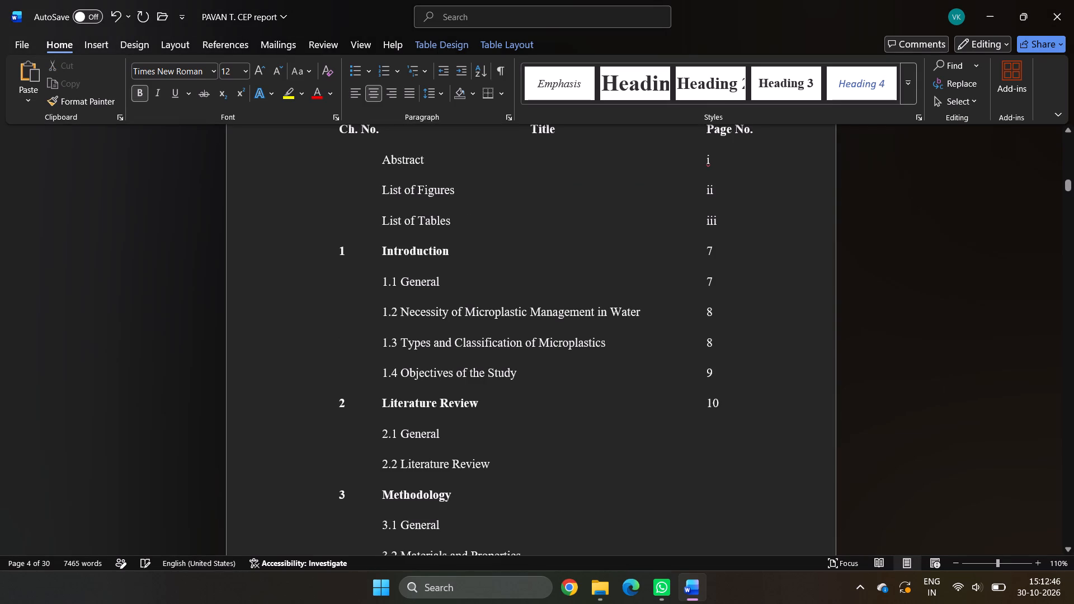
Clear the page number and title text of the List of Figures entry in the Contents table.
{"action": "left_click", "coordinate": [729, 196]}
{"action": "key", "text": "BackSpace"}
{"action": "key", "text": "BackSpace"}
{"action": "key", "text": "BackSpace"}
{"action": "key", "text": "BackSpace"}
{"action": "key", "text": "BackSpace"}
{"action": "key", "text": "BackSpace"}
{"action": "key", "text": "BackSpace"}
{"action": "key", "text": "BackSpace"}
{"action": "key", "text": "BackSpace"}
{"action": "key", "text": "BackSpace"}
{"action": "key", "text": "BackSpace"}
{"action": "key", "text": "BackSpace"}
{"action": "key", "text": "BackSpace"}
{"action": "key", "text": "BackSpace"}
{"action": "key", "text": "BackSpace"}
{"action": "key", "text": "BackSpace"}
{"action": "key", "text": "BackSpace"}
{"action": "key", "text": "BackSpace"}
{"action": "key", "text": "BackSpace"}
{"action": "key", "text": "BackSpace"}
{"action": "key", "text": "BackSpace"}
{"action": "key", "text": "BackSpace"}
{"action": "key", "text": "BackSpace"}
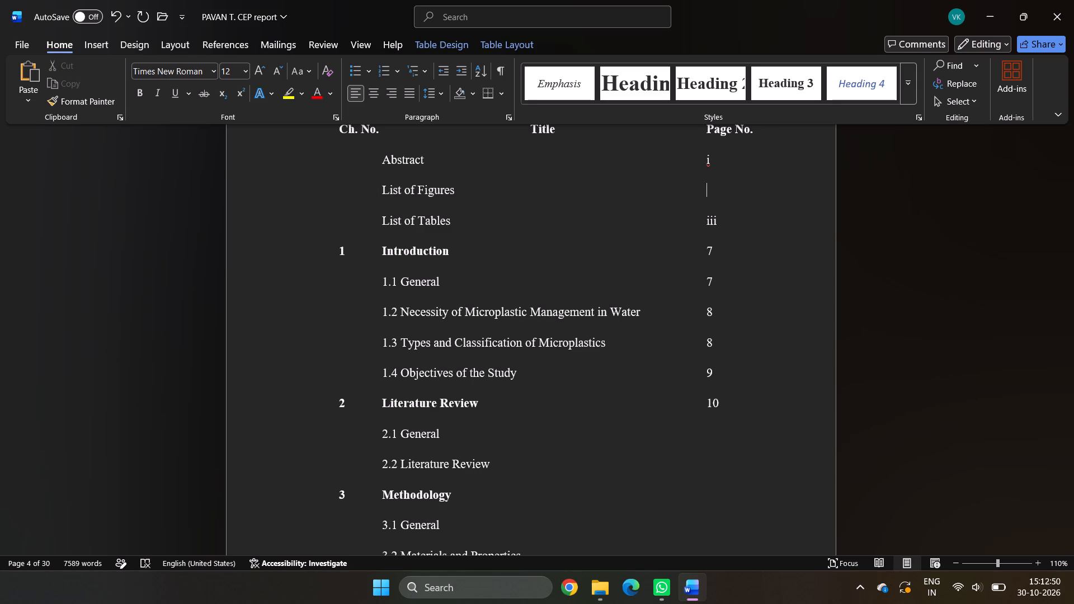
{"action": "key", "text": "BackSpace"}
{"action": "key", "text": "BackSpace"}
{"action": "left_click", "coordinate": [460, 197]}
{"action": "key", "text": "BackSpace"}
{"action": "key", "text": "BackSpace"}
{"action": "key", "text": "BackSpace"}
{"action": "key", "text": "BackSpace"}
{"action": "key", "text": "BackSpace"}
{"action": "key", "text": "BackSpace"}
{"action": "key", "text": "BackSpace"}
{"action": "key", "text": "BackSpace"}
{"action": "key", "text": "BackSpace"}
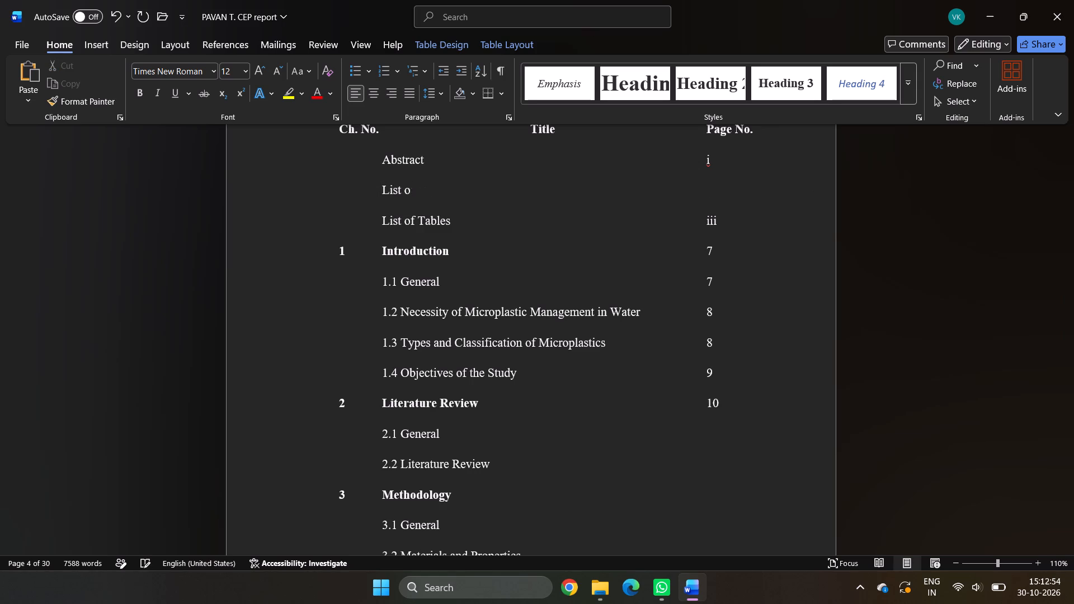
{"action": "key", "text": "BackSpace"}
{"action": "key", "text": "BackSpace"}
{"action": "key", "text": "BackSpace"}
{"action": "key", "text": "BackSpace"}
{"action": "key", "text": "BackSpace"}
{"action": "key", "text": "BackSpace"}
{"action": "key", "text": "BackSpace"}
{"action": "key", "text": "BackSpace"}
{"action": "key", "text": "BackSpace"}
{"action": "key", "text": "BackSpace"}
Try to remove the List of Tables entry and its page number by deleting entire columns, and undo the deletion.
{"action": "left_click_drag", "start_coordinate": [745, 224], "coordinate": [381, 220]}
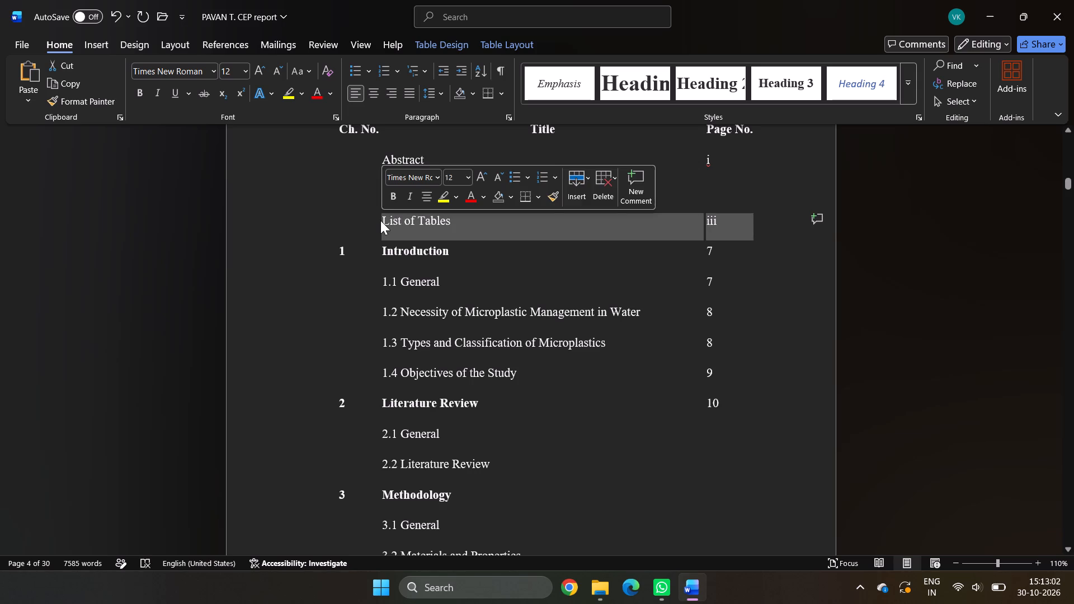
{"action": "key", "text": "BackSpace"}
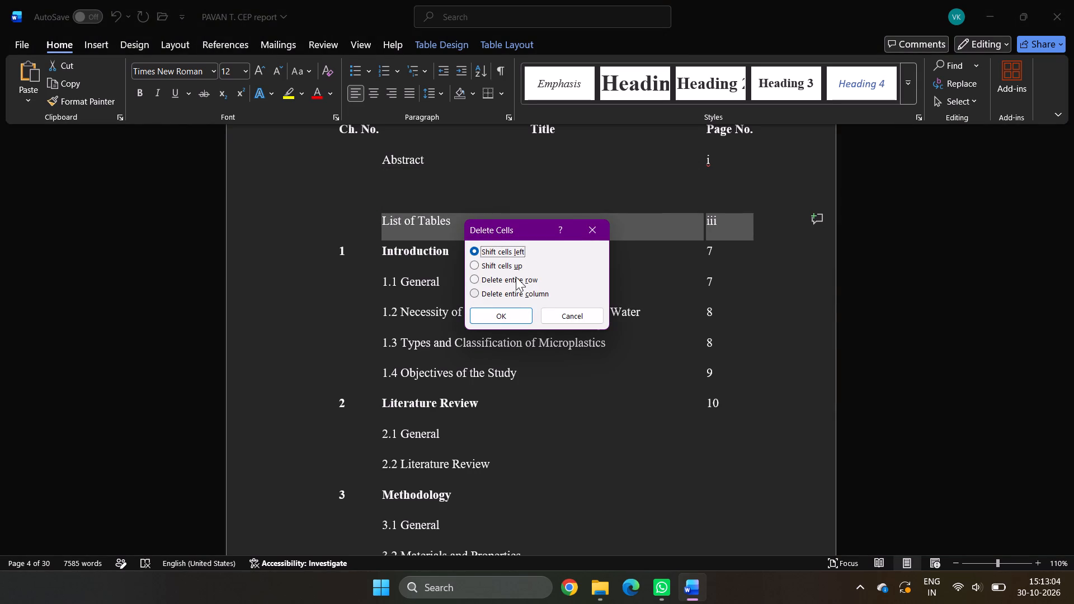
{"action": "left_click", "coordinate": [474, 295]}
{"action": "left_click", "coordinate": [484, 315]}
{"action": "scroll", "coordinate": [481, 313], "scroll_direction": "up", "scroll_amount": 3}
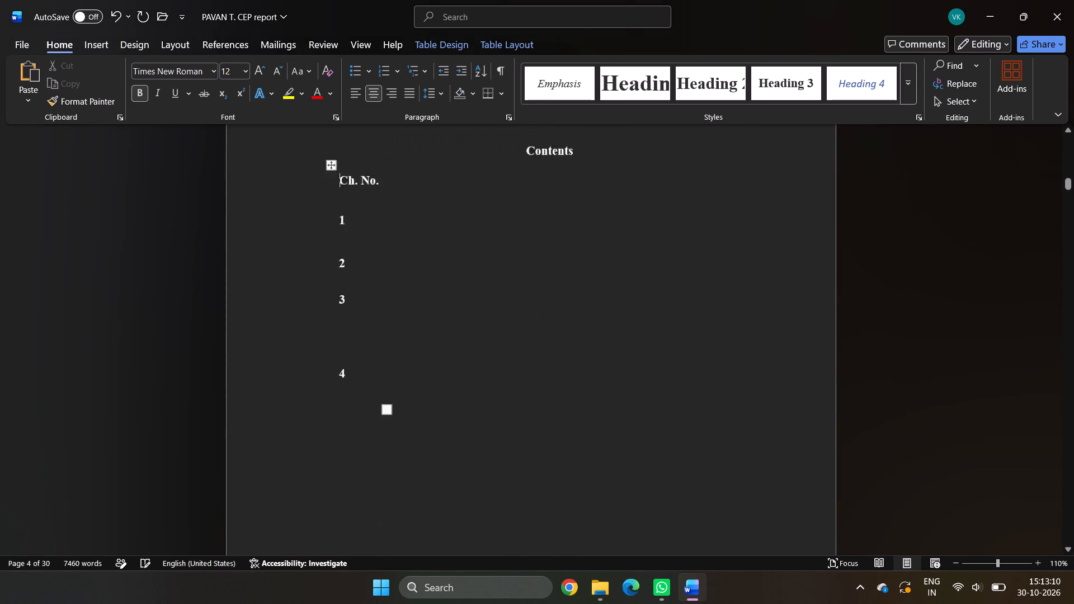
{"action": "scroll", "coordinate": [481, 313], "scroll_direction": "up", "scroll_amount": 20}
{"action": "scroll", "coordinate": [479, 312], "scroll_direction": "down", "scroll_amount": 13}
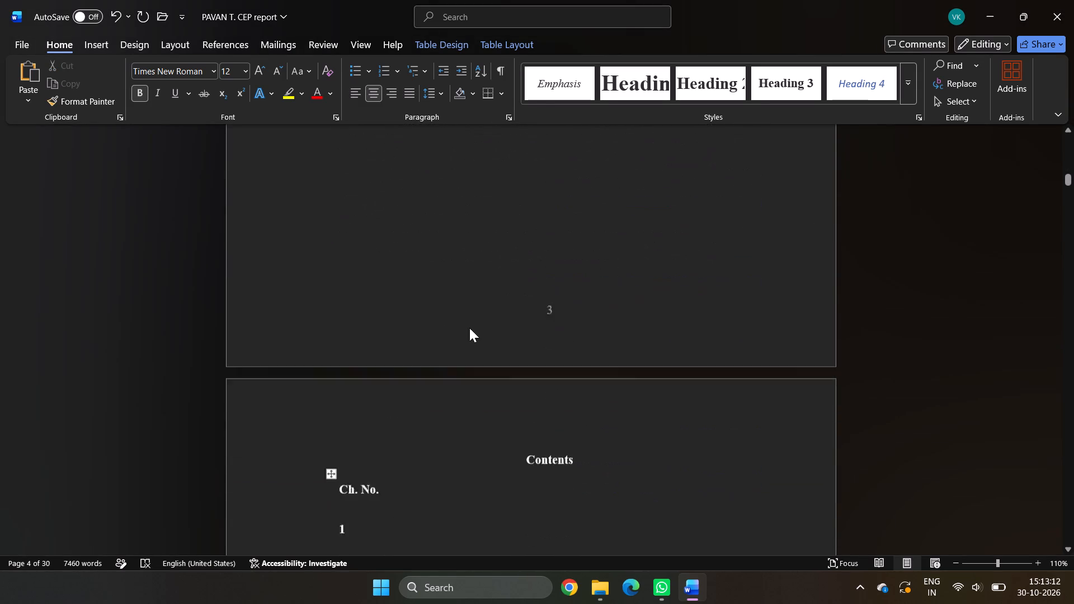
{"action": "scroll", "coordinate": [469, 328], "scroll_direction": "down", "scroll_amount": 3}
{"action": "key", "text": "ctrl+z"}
Clear the page number and title text of the List of Tables entry in the Contents table.
{"action": "scroll", "coordinate": [484, 375], "scroll_direction": "down", "scroll_amount": 7}
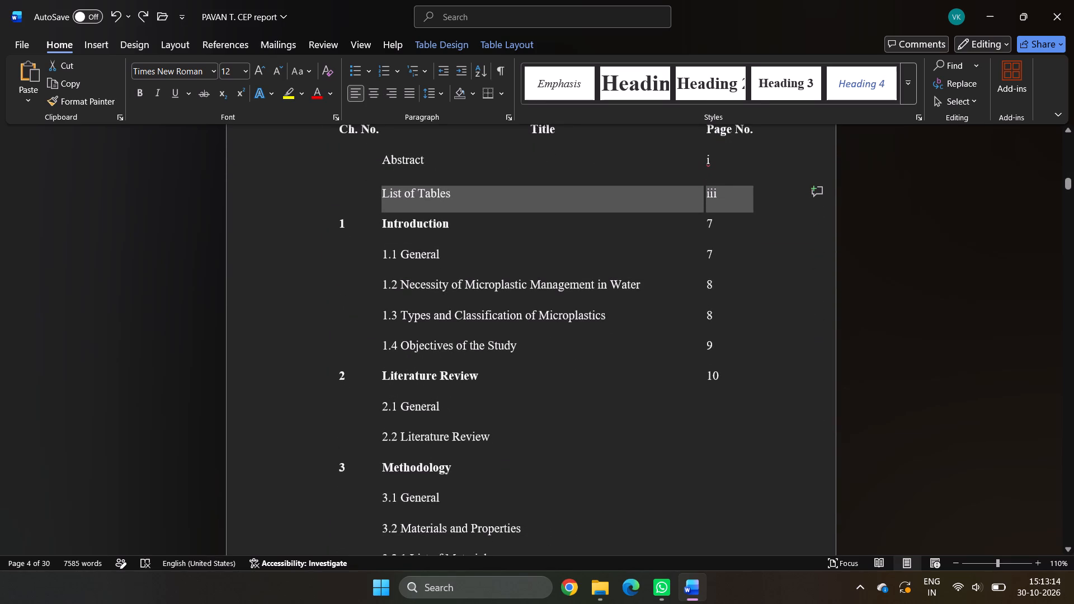
{"action": "left_click", "coordinate": [728, 188]}
{"action": "key", "text": "BackSpace"}
{"action": "key", "text": "BackSpace"}
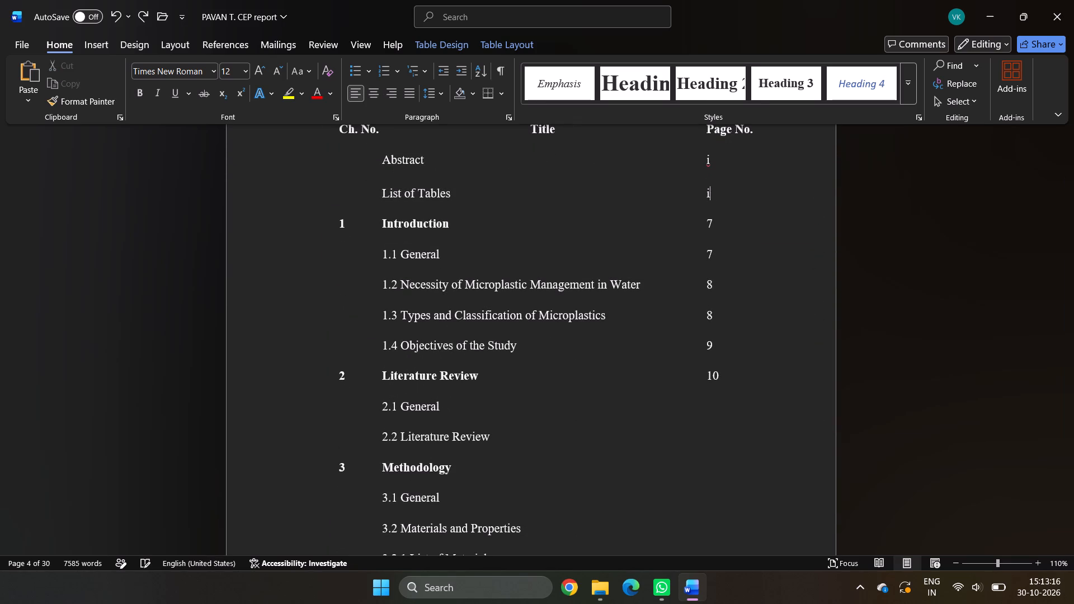
{"action": "key", "text": "BackSpace"}
{"action": "key", "text": "BackSpace"}
{"action": "key", "text": "Left"}
{"action": "key", "text": "Left"}
{"action": "key", "text": "Right"}
{"action": "key", "text": "BackSpace"}
{"action": "key", "text": "BackSpace"}
{"action": "key", "text": "BackSpace"}
{"action": "key", "text": "BackSpace"}
{"action": "key", "text": "BackSpace"}
{"action": "key", "text": "BackSpace"}
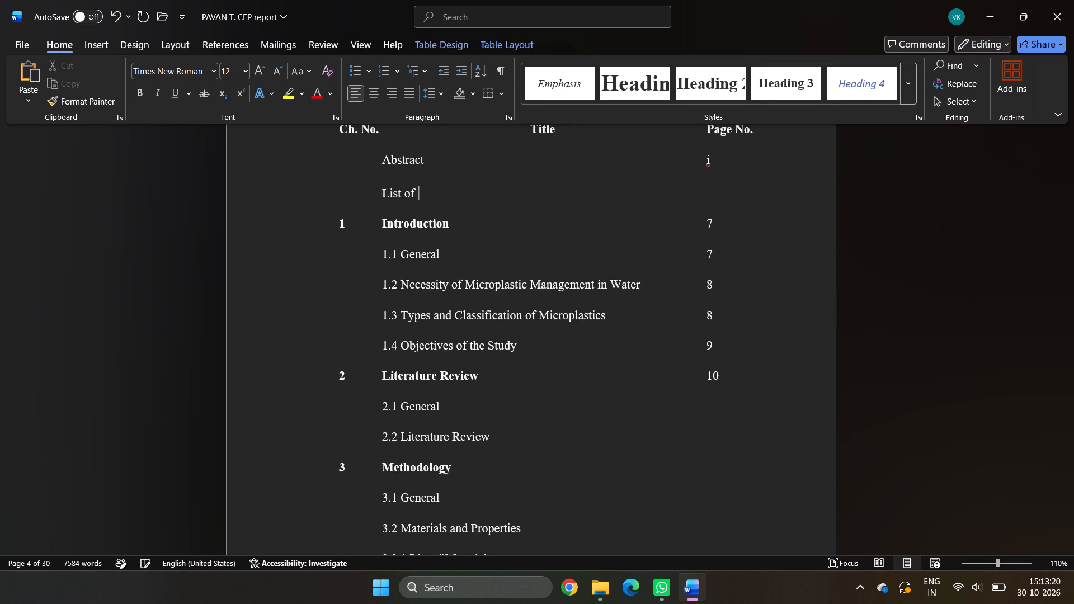
{"action": "key", "text": "BackSpace"}
{"action": "key", "text": "BackSpace"}
{"action": "key", "text": "BackSpace"}
{"action": "key", "text": "BackSpace"}
{"action": "key", "text": "BackSpace"}
{"action": "key", "text": "BackSpace"}
{"action": "key", "text": "BackSpace"}
{"action": "key", "text": "BackSpace"}
{"action": "key", "text": "BackSpace"}
{"action": "key", "text": "BackSpace"}
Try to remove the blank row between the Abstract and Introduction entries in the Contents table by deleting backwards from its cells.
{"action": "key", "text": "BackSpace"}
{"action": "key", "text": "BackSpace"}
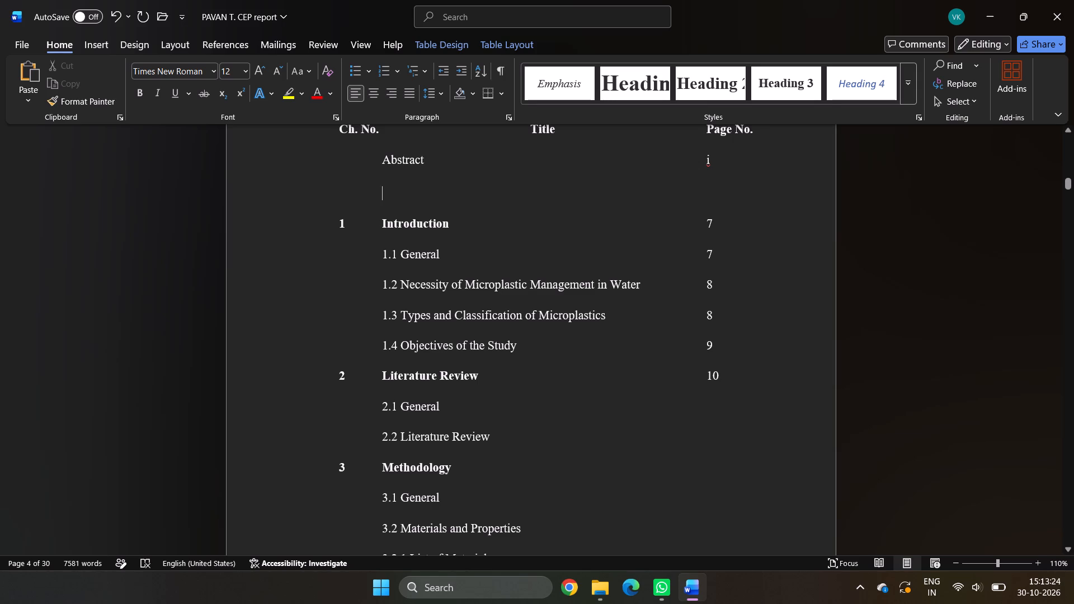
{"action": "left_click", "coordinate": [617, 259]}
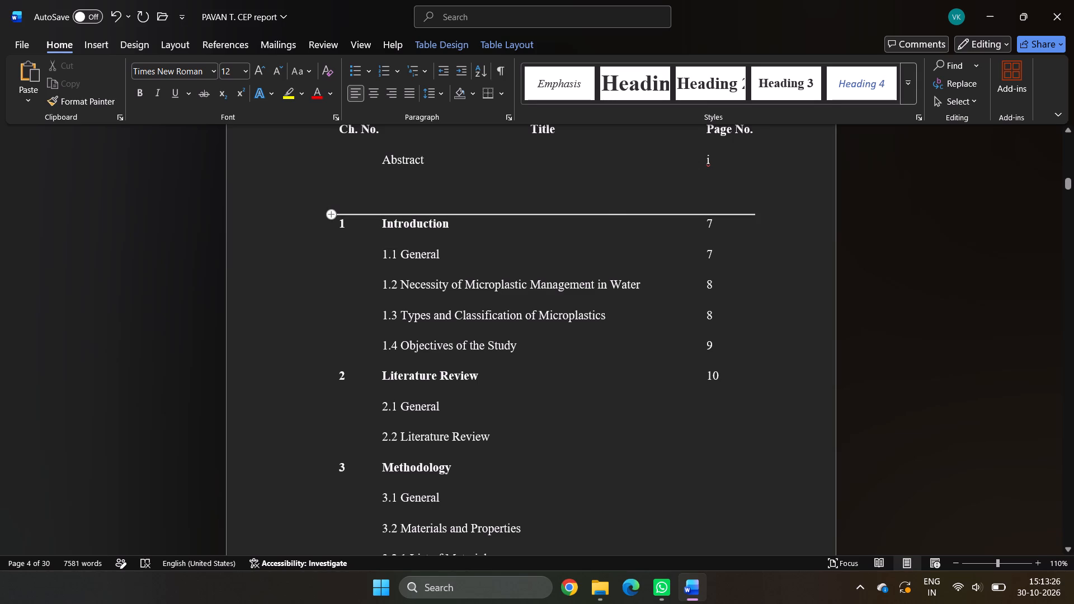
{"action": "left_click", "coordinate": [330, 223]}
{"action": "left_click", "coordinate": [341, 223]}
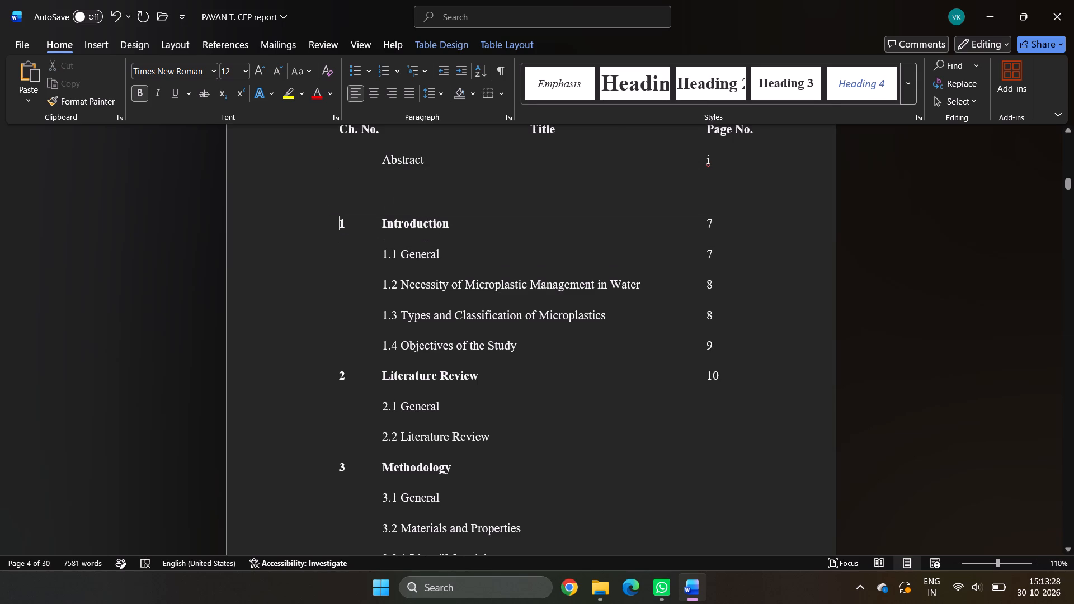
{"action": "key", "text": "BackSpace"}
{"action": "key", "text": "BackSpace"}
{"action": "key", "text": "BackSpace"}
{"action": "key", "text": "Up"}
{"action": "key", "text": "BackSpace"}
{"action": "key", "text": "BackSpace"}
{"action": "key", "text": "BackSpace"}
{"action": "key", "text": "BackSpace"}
Review the remaining Contents entries and the Abstract page up to the start of Chapter 1.
{"action": "scroll", "coordinate": [710, 235], "scroll_direction": "down", "scroll_amount": 9}
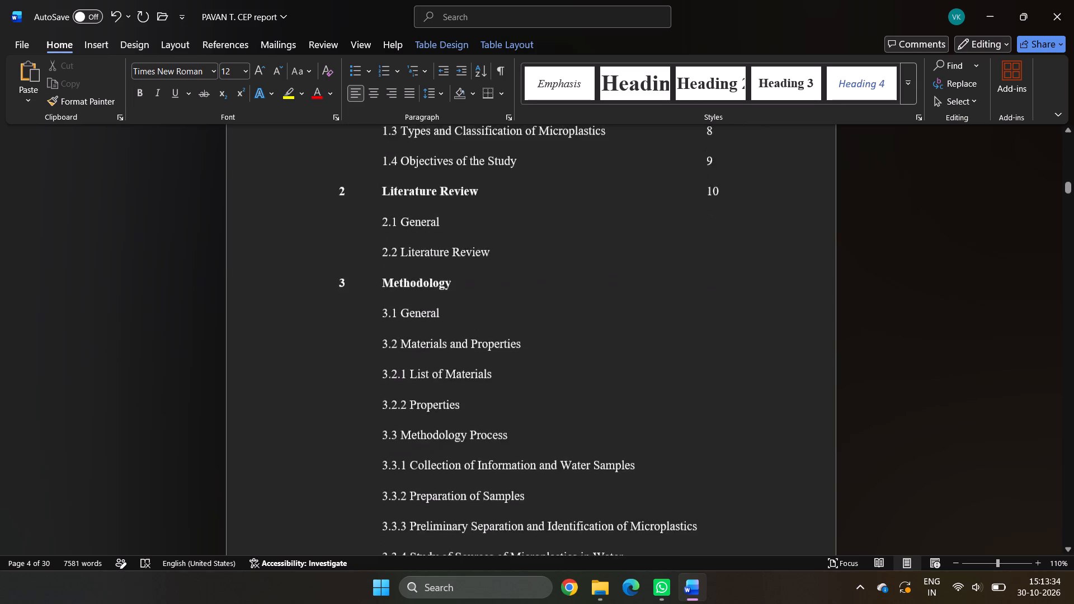
{"action": "scroll", "coordinate": [703, 400], "scroll_direction": "down", "scroll_amount": 20}
{"action": "scroll", "coordinate": [703, 400], "scroll_direction": "down", "scroll_amount": 18}
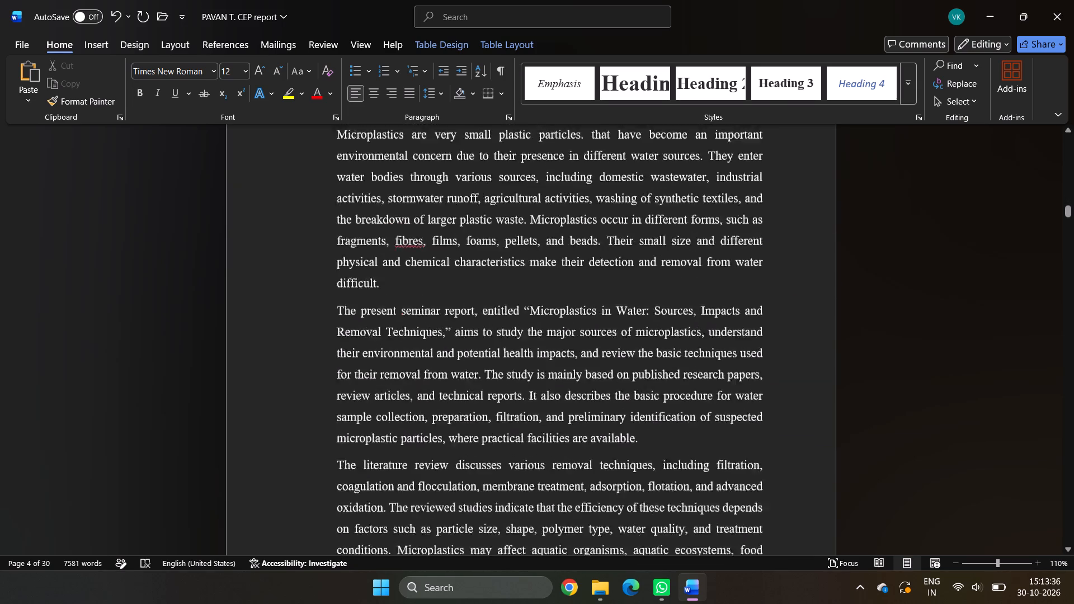
{"action": "scroll", "coordinate": [679, 403], "scroll_direction": "down", "scroll_amount": 13}
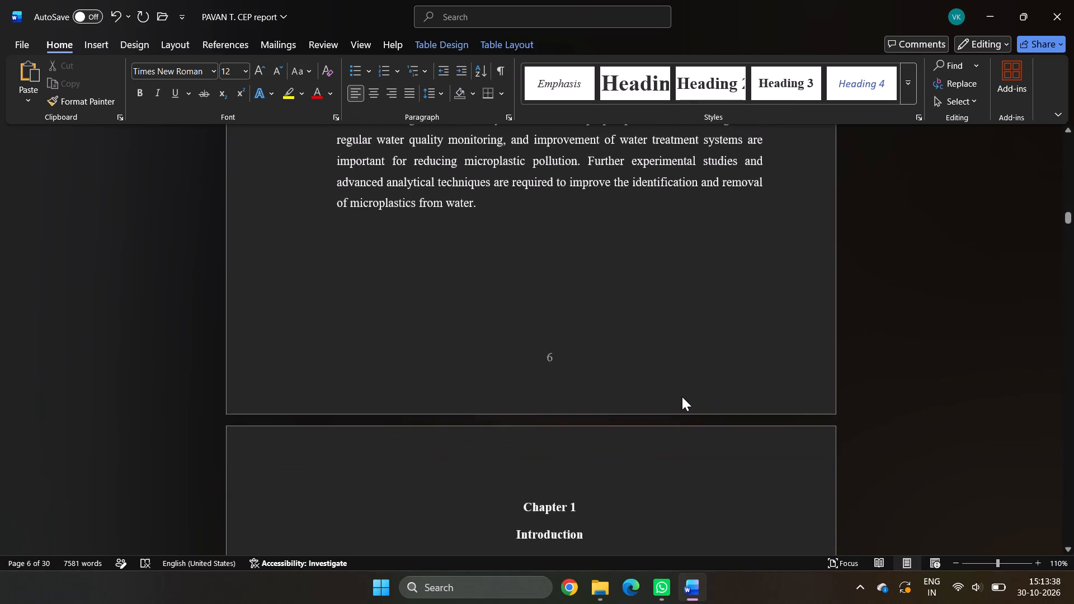
{"action": "scroll", "coordinate": [682, 397], "scroll_direction": "up", "scroll_amount": 5}
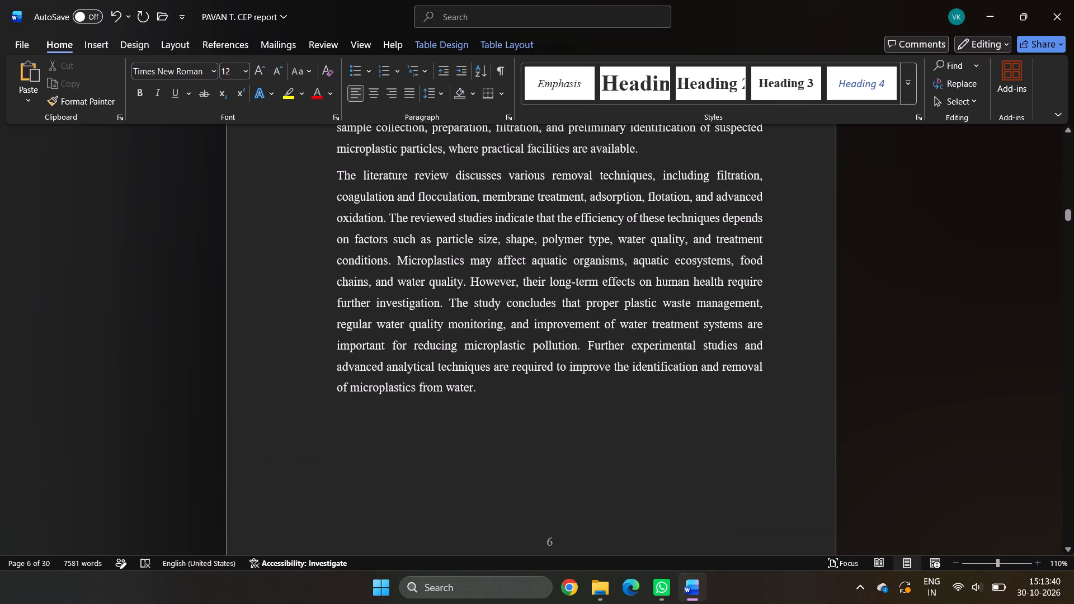
{"action": "scroll", "coordinate": [682, 396], "scroll_direction": "up", "scroll_amount": 3}
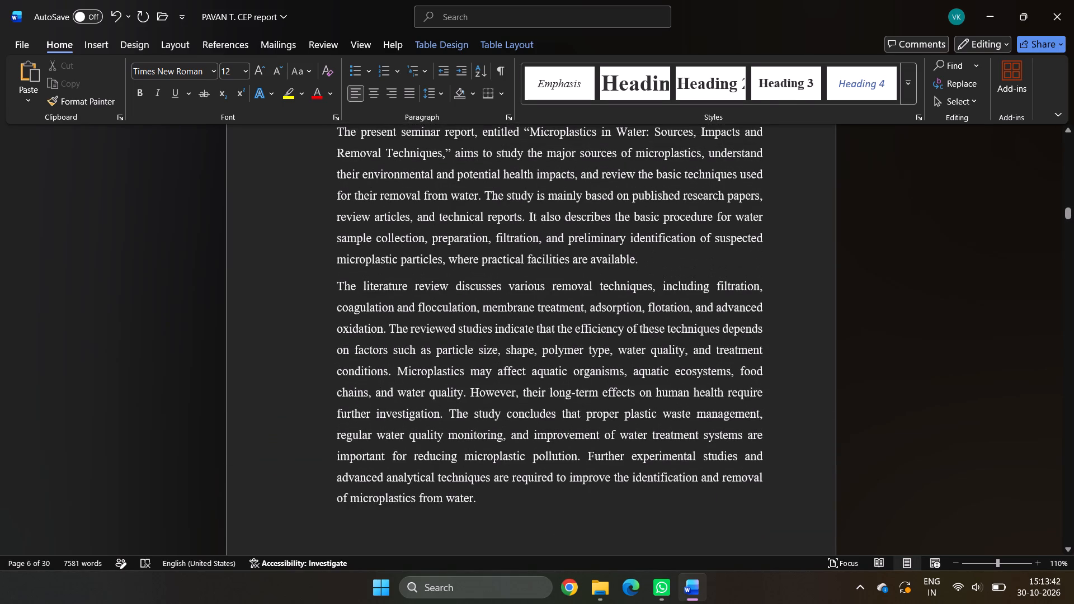
{"action": "scroll", "coordinate": [682, 396], "scroll_direction": "up", "scroll_amount": 1}
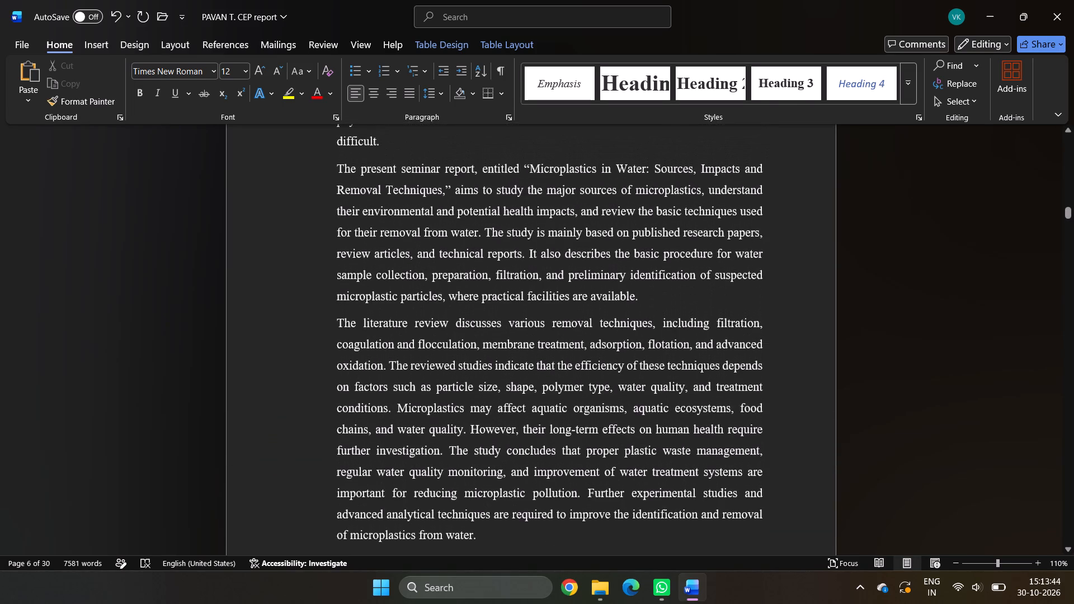
{"action": "scroll", "coordinate": [681, 395], "scroll_direction": "up", "scroll_amount": 20}
{"action": "scroll", "coordinate": [681, 395], "scroll_direction": "up", "scroll_amount": 17}
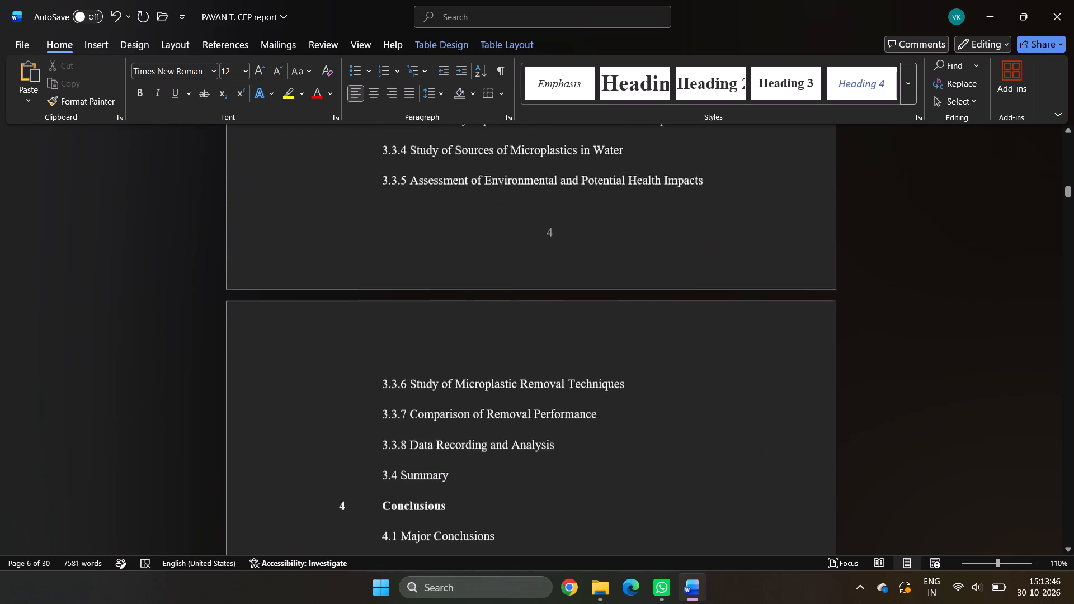
{"action": "scroll", "coordinate": [681, 393], "scroll_direction": "down", "scroll_amount": 1}
{"action": "scroll", "coordinate": [681, 393], "scroll_direction": "up", "scroll_amount": 20}
{"action": "scroll", "coordinate": [681, 393], "scroll_direction": "up", "scroll_amount": 5}
{"action": "scroll", "coordinate": [671, 509], "scroll_direction": "down", "scroll_amount": 5}
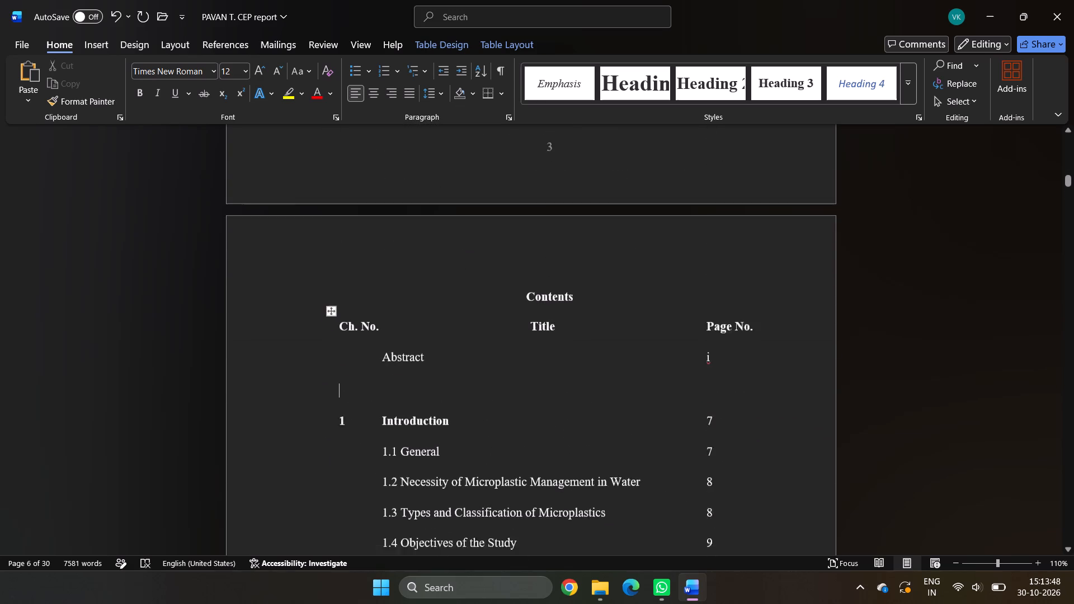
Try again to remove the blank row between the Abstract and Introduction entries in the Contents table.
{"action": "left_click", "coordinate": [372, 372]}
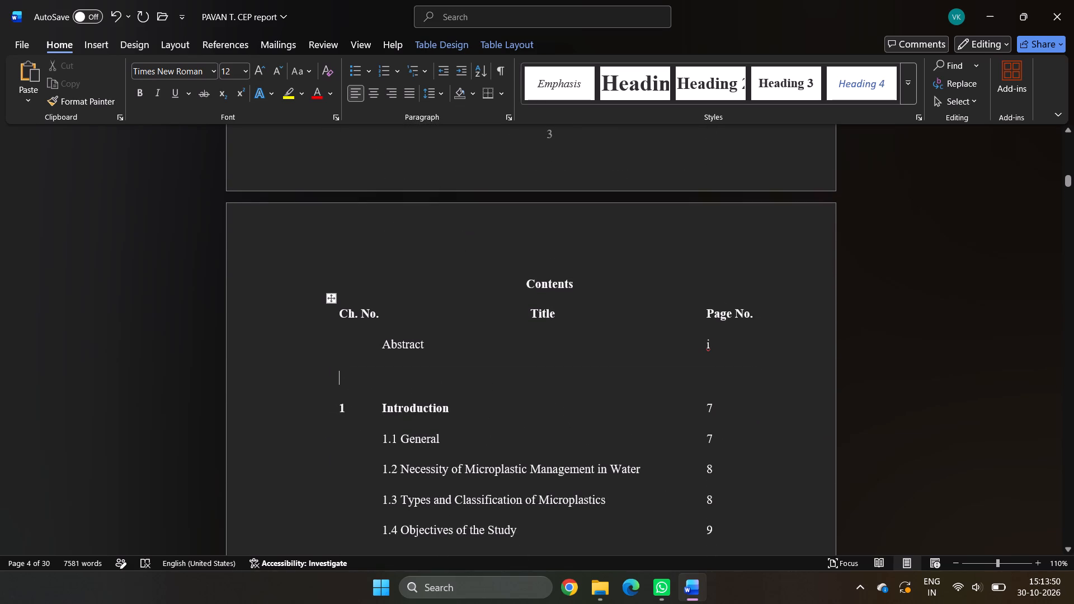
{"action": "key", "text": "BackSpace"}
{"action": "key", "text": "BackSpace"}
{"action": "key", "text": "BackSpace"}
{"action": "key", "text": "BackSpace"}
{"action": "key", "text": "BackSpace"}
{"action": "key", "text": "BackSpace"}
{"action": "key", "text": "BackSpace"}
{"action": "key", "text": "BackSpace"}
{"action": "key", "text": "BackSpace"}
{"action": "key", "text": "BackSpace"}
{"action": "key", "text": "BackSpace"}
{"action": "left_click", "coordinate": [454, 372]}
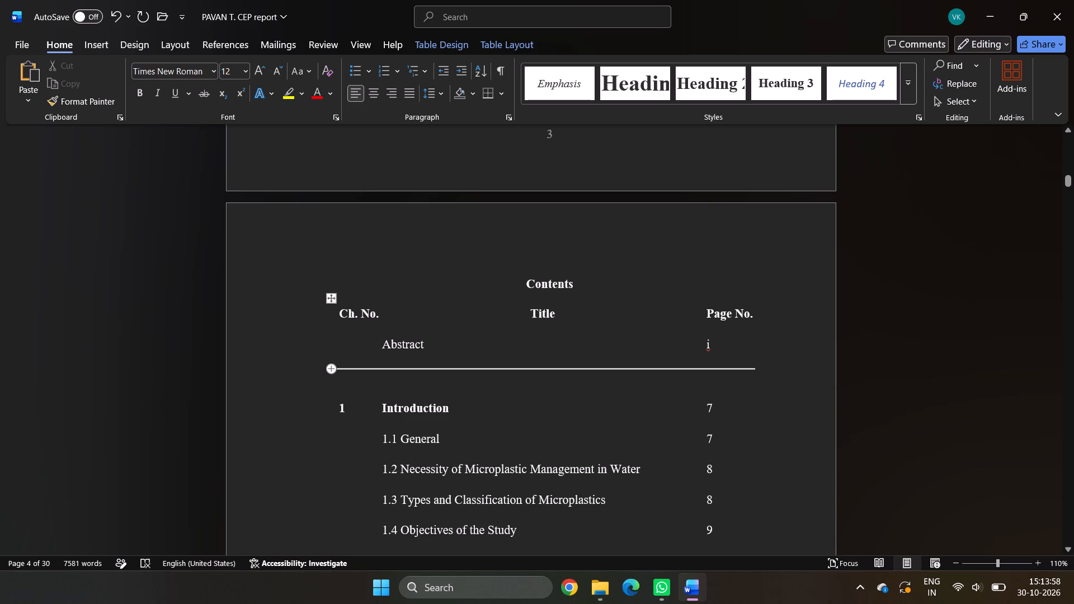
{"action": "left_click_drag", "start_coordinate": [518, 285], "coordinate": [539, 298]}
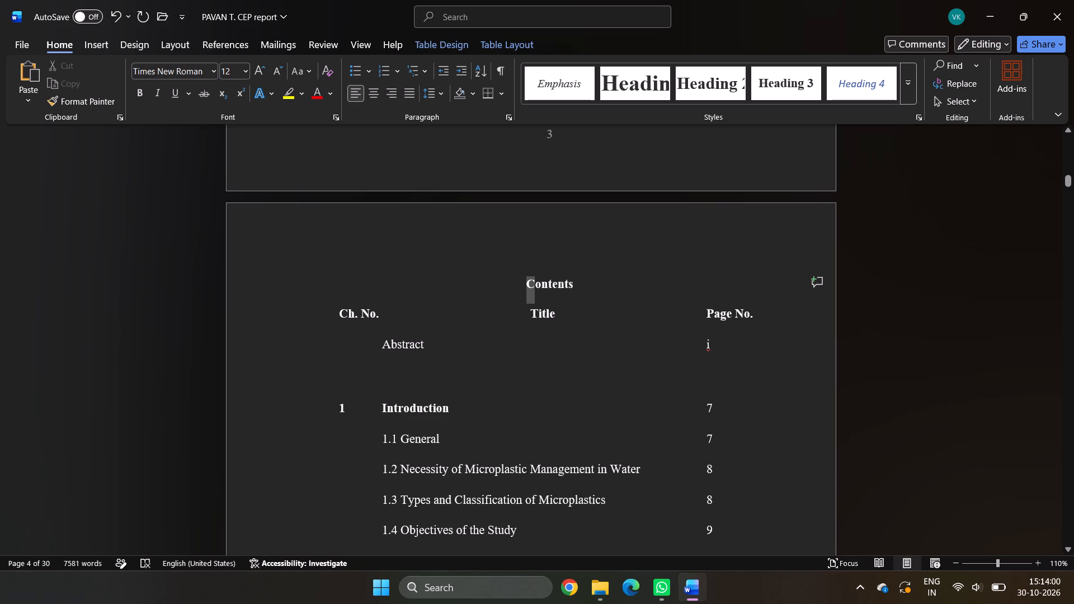
Copy the whole Contents table, from its heading row through the References entry.
{"action": "left_click_drag", "start_coordinate": [539, 298], "coordinate": [740, 432]}
{"action": "scroll", "coordinate": [732, 427], "scroll_direction": "down", "scroll_amount": 9}
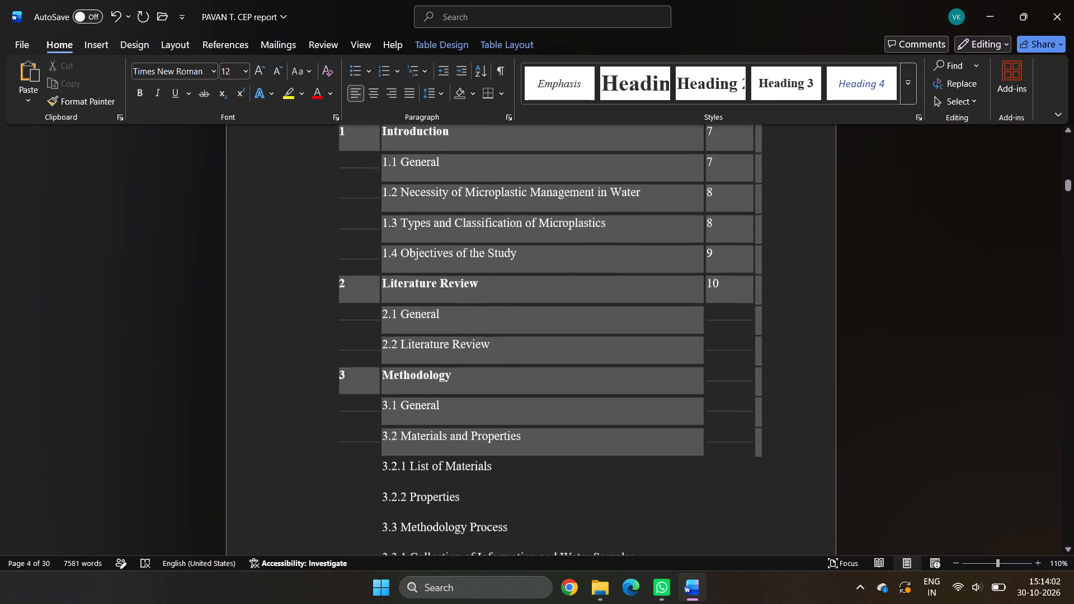
{"action": "scroll", "coordinate": [740, 432], "scroll_direction": "down", "scroll_amount": 3}
{"action": "left_click_drag", "start_coordinate": [740, 432], "coordinate": [748, 385]}
{"action": "scroll", "coordinate": [740, 432], "scroll_direction": "down", "scroll_amount": 5}
{"action": "scroll", "coordinate": [748, 385], "scroll_direction": "down", "scroll_amount": 2}
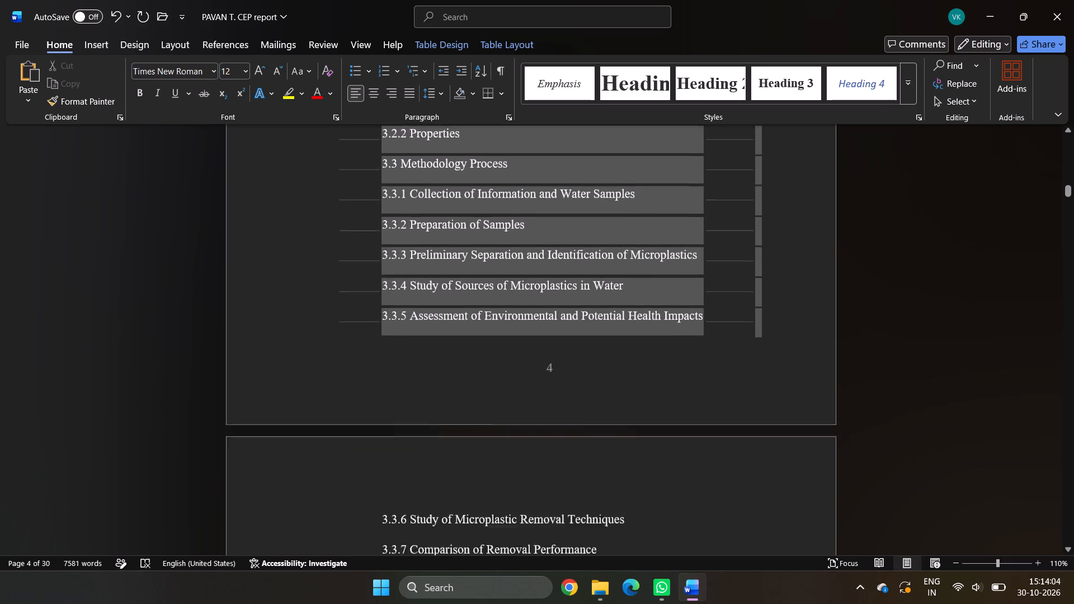
{"action": "scroll", "coordinate": [748, 385], "scroll_direction": "down", "scroll_amount": 2}
{"action": "left_click_drag", "start_coordinate": [748, 385], "coordinate": [750, 413]}
{"action": "scroll", "coordinate": [748, 385], "scroll_direction": "down", "scroll_amount": 8}
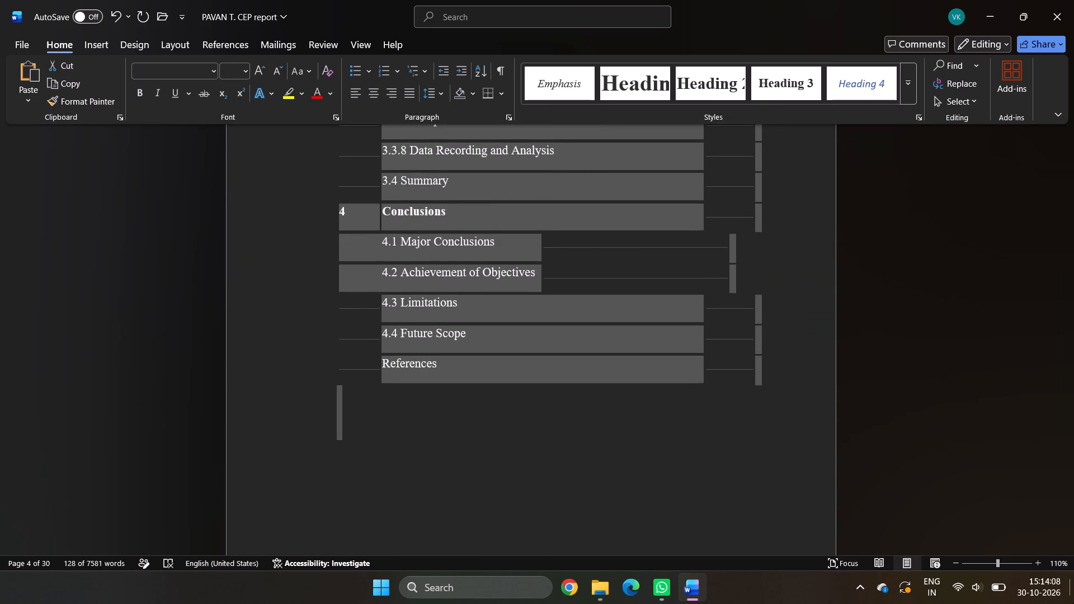
{"action": "key", "text": "ctrl+c"}
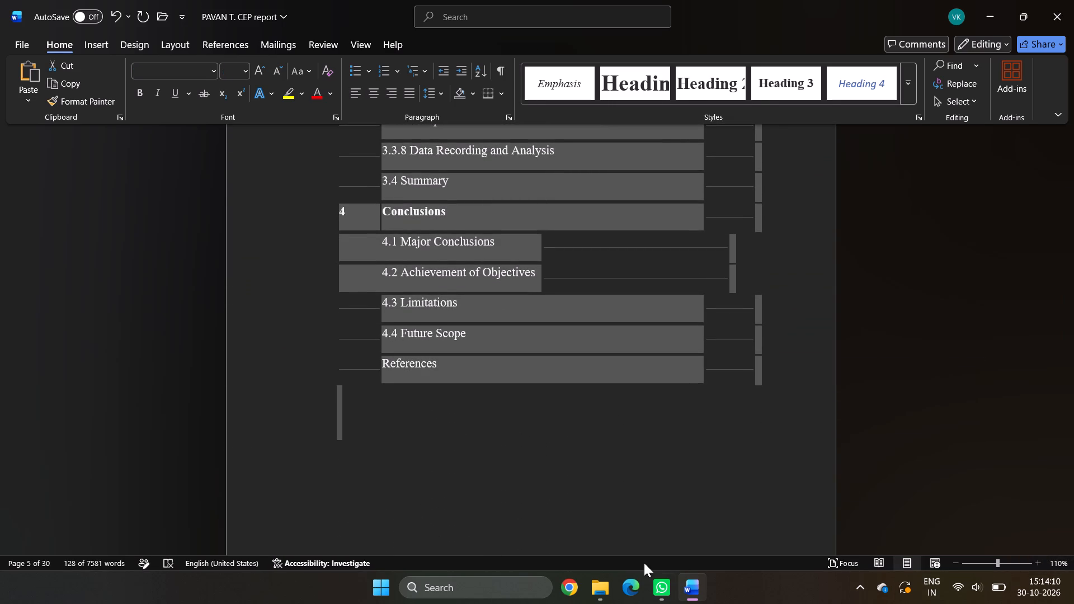
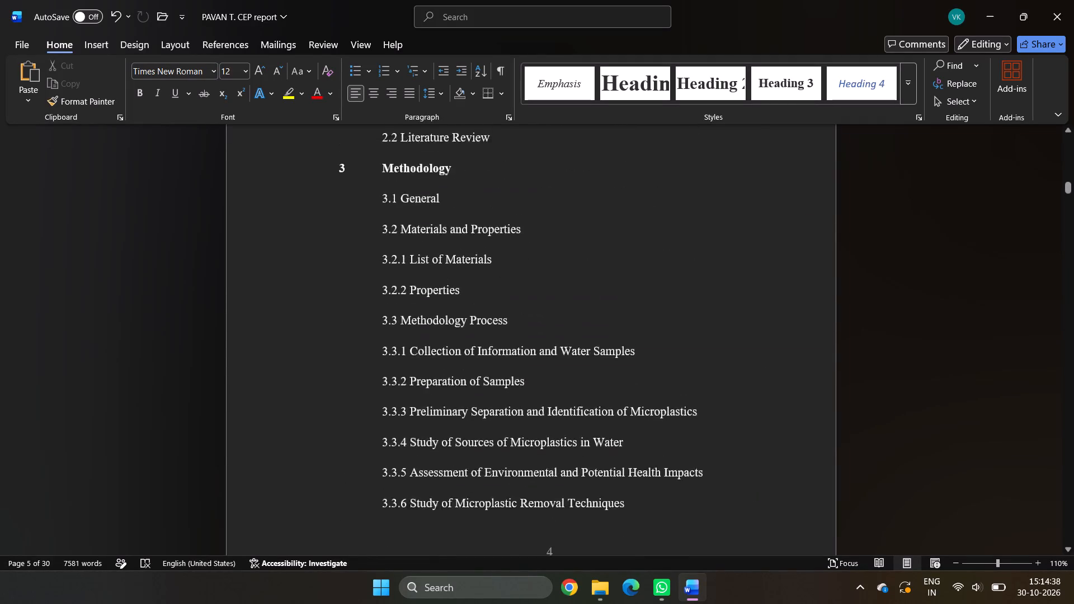
Replace the Abstract entry's page number in the Contents table with 6, after checking the Abstract page.
{"action": "scroll", "coordinate": [497, 340], "scroll_direction": "up", "scroll_amount": 11}
{"action": "scroll", "coordinate": [496, 339], "scroll_direction": "down", "scroll_amount": 1}
{"action": "scroll", "coordinate": [496, 339], "scroll_direction": "up", "scroll_amount": 1}
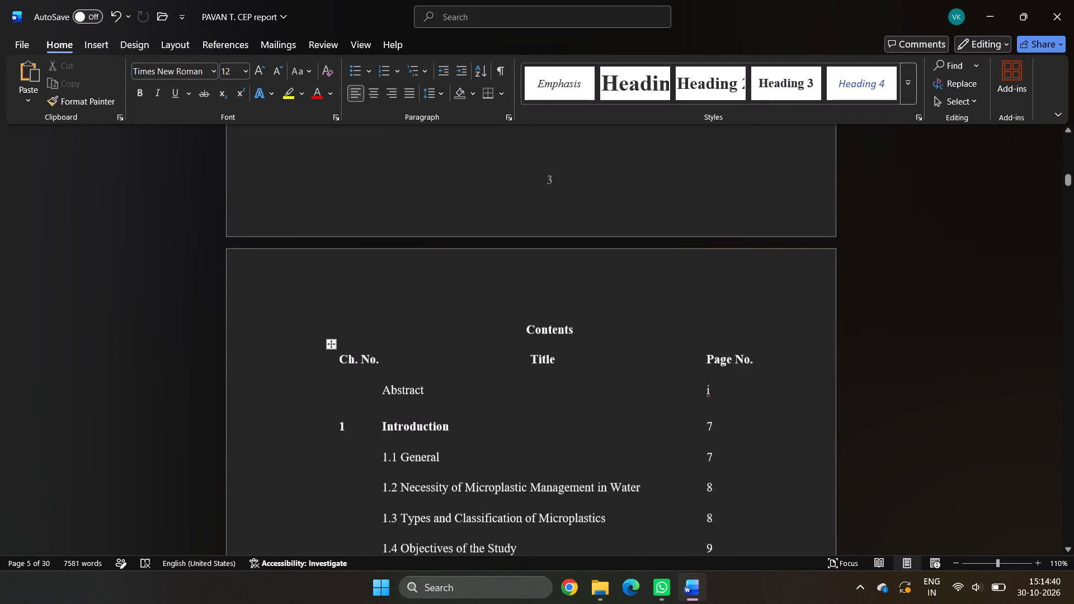
{"action": "scroll", "coordinate": [496, 339], "scroll_direction": "up", "scroll_amount": 5}
{"action": "scroll", "coordinate": [497, 349], "scroll_direction": "down", "scroll_amount": 5}
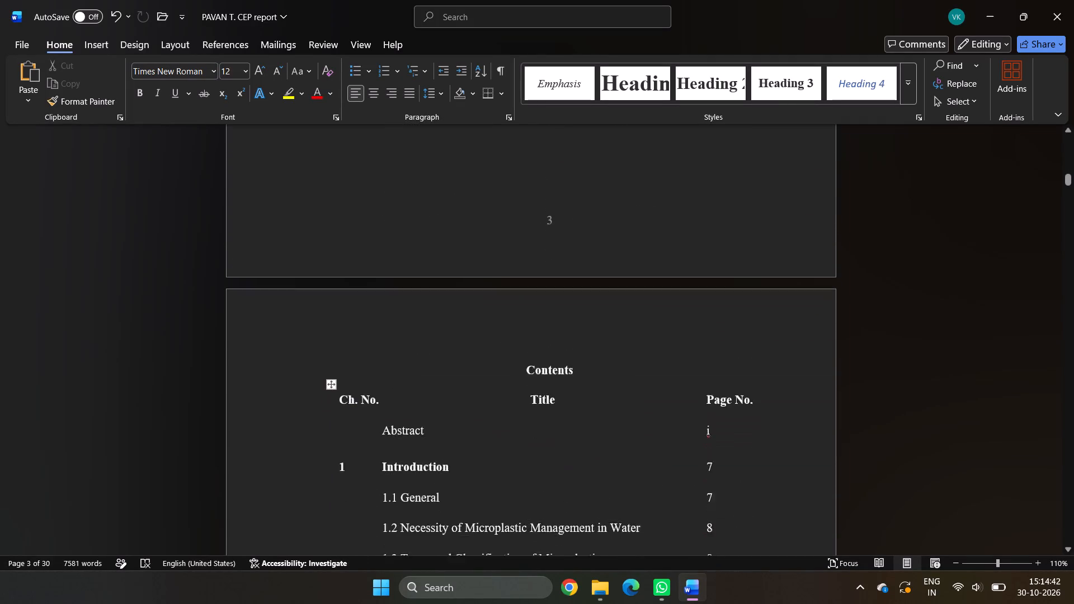
{"action": "scroll", "coordinate": [494, 365], "scroll_direction": "down", "scroll_amount": 3}
{"action": "left_click", "coordinate": [725, 310]}
{"action": "key", "text": "BackSpace"}
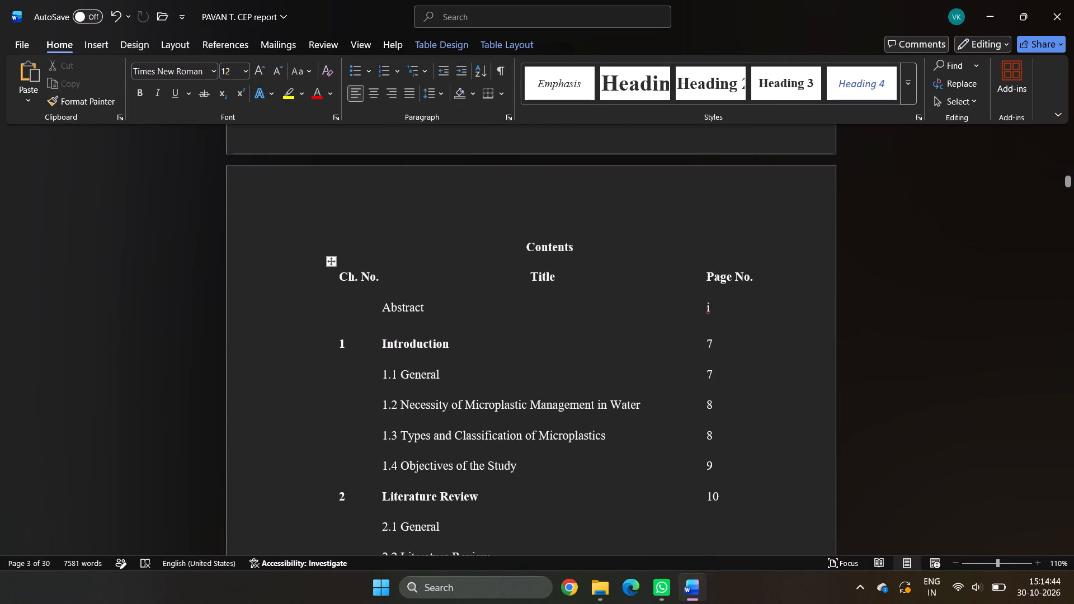
{"action": "scroll", "coordinate": [739, 312], "scroll_direction": "down", "scroll_amount": 20}
{"action": "scroll", "coordinate": [739, 312], "scroll_direction": "down", "scroll_amount": 8}
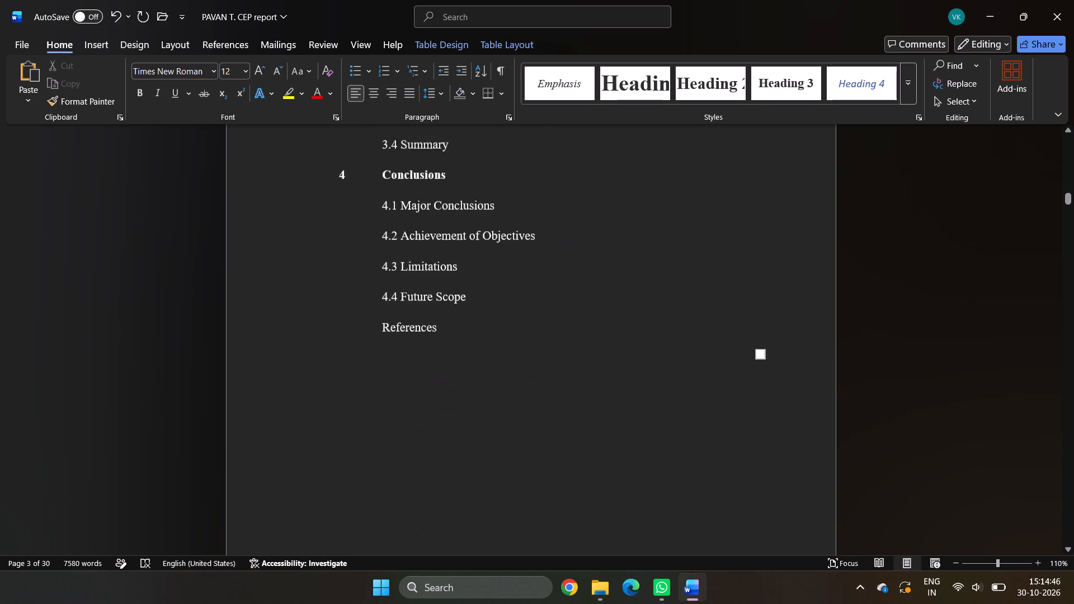
{"action": "scroll", "coordinate": [755, 403], "scroll_direction": "down", "scroll_amount": 16}
{"action": "scroll", "coordinate": [753, 399], "scroll_direction": "down", "scroll_amount": 9}
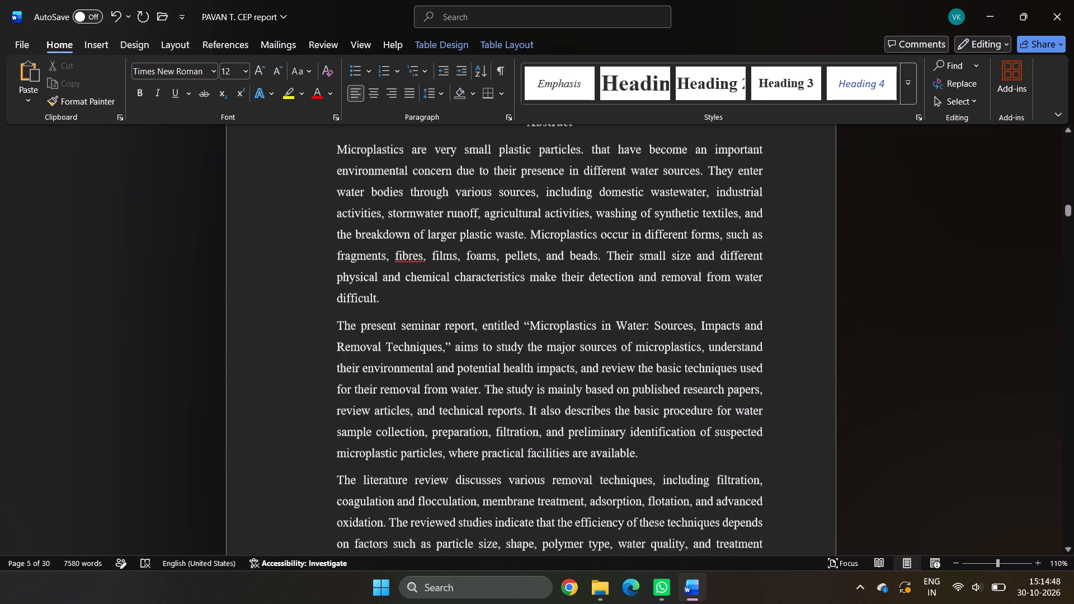
{"action": "scroll", "coordinate": [752, 400], "scroll_direction": "down", "scroll_amount": 11}
{"action": "scroll", "coordinate": [752, 401], "scroll_direction": "up", "scroll_amount": 20}
{"action": "scroll", "coordinate": [752, 401], "scroll_direction": "up", "scroll_amount": 13}
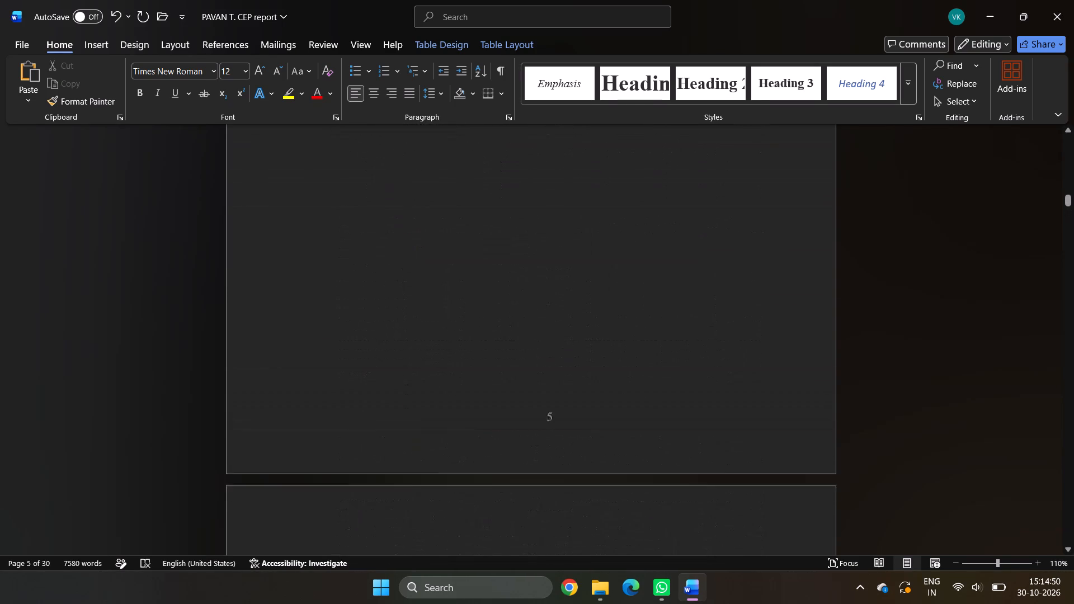
{"action": "scroll", "coordinate": [750, 402], "scroll_direction": "up", "scroll_amount": 20}
{"action": "scroll", "coordinate": [750, 402], "scroll_direction": "up", "scroll_amount": 13}
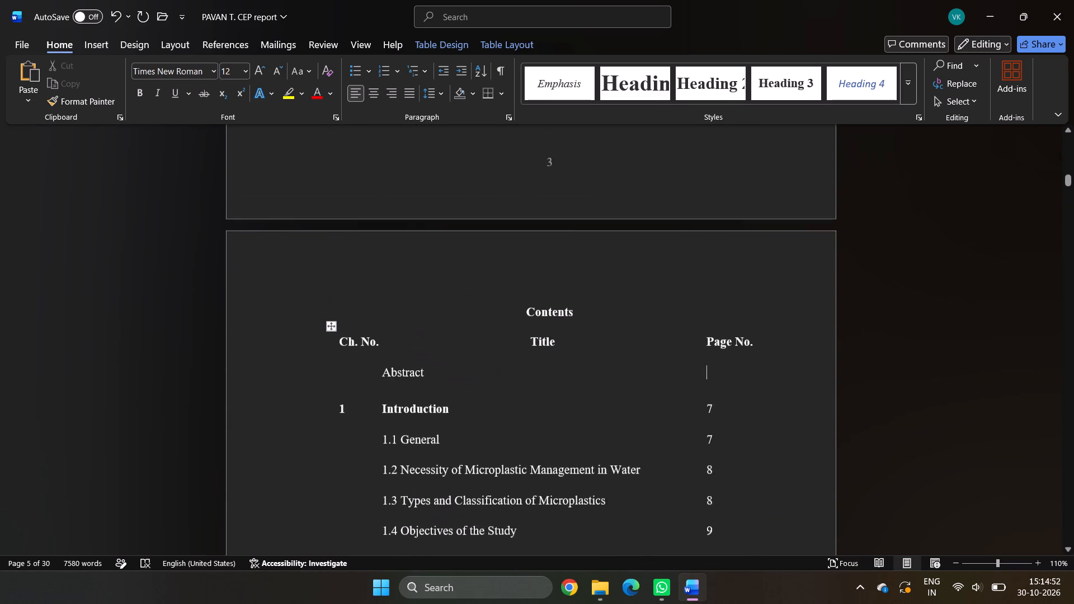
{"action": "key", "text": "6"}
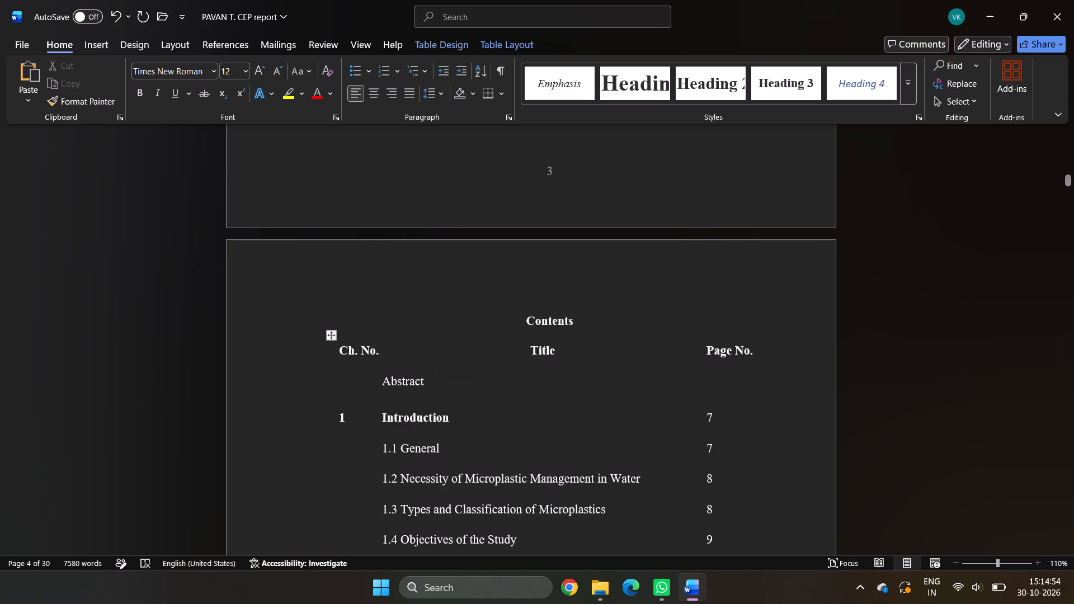
{"action": "left_click", "coordinate": [742, 431]}
Select the whole document and open the page margin options.
{"action": "scroll", "coordinate": [750, 451], "scroll_direction": "down", "scroll_amount": 3}
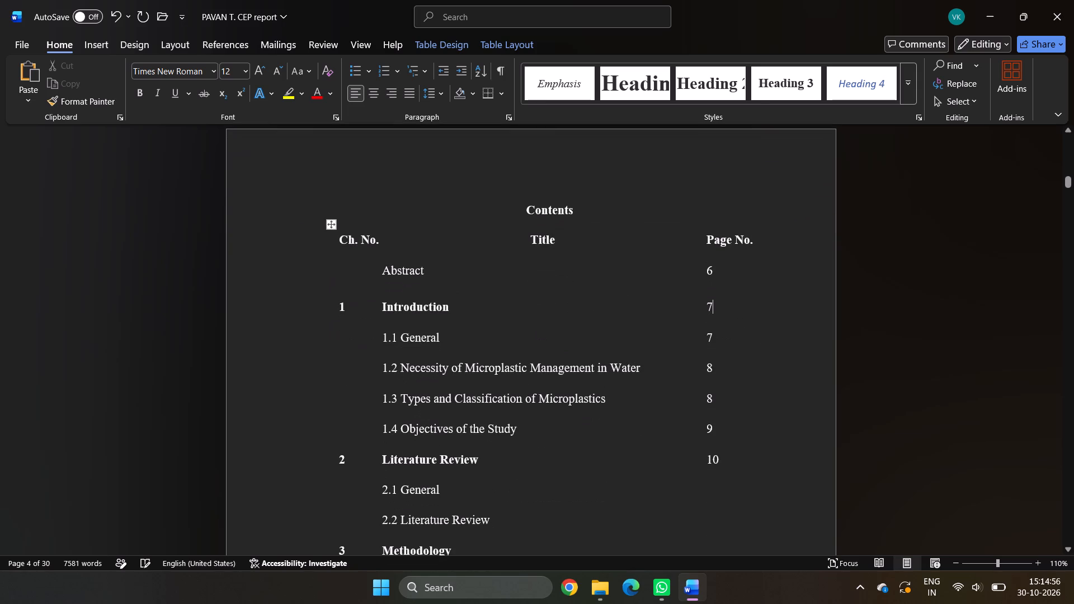
{"action": "scroll", "coordinate": [655, 384], "scroll_direction": "down", "scroll_amount": 6}
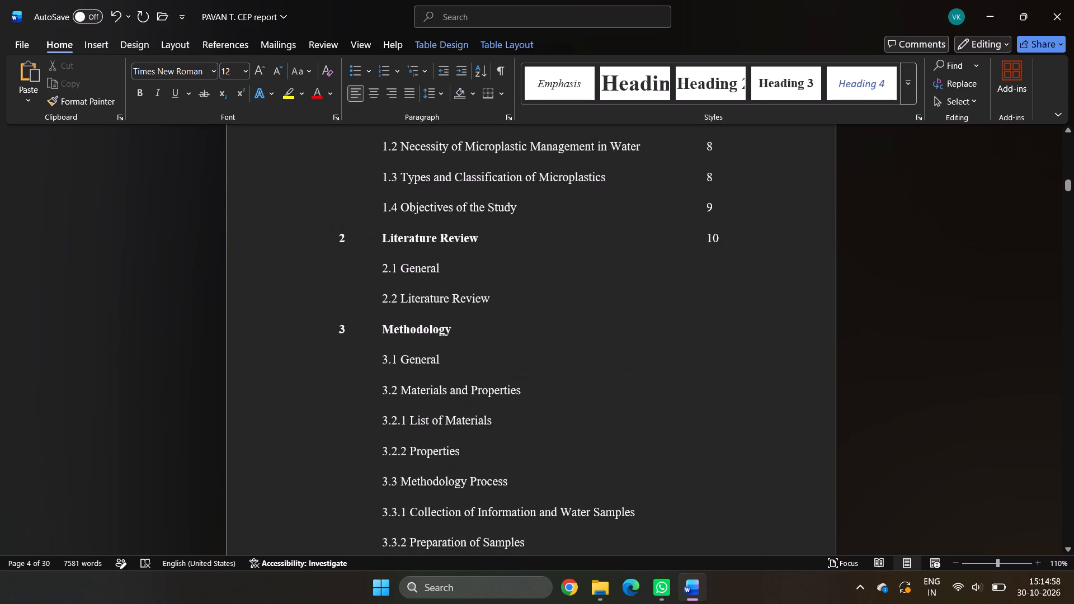
{"action": "key", "text": "ctrl+a"}
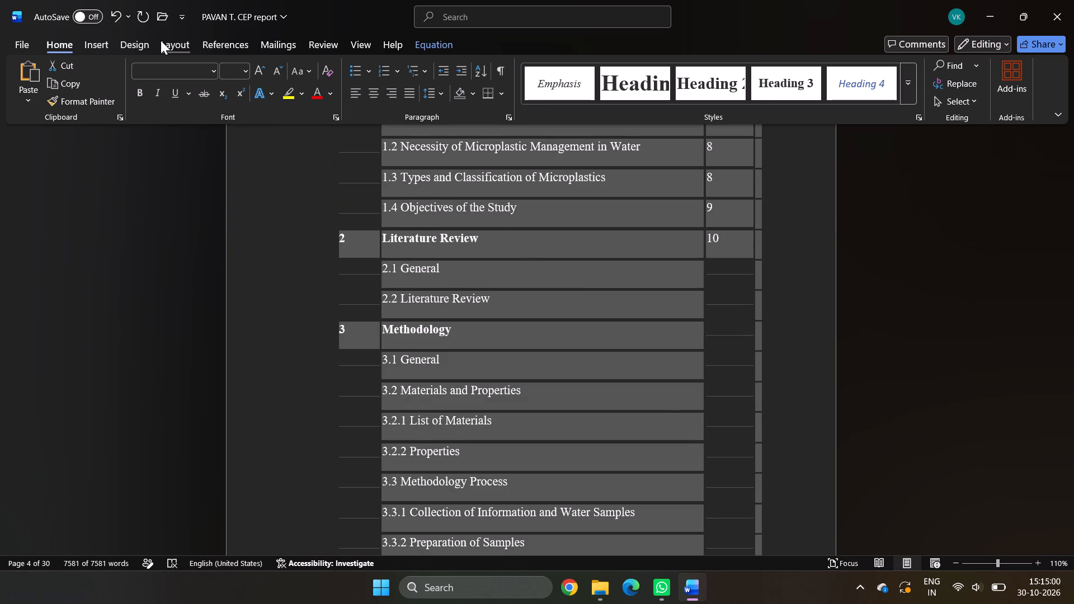
{"action": "left_click", "coordinate": [161, 40]}
{"action": "left_click", "coordinate": [31, 103]}
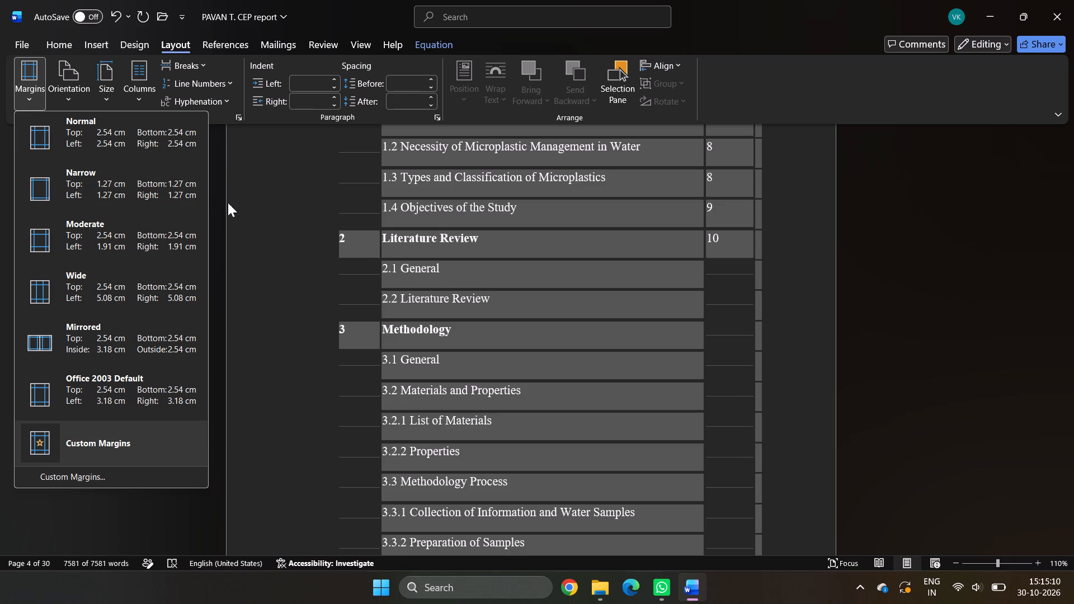
Apply custom margins of 2.54 cm top, bottom and right and 3.81 cm left to the whole document.
{"action": "left_click", "coordinate": [128, 479]}
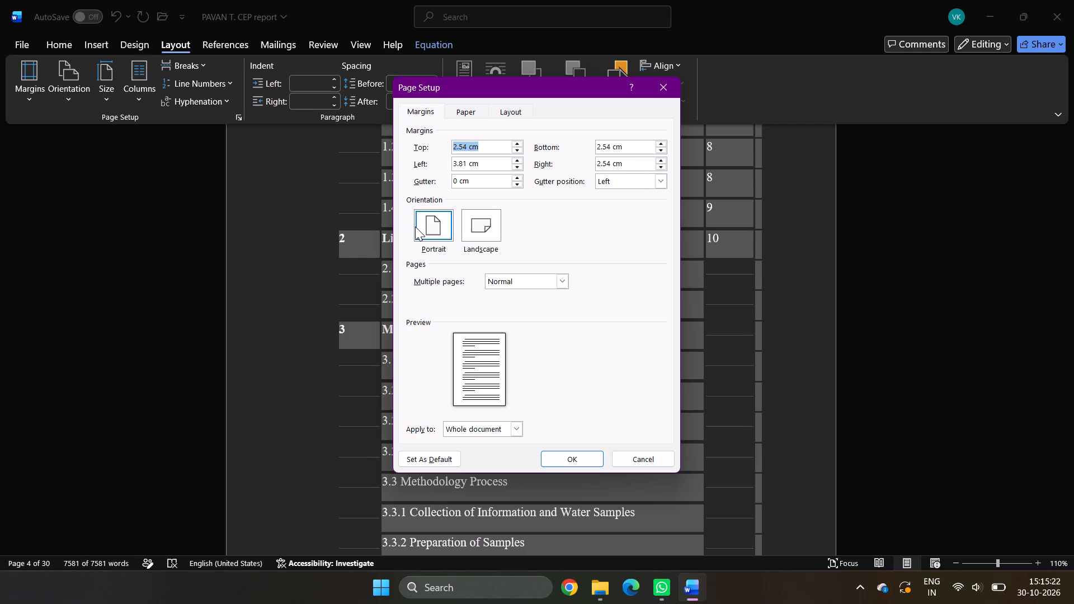
{"action": "left_click", "coordinate": [582, 459]}
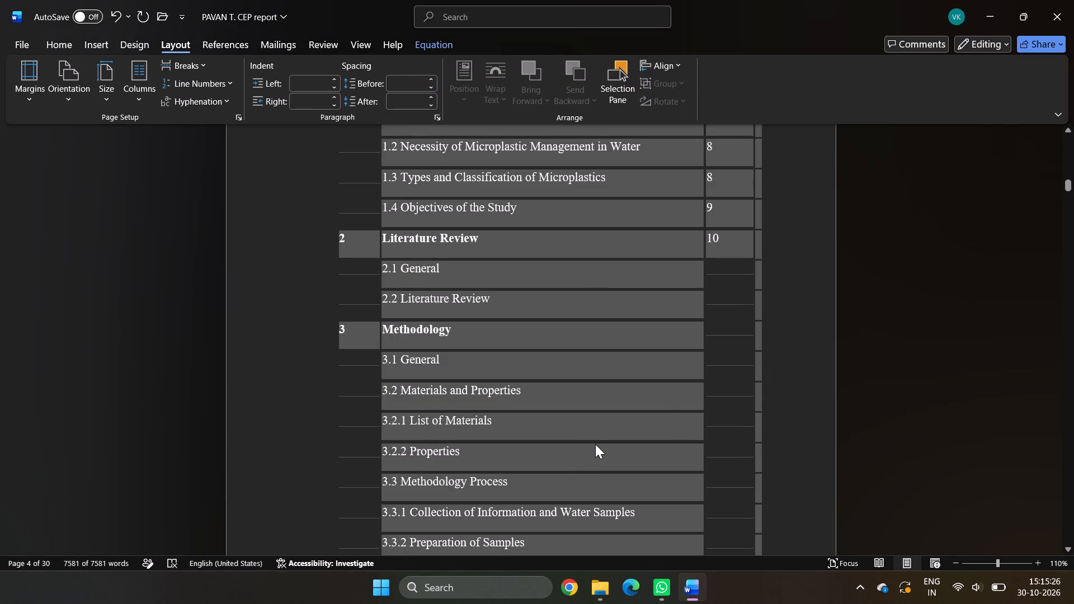
{"action": "left_click", "coordinate": [807, 377]}
Review the page layout of the whole report in a multi-page view, from the front pages through the chapters to the references.
{"action": "scroll", "coordinate": [811, 380], "scroll_direction": "down", "scroll_amount": 10}
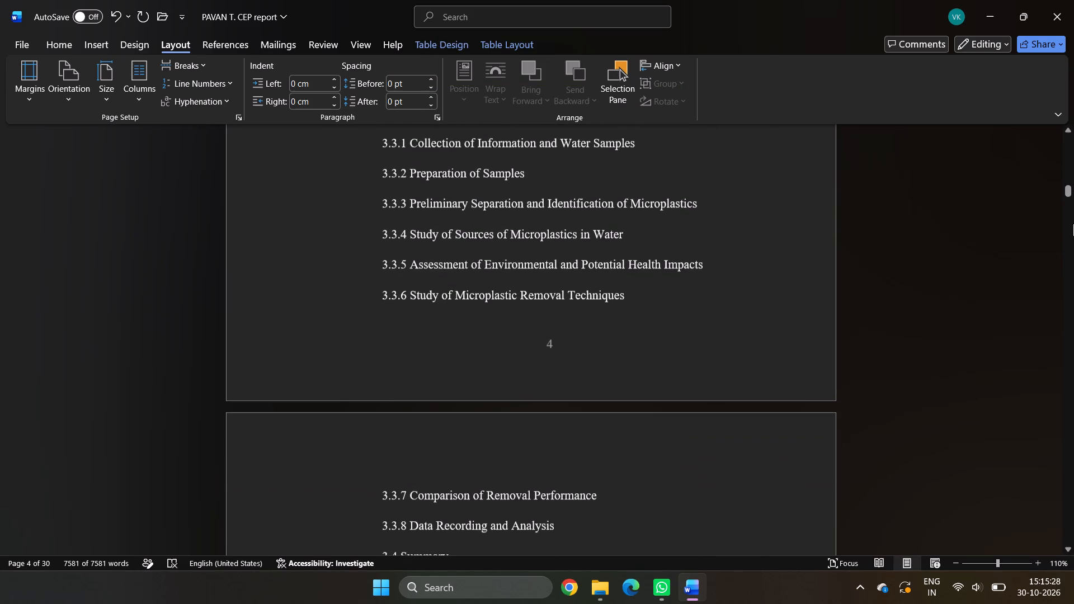
{"action": "left_click_drag", "start_coordinate": [1066, 192], "coordinate": [1066, 274]}
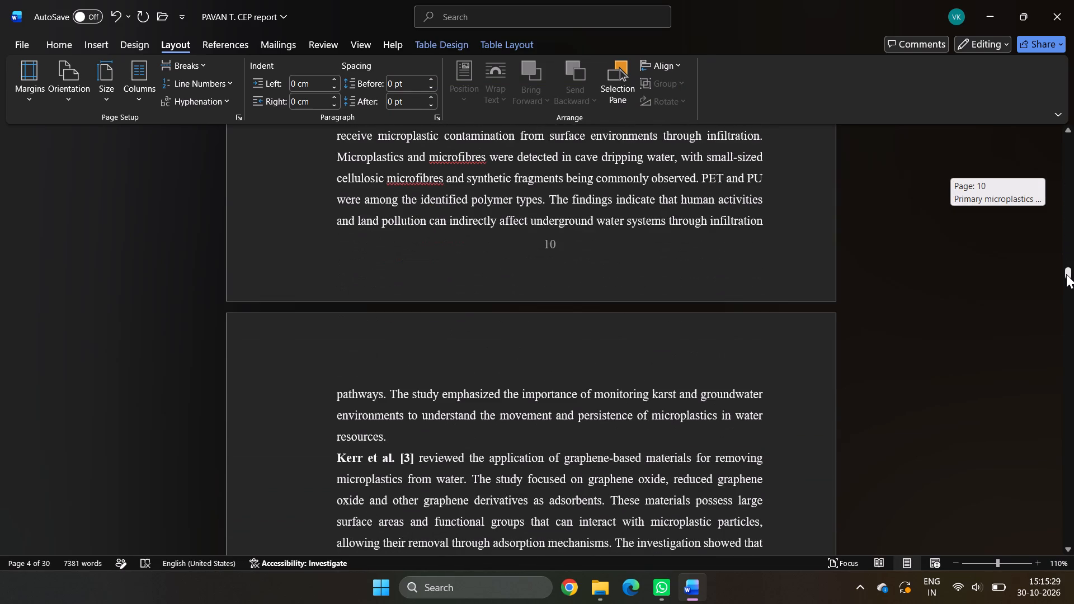
{"action": "left_click_drag", "start_coordinate": [1066, 274], "coordinate": [1066, 303]}
{"action": "scroll", "coordinate": [932, 322], "scroll_direction": "down", "scroll_amount": 2, "text": "ctrl"}
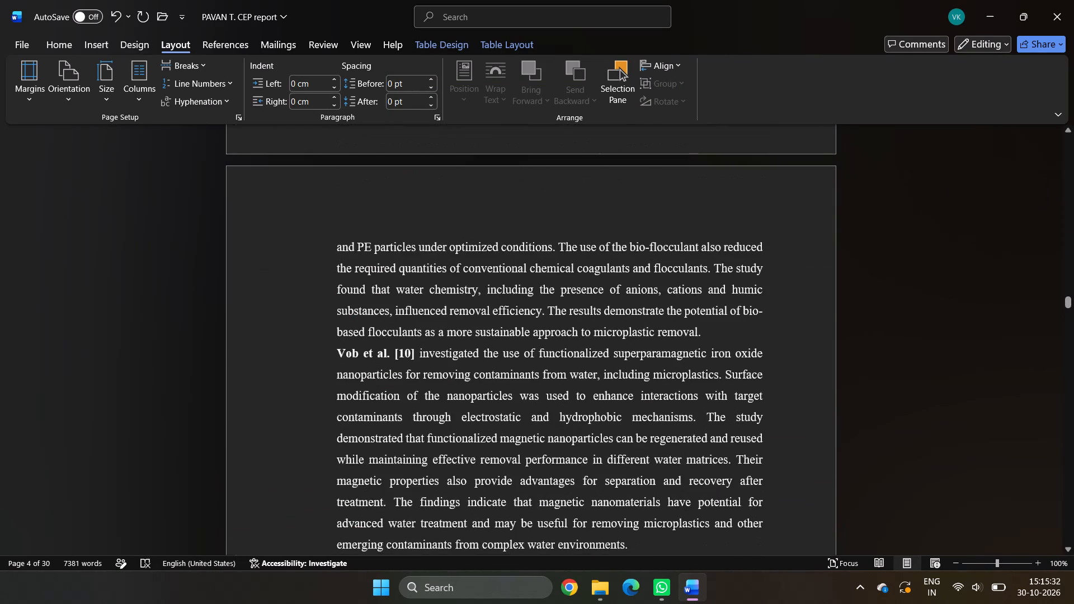
{"action": "scroll", "coordinate": [932, 322], "scroll_direction": "down", "scroll_amount": 3, "text": "ctrl"}
{"action": "scroll", "coordinate": [891, 362], "scroll_direction": "down", "scroll_amount": 6, "text": "ctrl"}
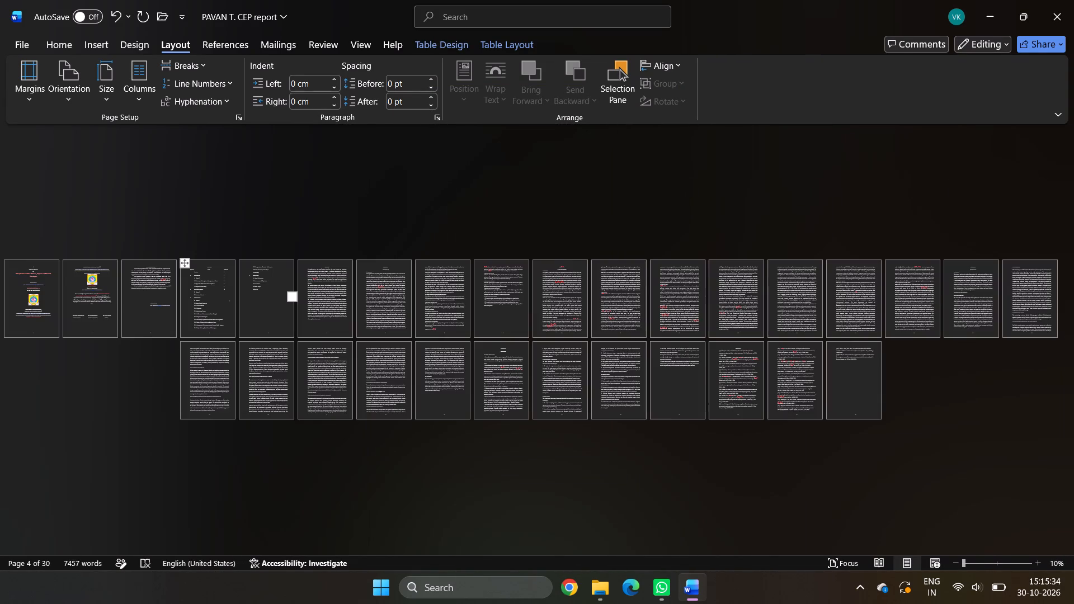
{"action": "scroll", "coordinate": [770, 343], "scroll_direction": "up", "scroll_amount": 1, "text": "ctrl"}
{"action": "scroll", "coordinate": [621, 327], "scroll_direction": "up", "scroll_amount": 2, "text": "ctrl"}
{"action": "scroll", "coordinate": [621, 327], "scroll_direction": "down", "scroll_amount": 1}
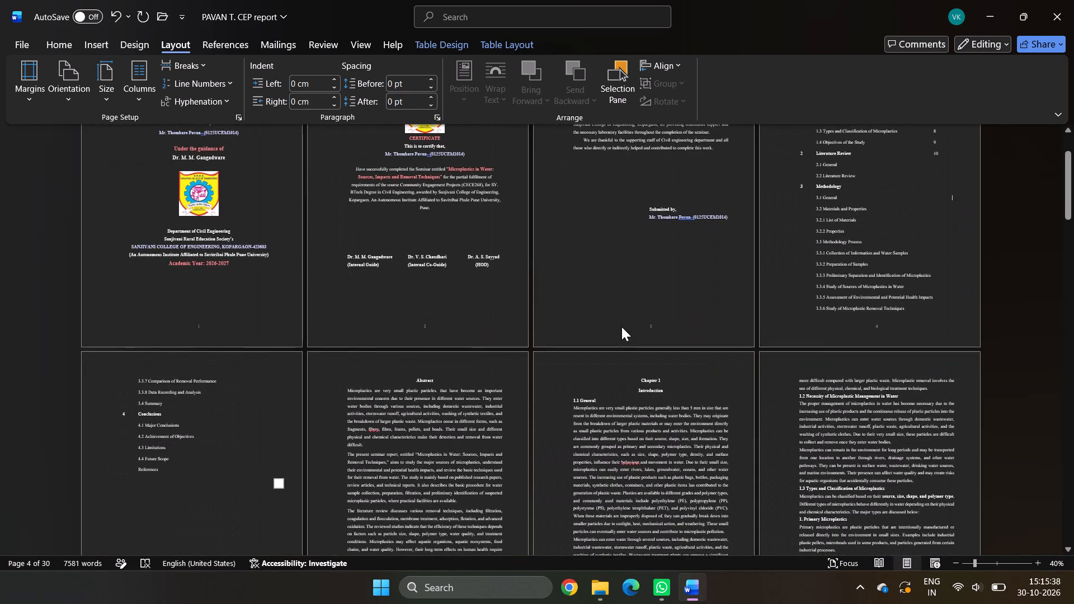
{"action": "scroll", "coordinate": [621, 327], "scroll_direction": "down", "scroll_amount": 3}
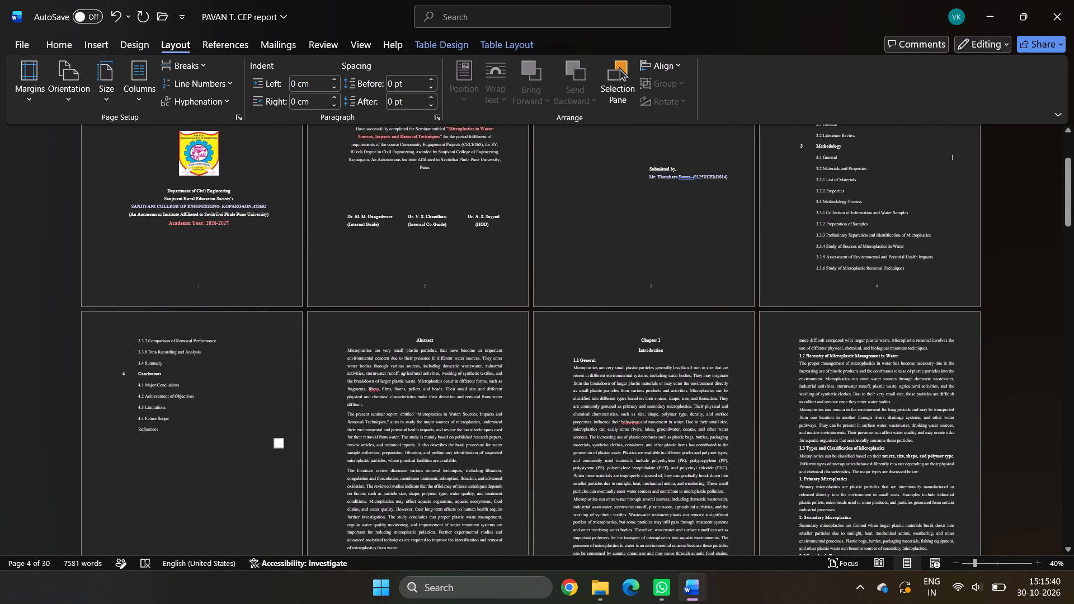
{"action": "scroll", "coordinate": [717, 357], "scroll_direction": "down", "scroll_amount": 5}
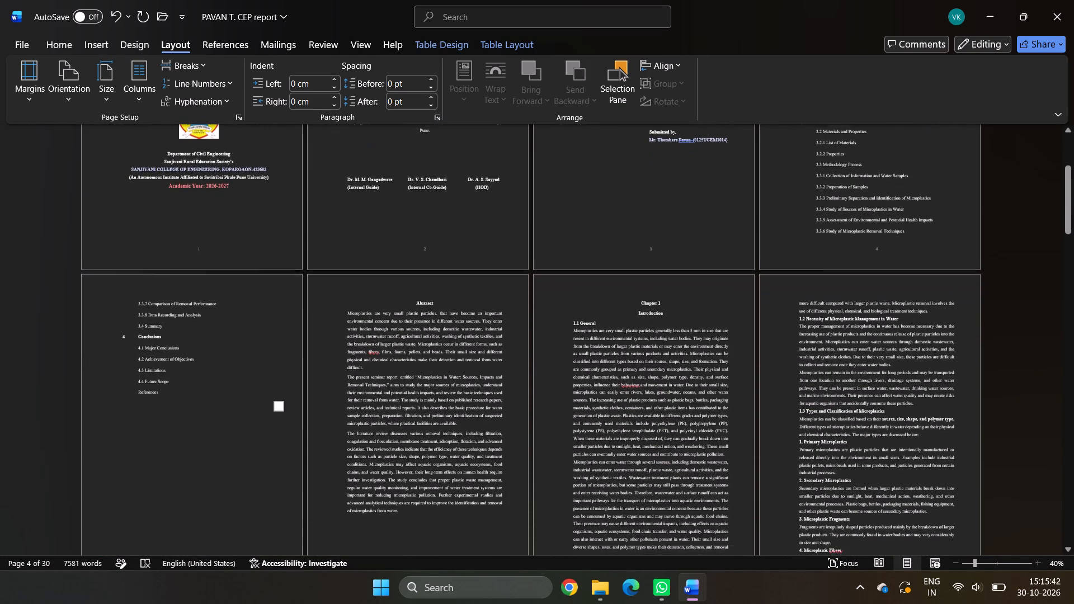
{"action": "scroll", "coordinate": [697, 345], "scroll_direction": "down", "scroll_amount": 17}
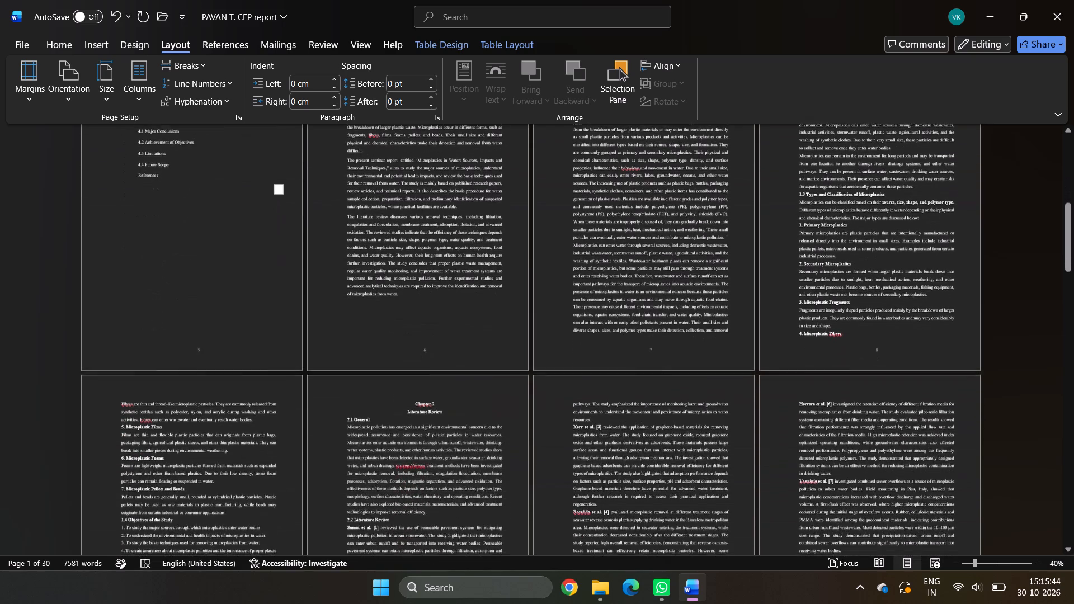
{"action": "scroll", "coordinate": [697, 345], "scroll_direction": "down", "scroll_amount": 8}
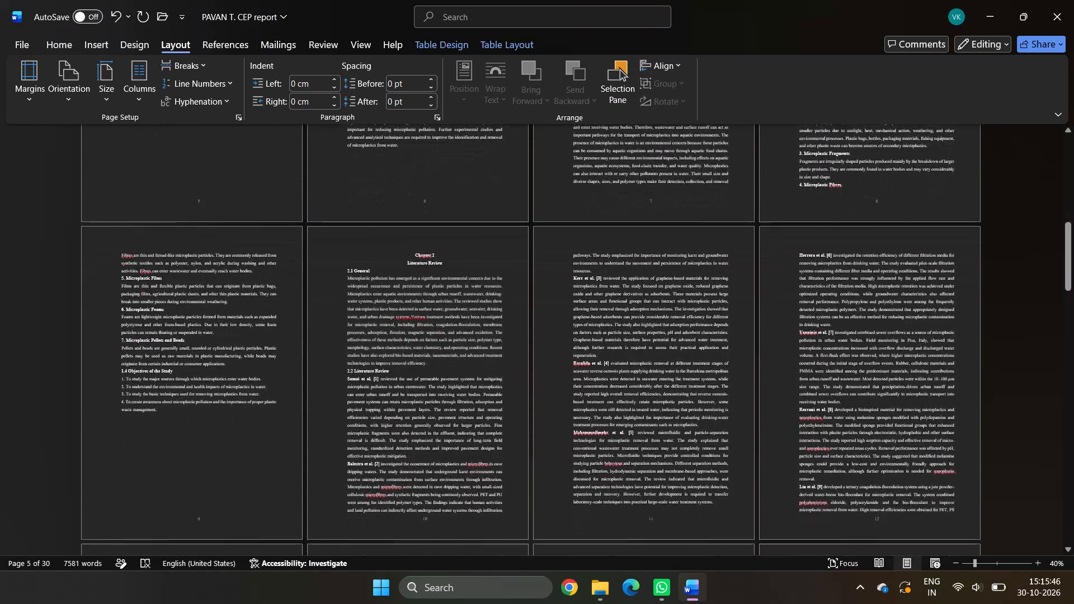
{"action": "scroll", "coordinate": [697, 346], "scroll_direction": "down", "scroll_amount": 14}
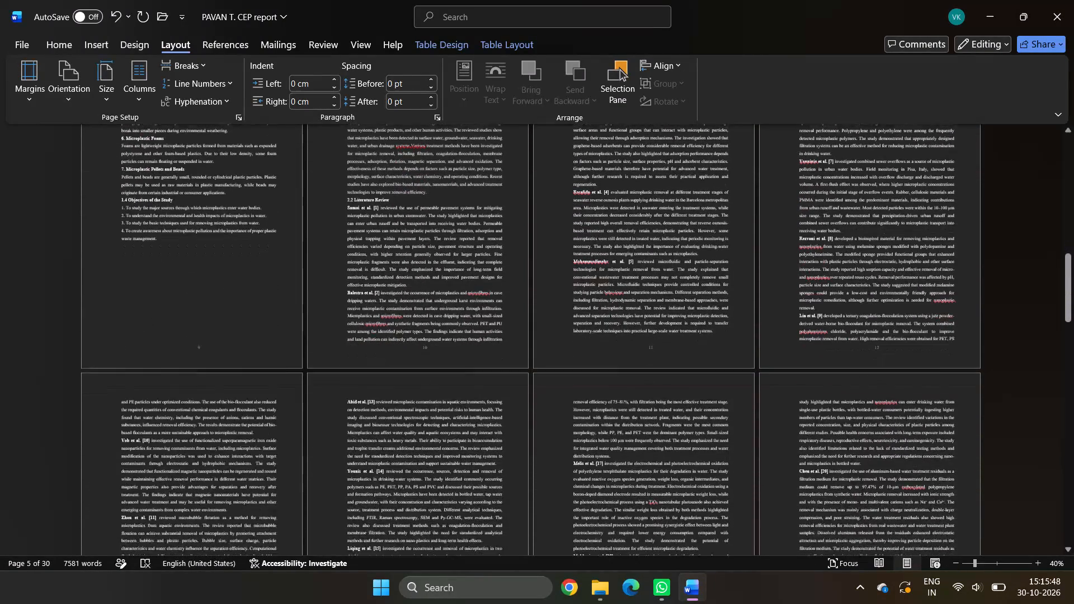
{"action": "scroll", "coordinate": [698, 346], "scroll_direction": "down", "scroll_amount": 15}
{"action": "scroll", "coordinate": [686, 387], "scroll_direction": "down", "scroll_amount": 11}
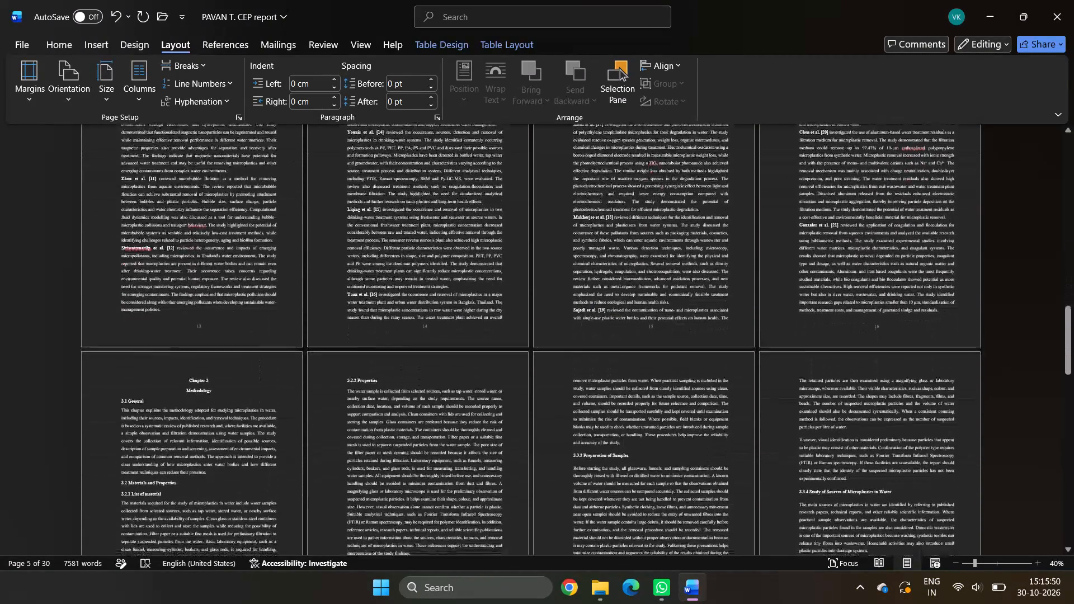
{"action": "scroll", "coordinate": [687, 603], "scroll_direction": "down", "scroll_amount": 2}
{"action": "scroll", "coordinate": [733, 461], "scroll_direction": "down", "scroll_amount": 8}
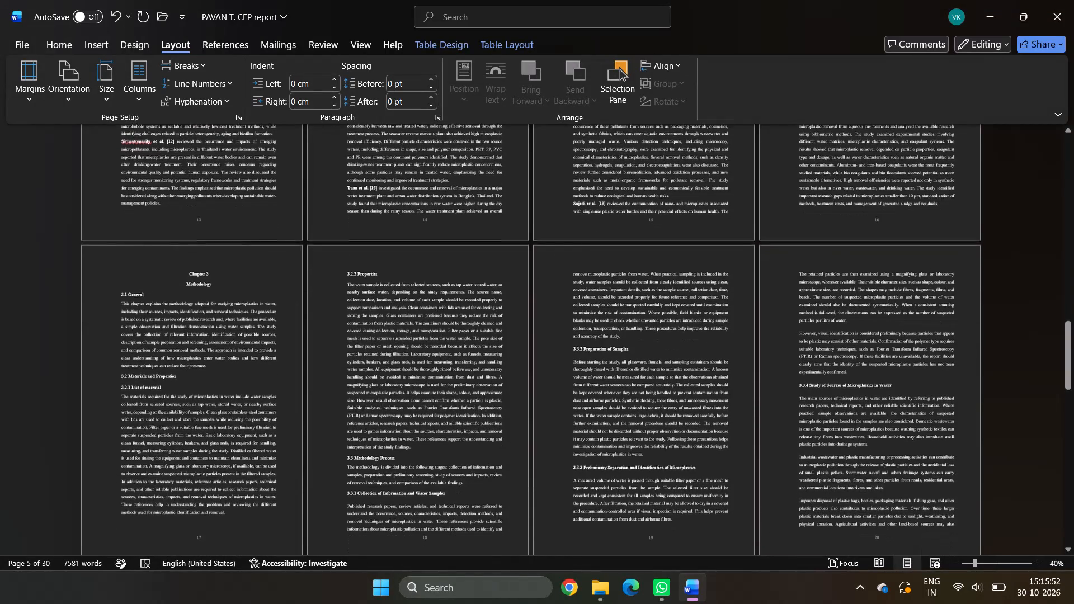
{"action": "scroll", "coordinate": [733, 451], "scroll_direction": "down", "scroll_amount": 18}
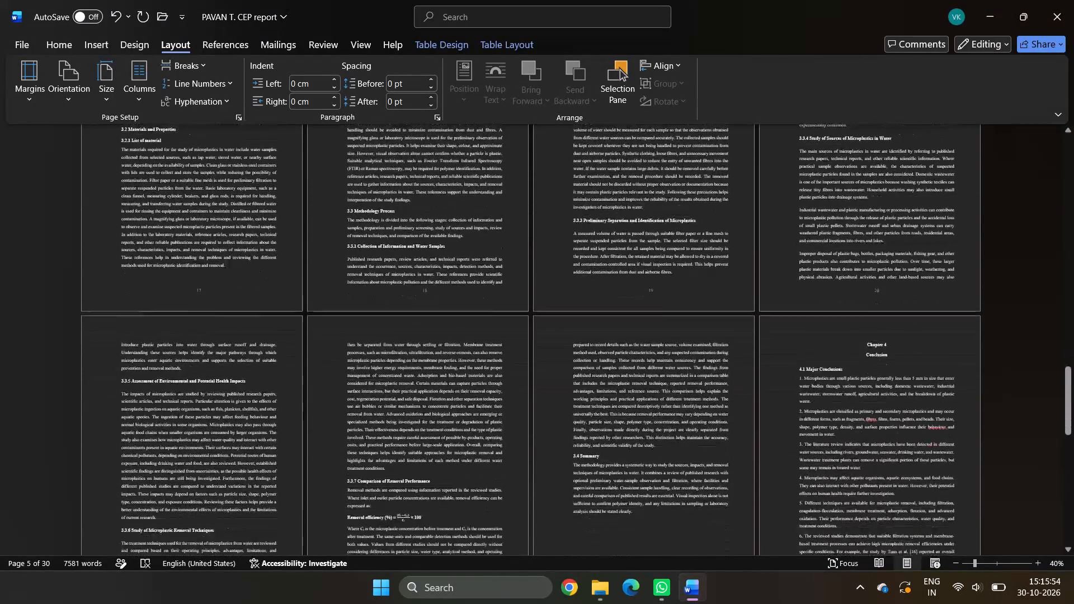
{"action": "scroll", "coordinate": [734, 459], "scroll_direction": "down", "scroll_amount": 20}
{"action": "scroll", "coordinate": [734, 459], "scroll_direction": "down", "scroll_amount": 20}
{"action": "scroll", "coordinate": [734, 459], "scroll_direction": "down", "scroll_amount": 1}
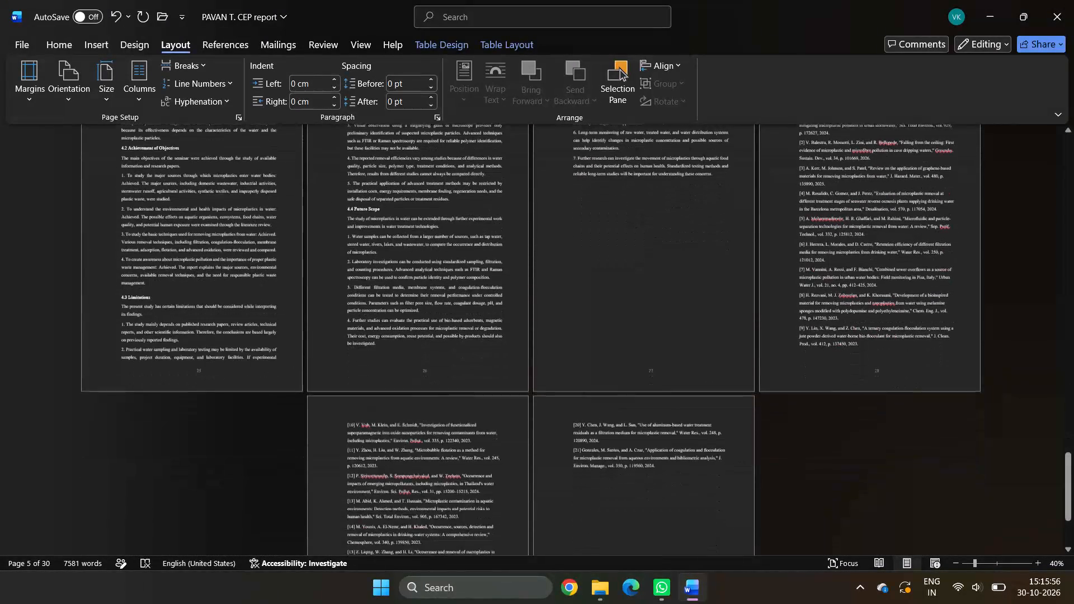
{"action": "scroll", "coordinate": [739, 461], "scroll_direction": "up", "scroll_amount": 4}
{"action": "scroll", "coordinate": [739, 461], "scroll_direction": "down", "scroll_amount": 20}
{"action": "scroll", "coordinate": [739, 461], "scroll_direction": "down", "scroll_amount": 10}
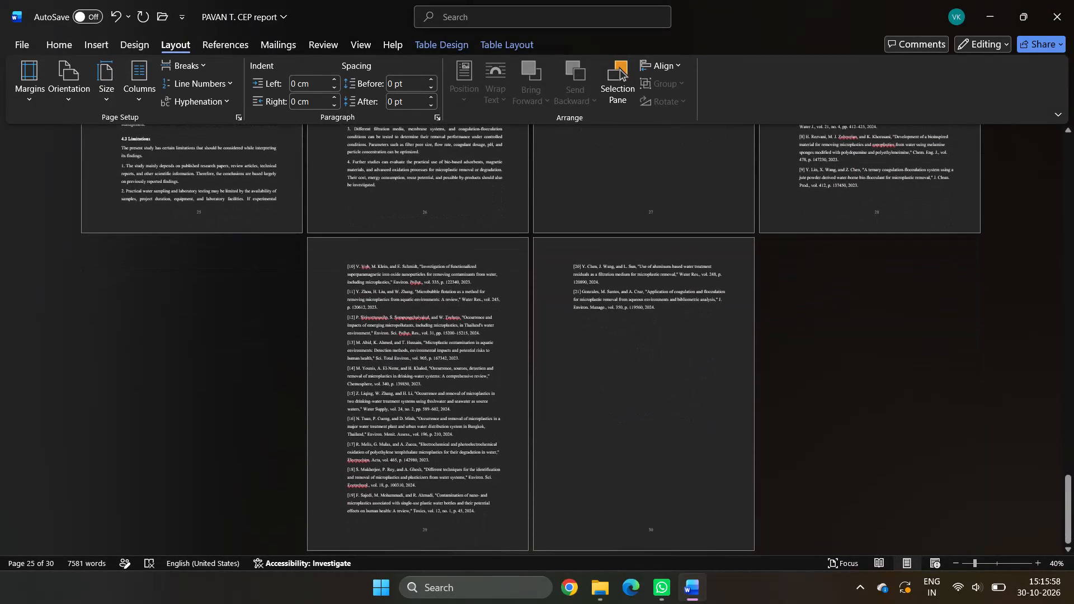
{"action": "scroll", "coordinate": [736, 469], "scroll_direction": "down", "scroll_amount": 6}
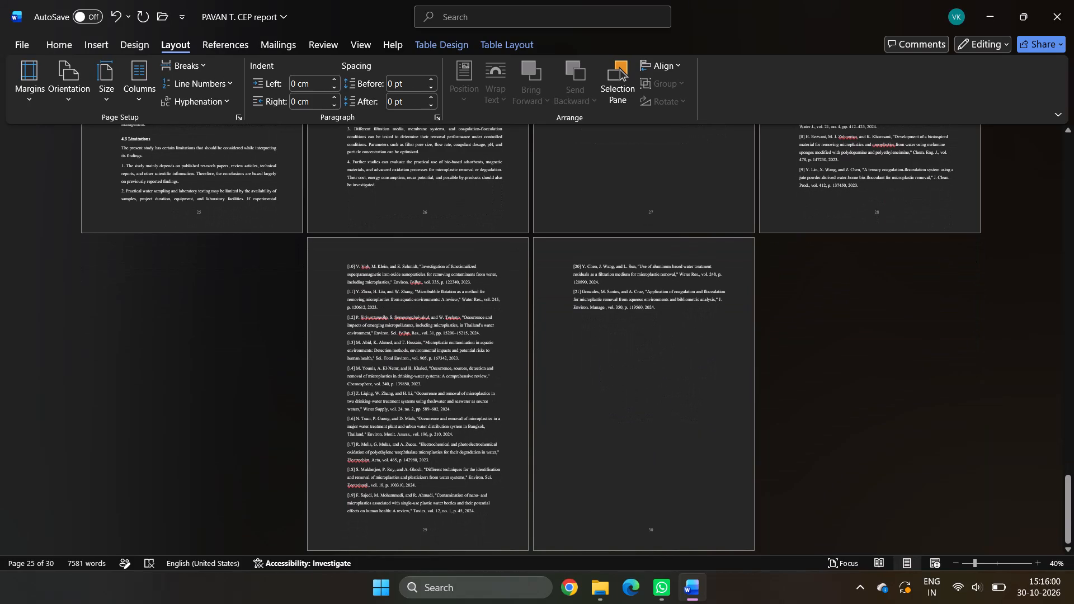
Check the report's pages in the print preview and return to the document.
{"action": "key", "text": "ctrl+p"}
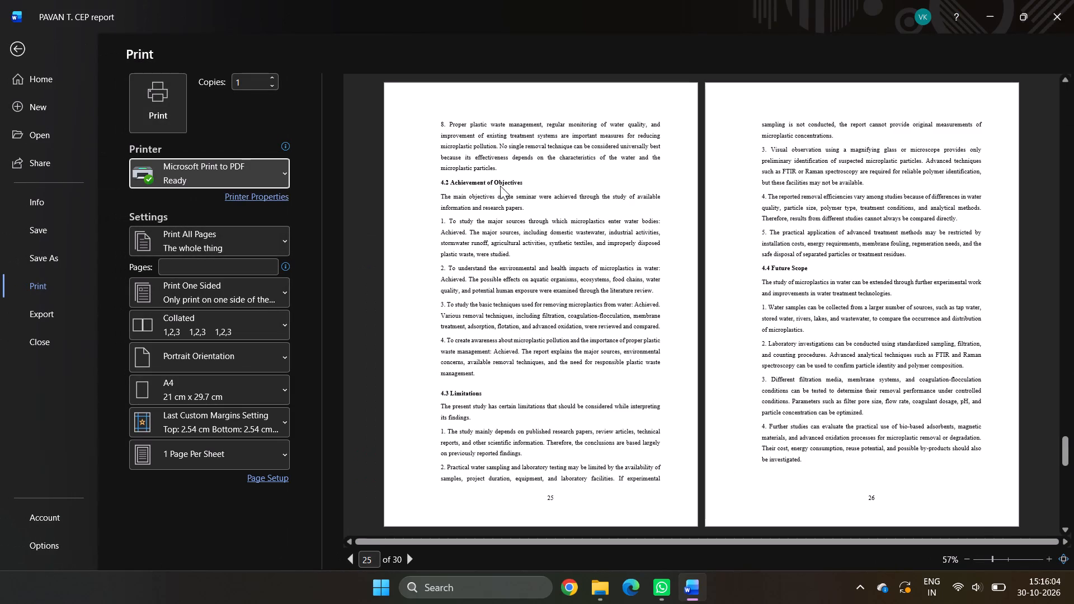
{"action": "key", "text": "Escape"}
{"action": "key", "text": "grave"}
Enter page number 10 for the 2.1 General entry in the Contents table, checking it against the Chapter 2 pages.
{"action": "scroll", "coordinate": [276, 173], "scroll_direction": "up", "scroll_amount": 3}
{"action": "scroll", "coordinate": [500, 246], "scroll_direction": "up", "scroll_amount": 4}
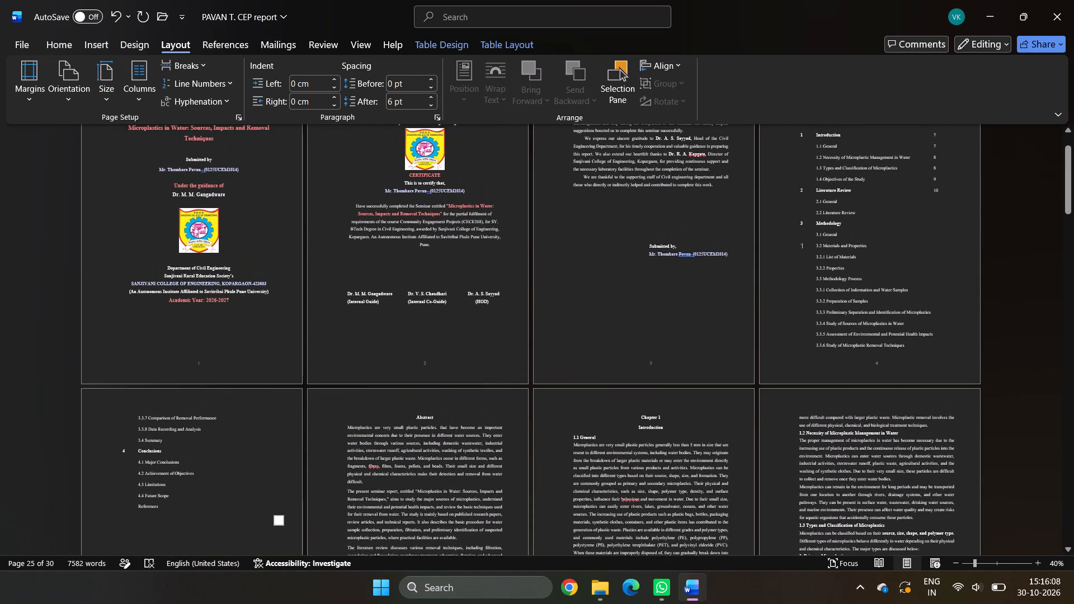
{"action": "left_click", "coordinate": [943, 191]}
{"action": "left_click", "coordinate": [935, 200]}
{"action": "key", "text": "Down"}
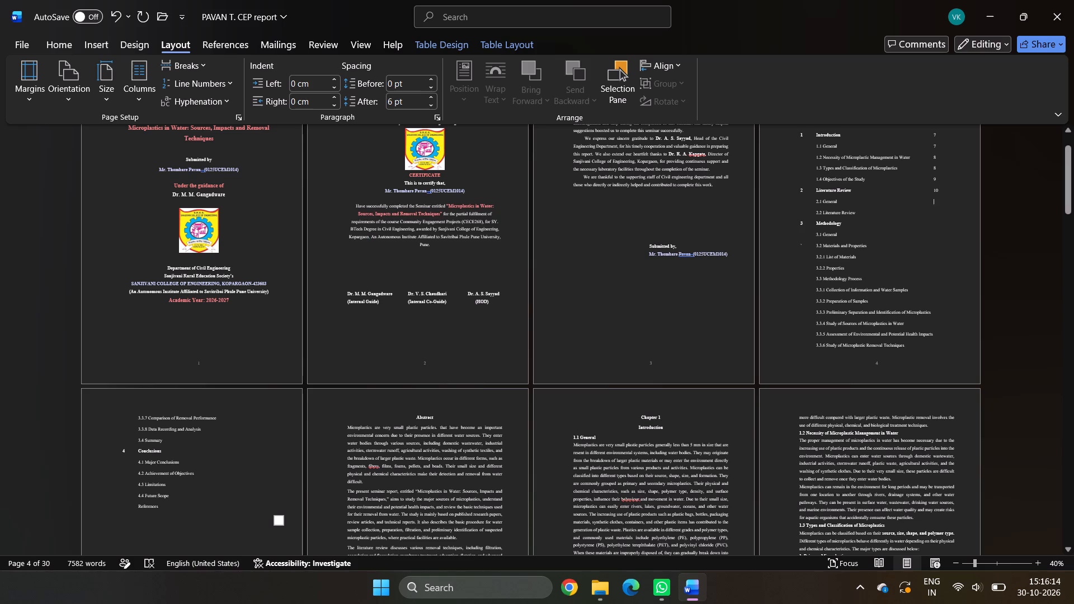
{"action": "scroll", "coordinate": [868, 233], "scroll_direction": "down", "scroll_amount": 3}
{"action": "scroll", "coordinate": [696, 400], "scroll_direction": "down", "scroll_amount": 13}
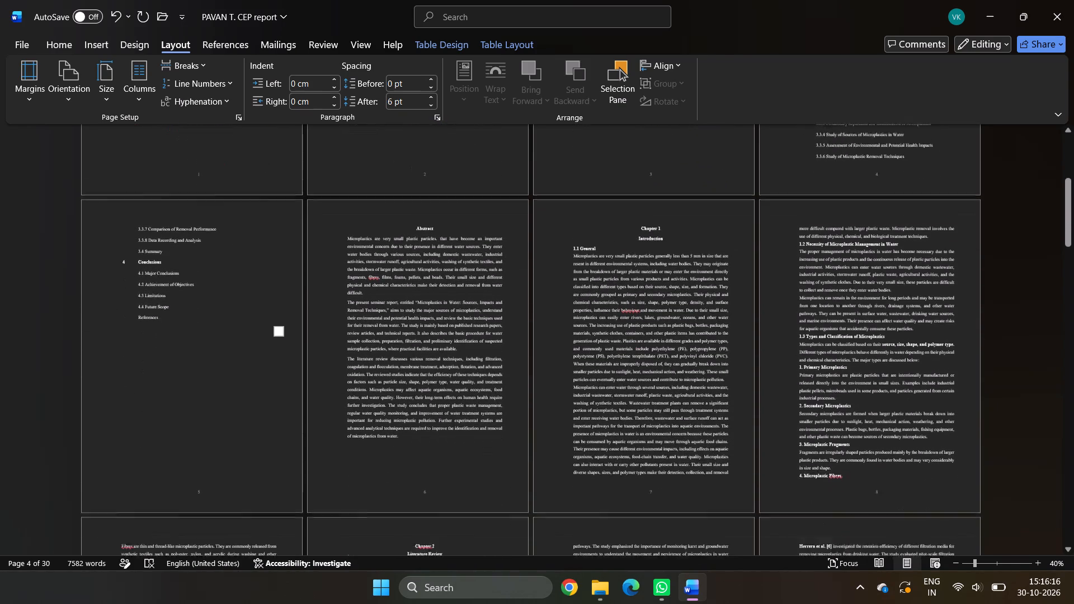
{"action": "scroll", "coordinate": [696, 402], "scroll_direction": "up", "scroll_amount": 3}
{"action": "scroll", "coordinate": [696, 402], "scroll_direction": "down", "scroll_amount": 16}
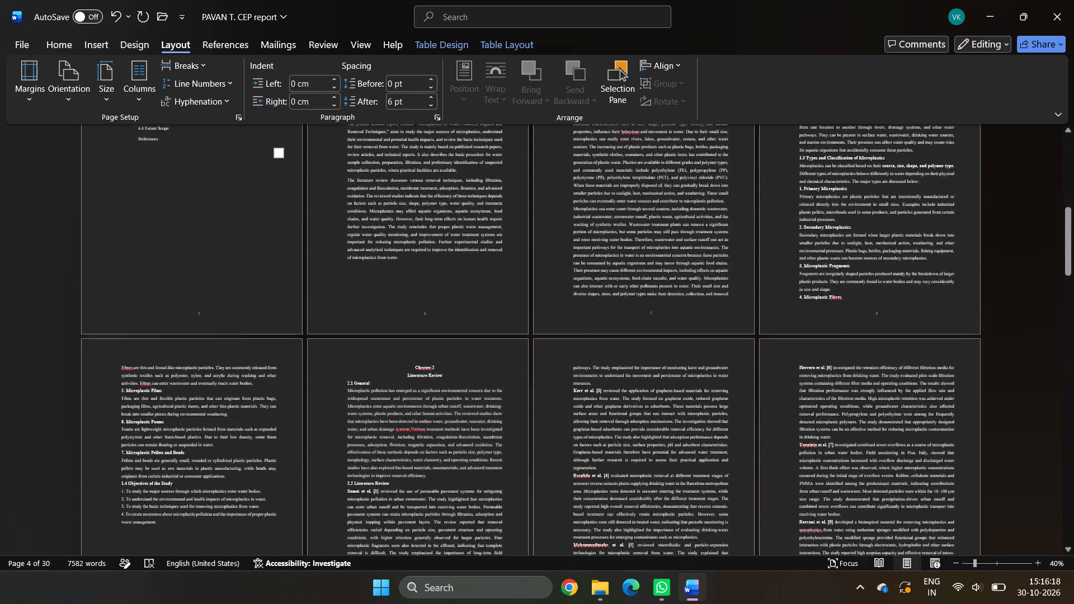
{"action": "scroll", "coordinate": [483, 511], "scroll_direction": "down", "scroll_amount": 7}
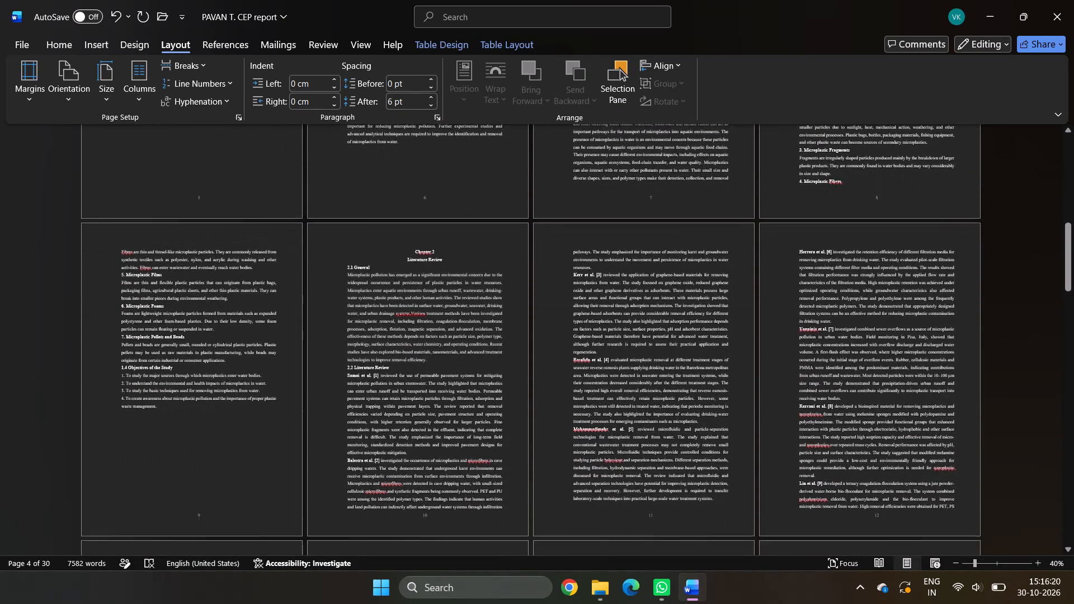
{"action": "scroll", "coordinate": [653, 417], "scroll_direction": "up", "scroll_amount": 9}
{"action": "scroll", "coordinate": [673, 393], "scroll_direction": "down", "scroll_amount": 1}
{"action": "scroll", "coordinate": [673, 393], "scroll_direction": "up", "scroll_amount": 20}
{"action": "scroll", "coordinate": [673, 393], "scroll_direction": "up", "scroll_amount": 3}
{"action": "scroll", "coordinate": [661, 393], "scroll_direction": "down", "scroll_amount": 1}
{"action": "scroll", "coordinate": [661, 393], "scroll_direction": "up", "scroll_amount": 4}
{"action": "type", "text": "10"}
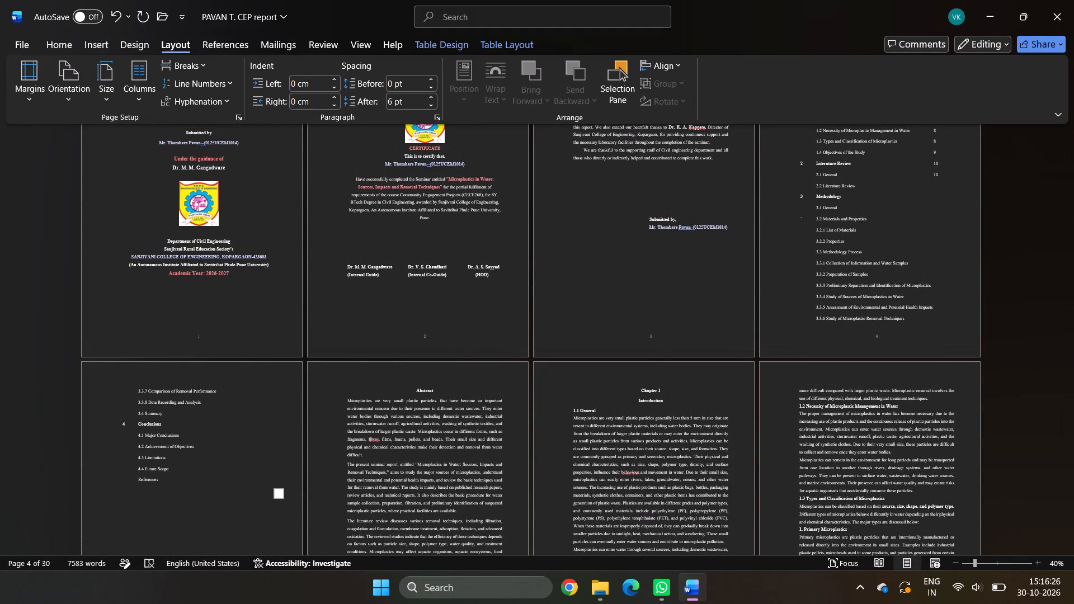
Enter page number 11 for the 2.2 Literature Review entry in the Contents table after checking the Chapter 2 pages.
{"action": "key", "text": "Down"}
{"action": "scroll", "coordinate": [661, 393], "scroll_direction": "down", "scroll_amount": 8}
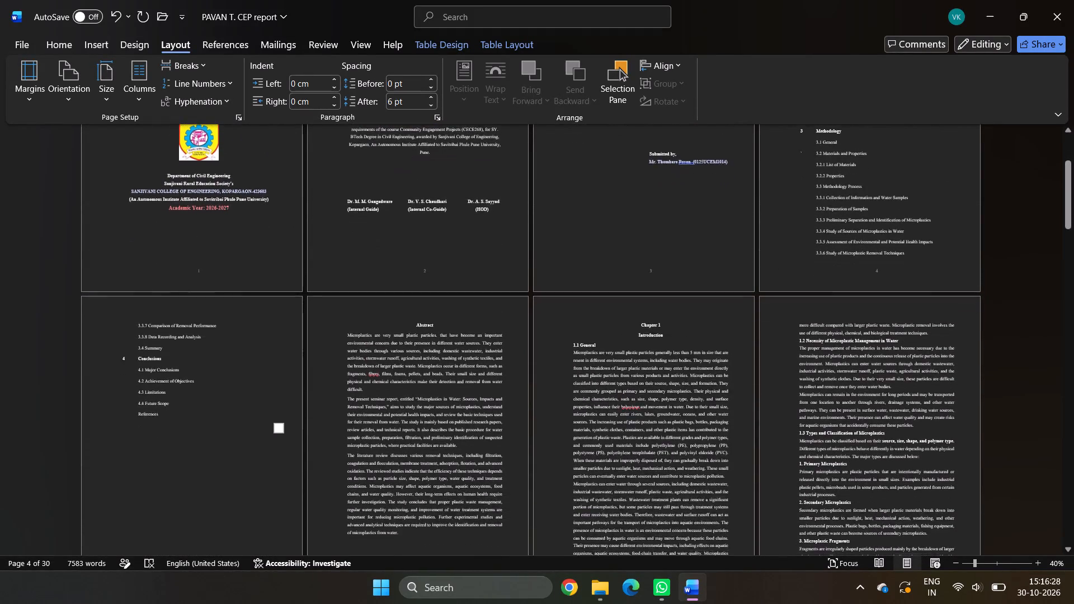
{"action": "scroll", "coordinate": [661, 393], "scroll_direction": "down", "scroll_amount": 3}
{"action": "scroll", "coordinate": [661, 399], "scroll_direction": "up", "scroll_amount": 1}
{"action": "scroll", "coordinate": [661, 399], "scroll_direction": "down", "scroll_amount": 10}
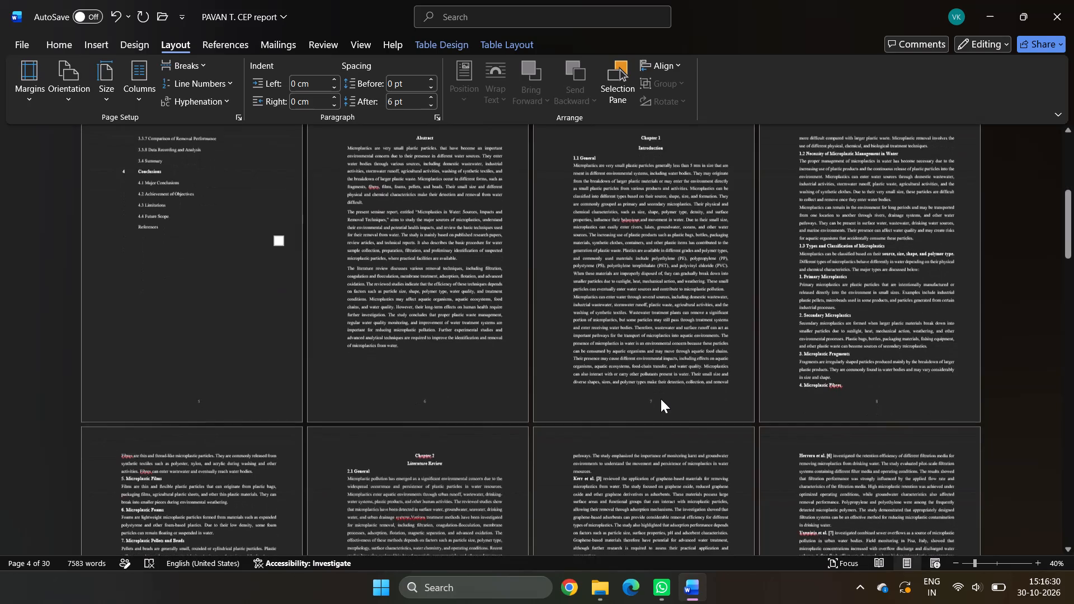
{"action": "scroll", "coordinate": [661, 399], "scroll_direction": "down", "scroll_amount": 9}
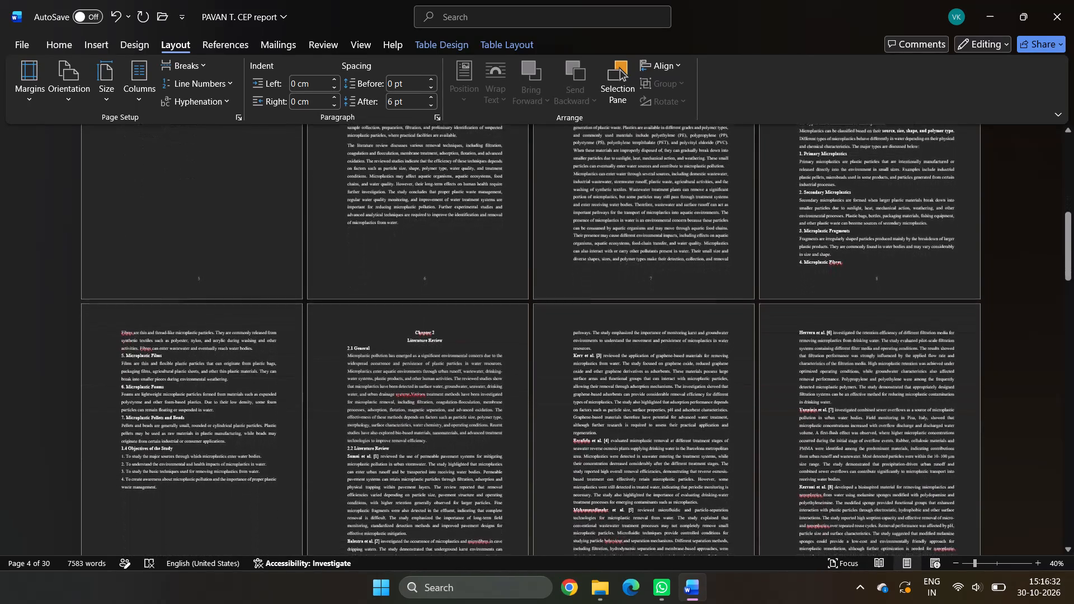
{"action": "scroll", "coordinate": [661, 399], "scroll_direction": "down", "scroll_amount": 5}
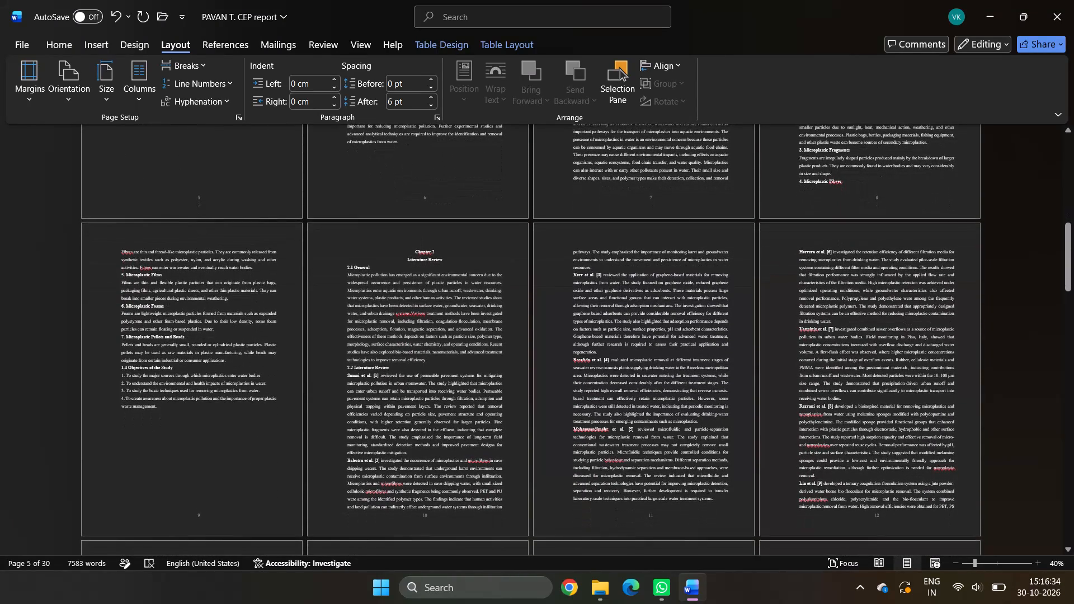
{"action": "type", "text": "11"}
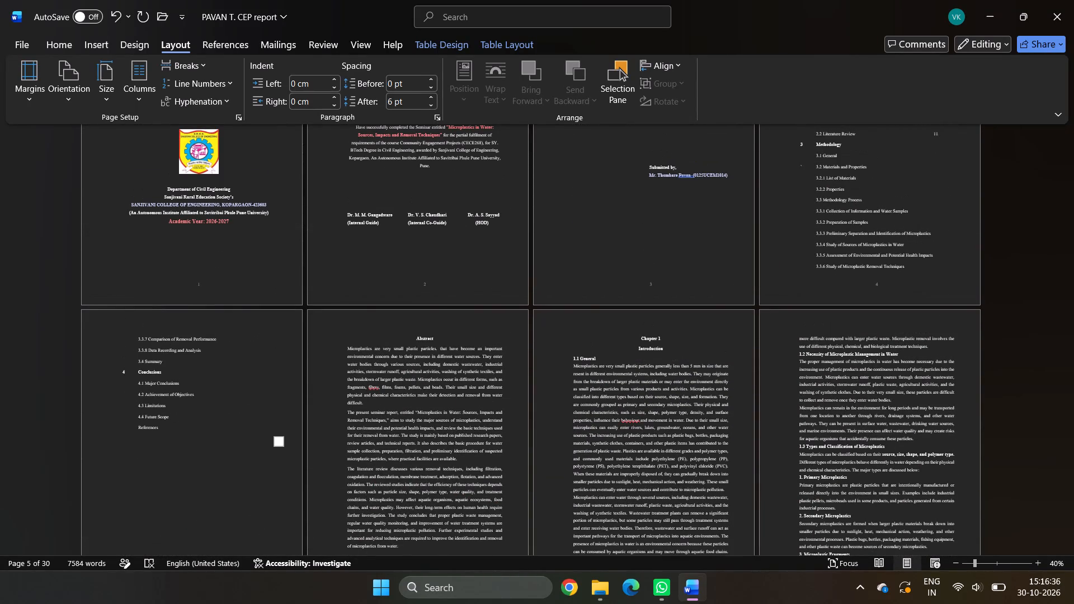
Enter page number 17 for the Chapter 3 Methodology entry in the Contents table, checking it against the Methodology chapter's first page.
{"action": "key", "text": "Down"}
{"action": "scroll", "coordinate": [674, 431], "scroll_direction": "down", "scroll_amount": 20}
{"action": "scroll", "coordinate": [674, 431], "scroll_direction": "down", "scroll_amount": 3}
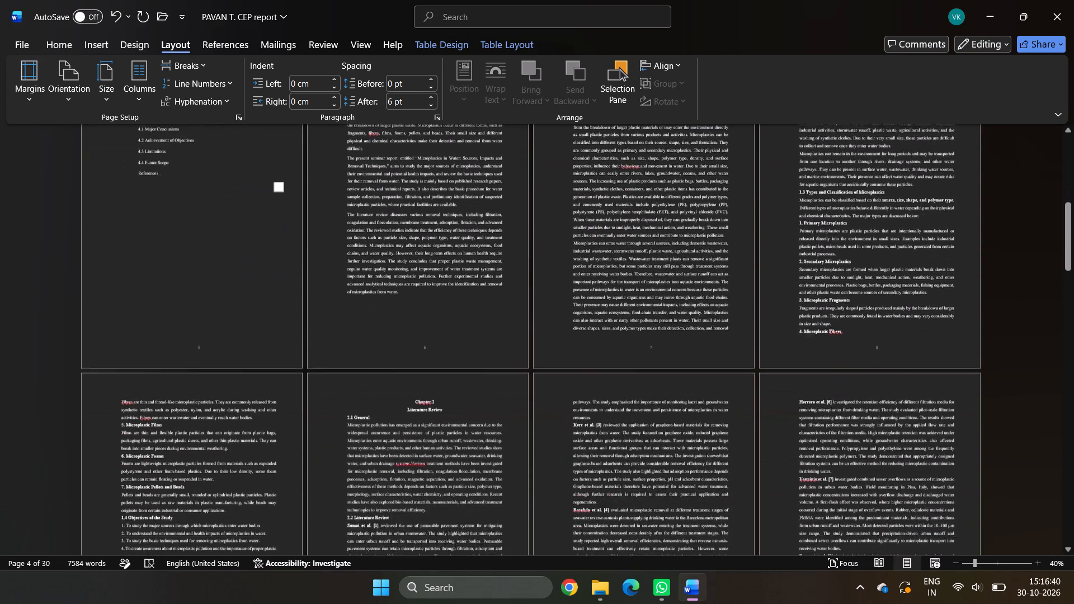
{"action": "scroll", "coordinate": [668, 460], "scroll_direction": "down", "scroll_amount": 10}
{"action": "scroll", "coordinate": [649, 503], "scroll_direction": "up", "scroll_amount": 1}
{"action": "scroll", "coordinate": [649, 503], "scroll_direction": "down", "scroll_amount": 20}
{"action": "scroll", "coordinate": [649, 503], "scroll_direction": "down", "scroll_amount": 3}
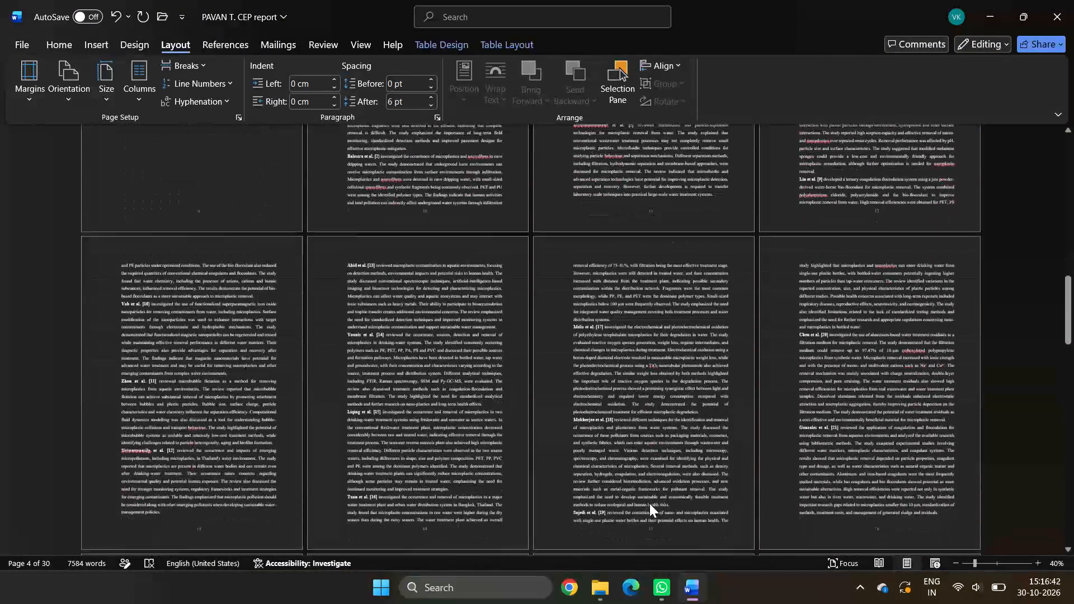
{"action": "scroll", "coordinate": [649, 503], "scroll_direction": "up", "scroll_amount": 1}
{"action": "scroll", "coordinate": [649, 503], "scroll_direction": "down", "scroll_amount": 11}
{"action": "scroll", "coordinate": [649, 503], "scroll_direction": "down", "scroll_amount": 12}
{"action": "scroll", "coordinate": [649, 507], "scroll_direction": "up", "scroll_amount": 1}
{"action": "scroll", "coordinate": [649, 507], "scroll_direction": "down", "scroll_amount": 3}
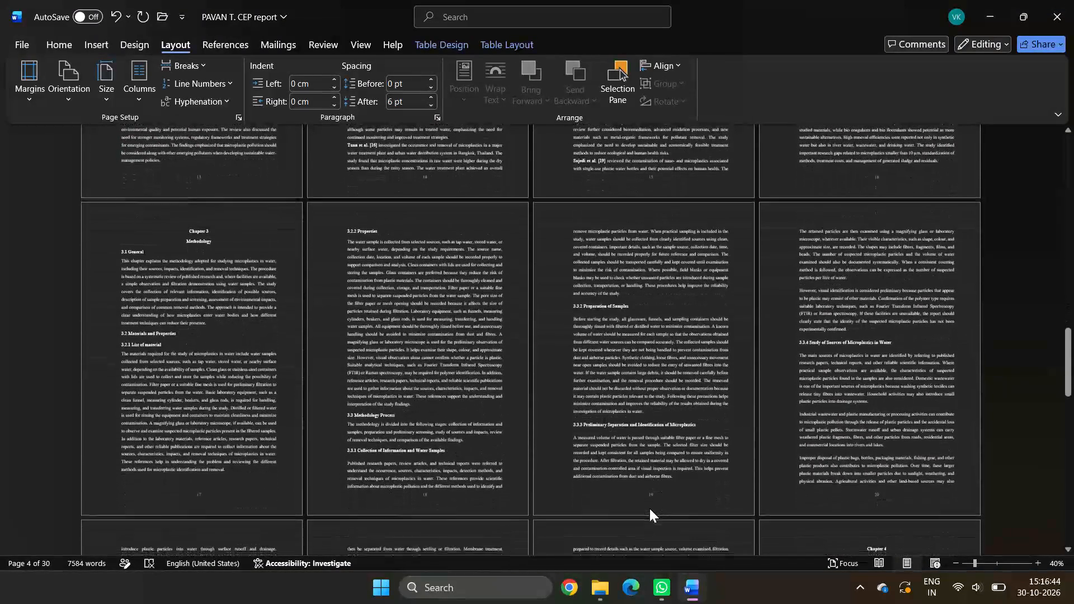
{"action": "key", "text": "1"}
{"action": "key", "text": "7"}
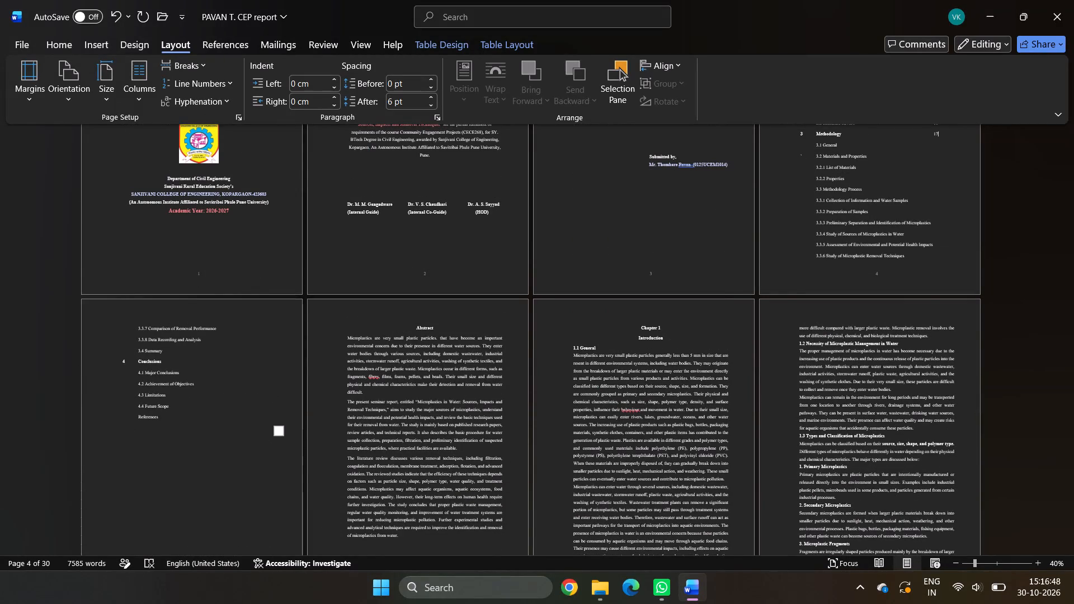
Enter page number 17 for the 3.1 General and 3.2 Materials and Properties entries in the Contents table, checking the Chapter 3 pages.
{"action": "key", "text": "Down"}
{"action": "scroll", "coordinate": [680, 561], "scroll_direction": "down", "scroll_amount": 6}
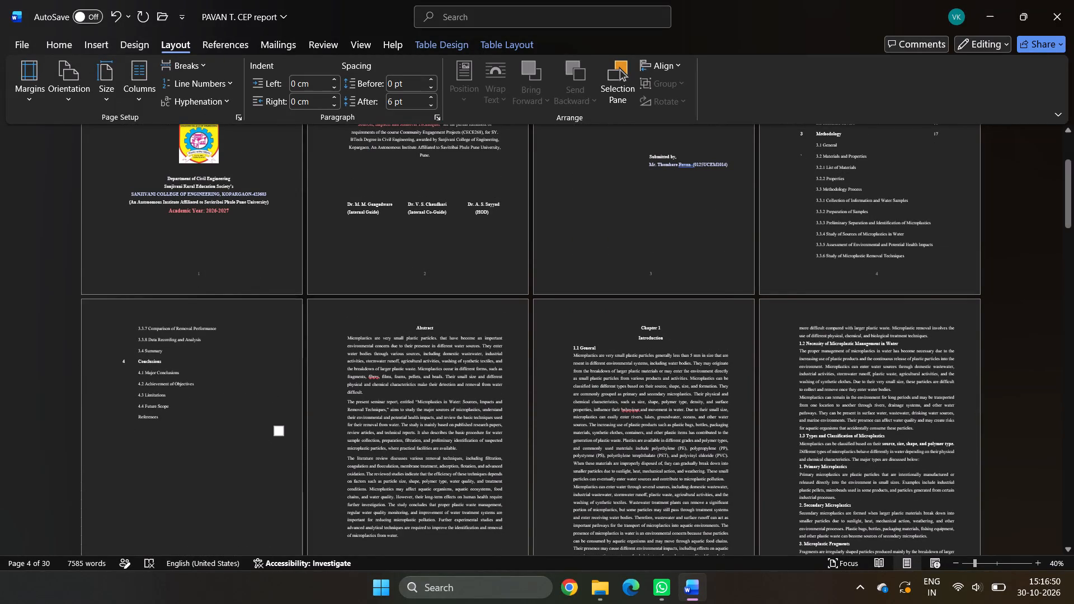
{"action": "left_click_drag", "start_coordinate": [1071, 218], "coordinate": [1073, 282]}
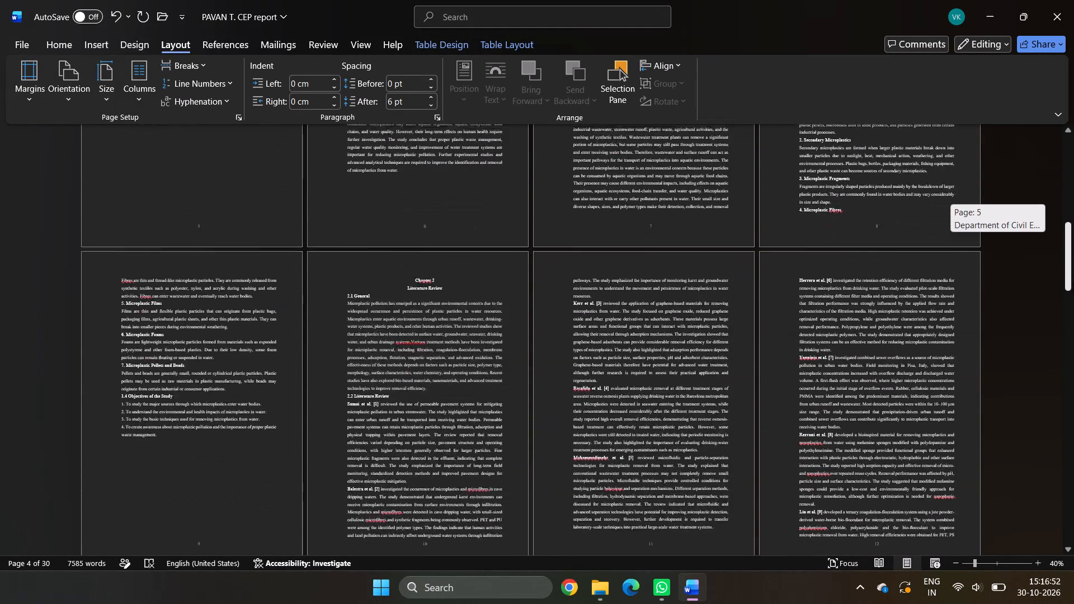
{"action": "left_click_drag", "start_coordinate": [1073, 282], "coordinate": [1073, 390]}
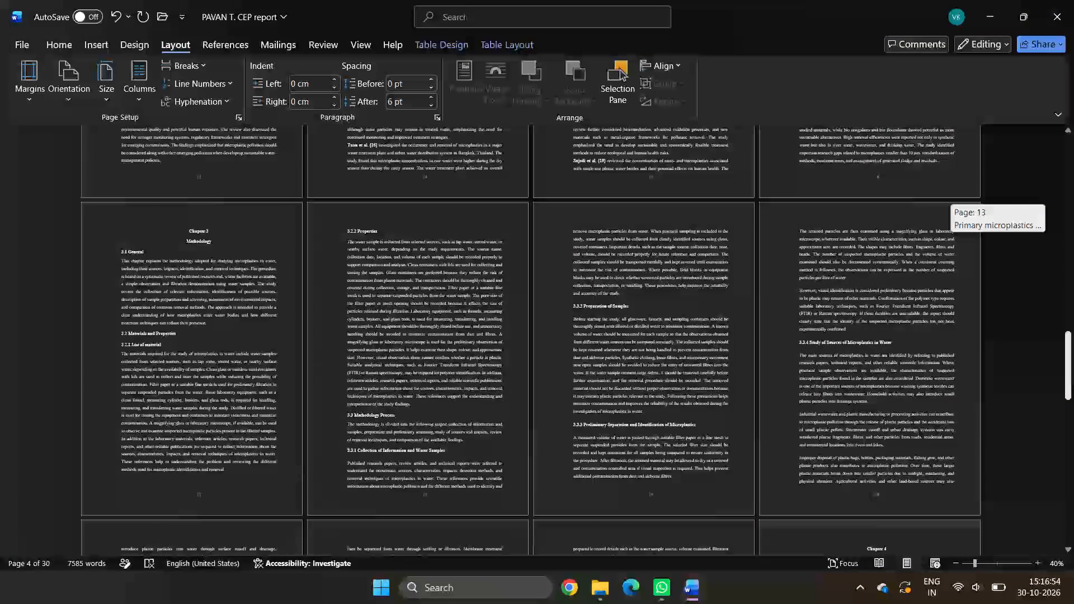
{"action": "left_click_drag", "start_coordinate": [1073, 390], "coordinate": [1073, 391]}
{"action": "type", "text": "17"}
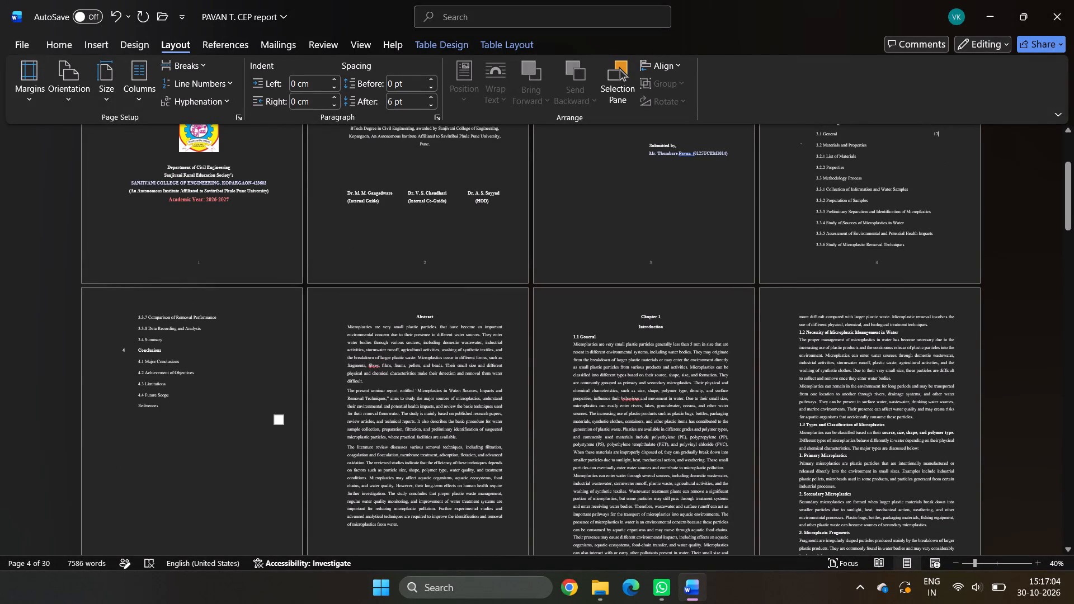
{"action": "key", "text": "Down"}
{"action": "type", "text": "17"}
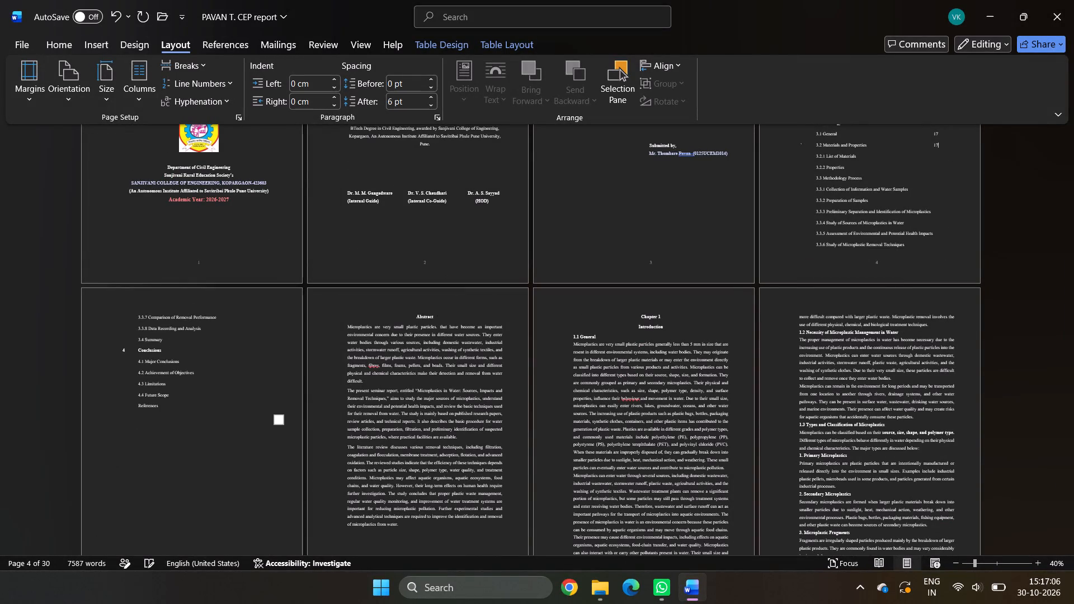
Enter page number 17 for the 3.2.1 List of Materials entry in the Contents table after checking the Chapter 3 pages.
{"action": "left_click_drag", "start_coordinate": [1070, 205], "coordinate": [1072, 275]}
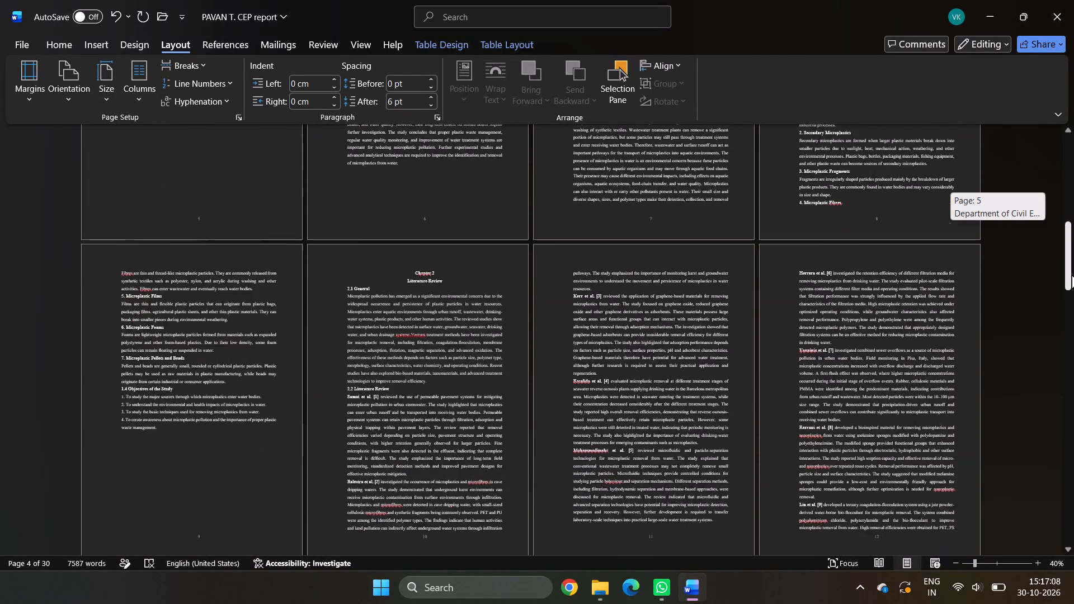
{"action": "left_click_drag", "start_coordinate": [1072, 275], "coordinate": [1071, 339]}
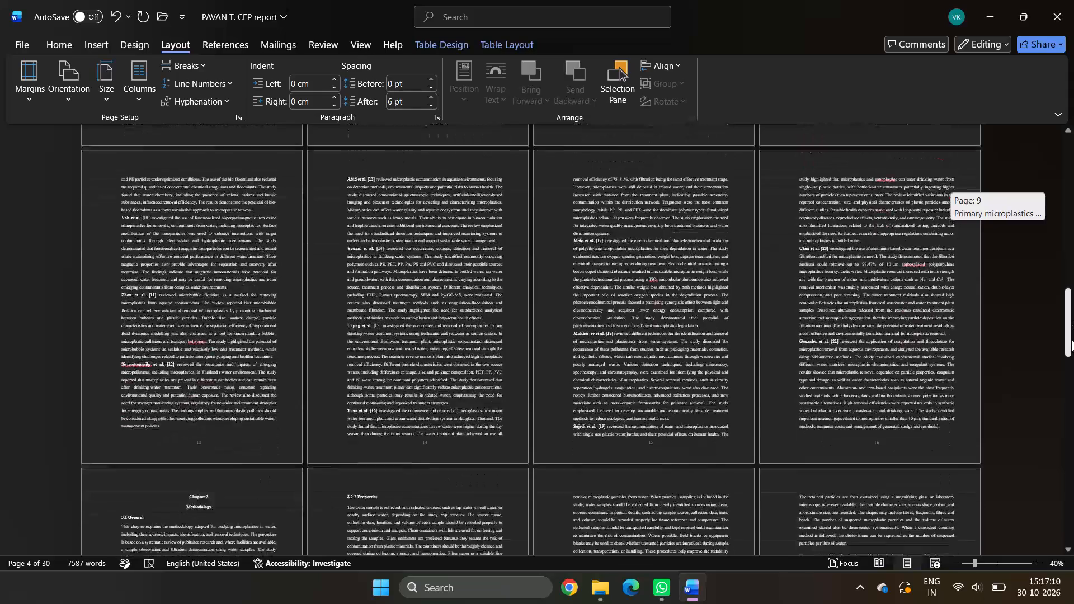
{"action": "left_click_drag", "start_coordinate": [1071, 339], "coordinate": [1071, 379]}
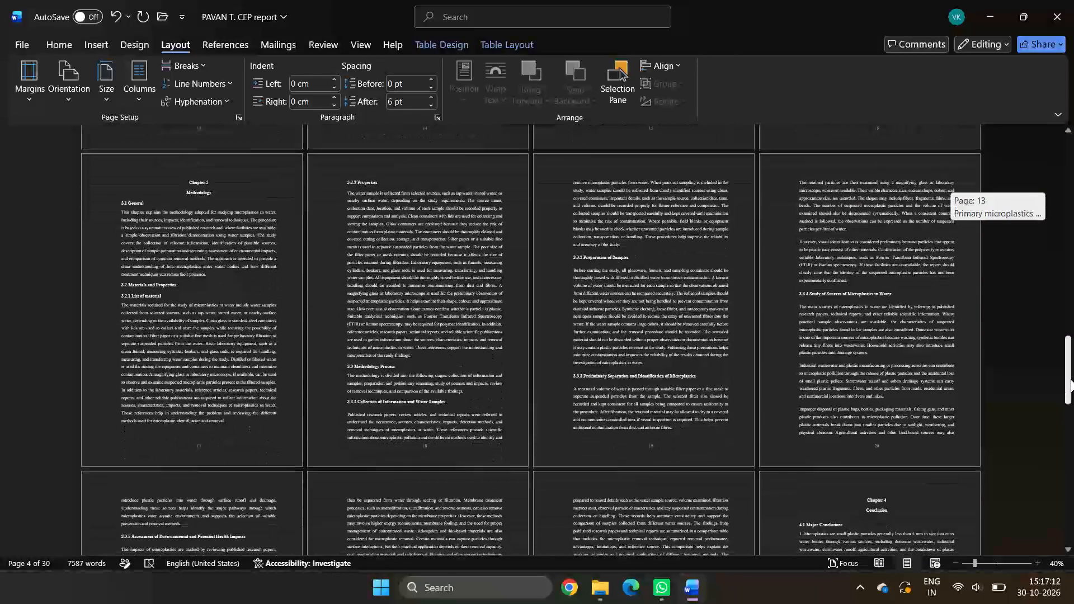
{"action": "left_click_drag", "start_coordinate": [1071, 379], "coordinate": [1067, 280]}
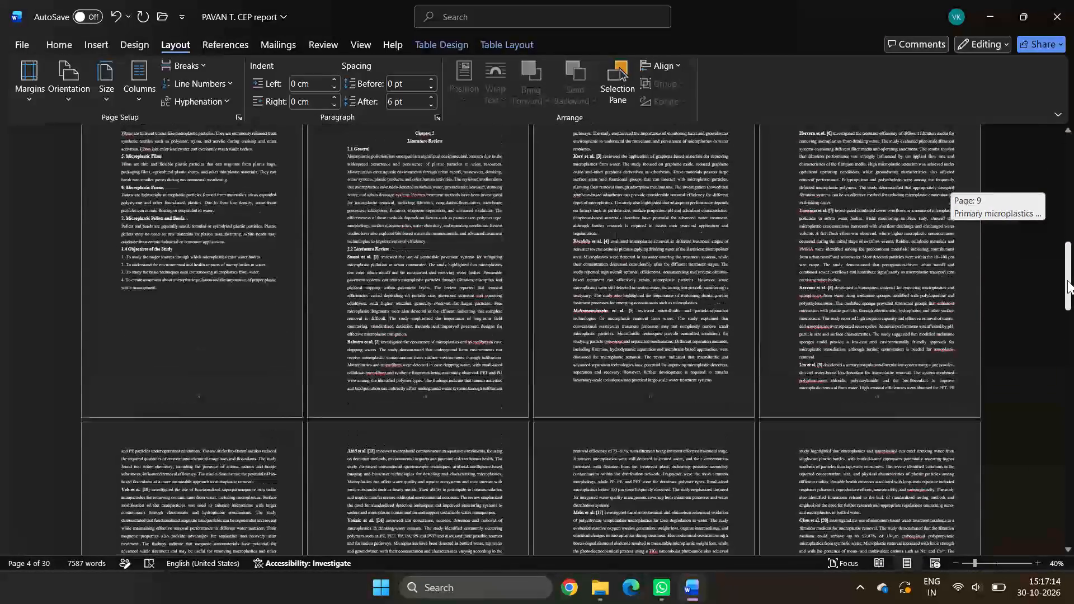
{"action": "left_click_drag", "start_coordinate": [1067, 280], "coordinate": [1067, 189]}
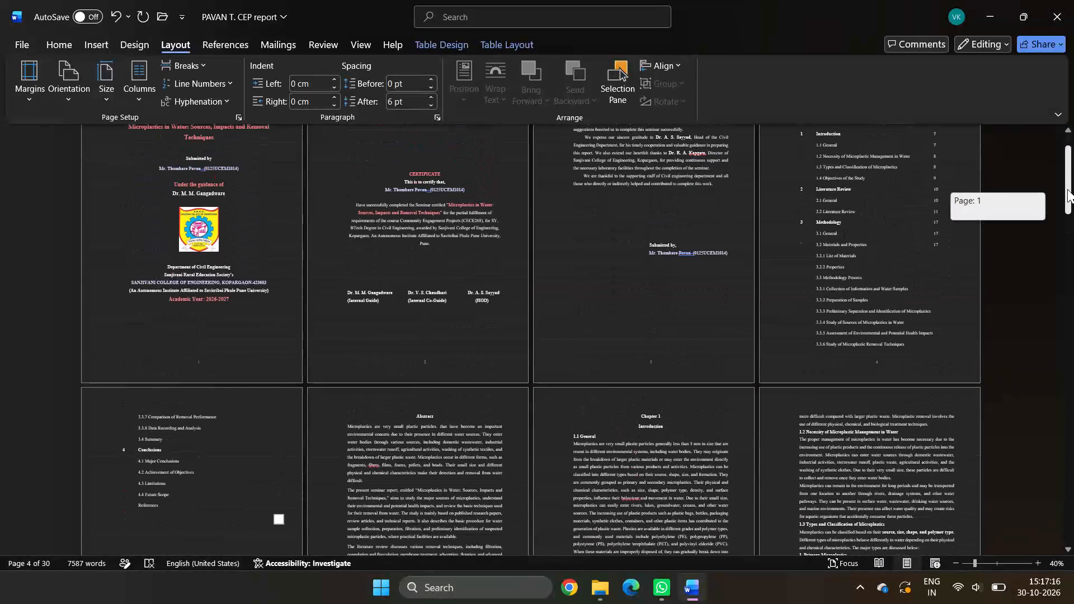
{"action": "left_click_drag", "start_coordinate": [1067, 189], "coordinate": [1062, 197]}
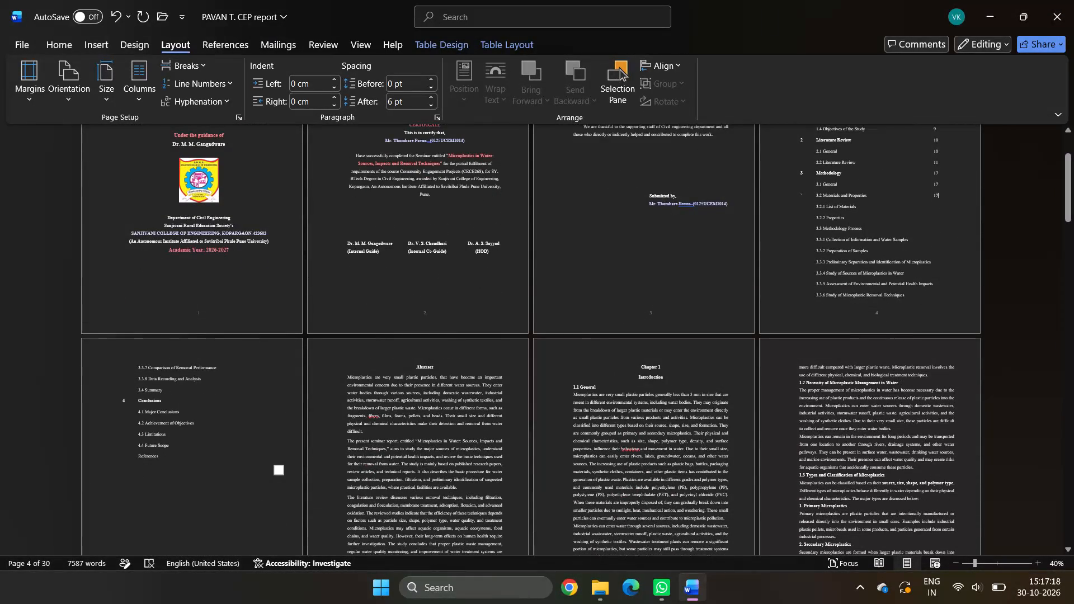
{"action": "key", "text": "Down"}
{"action": "type", "text": "17"}
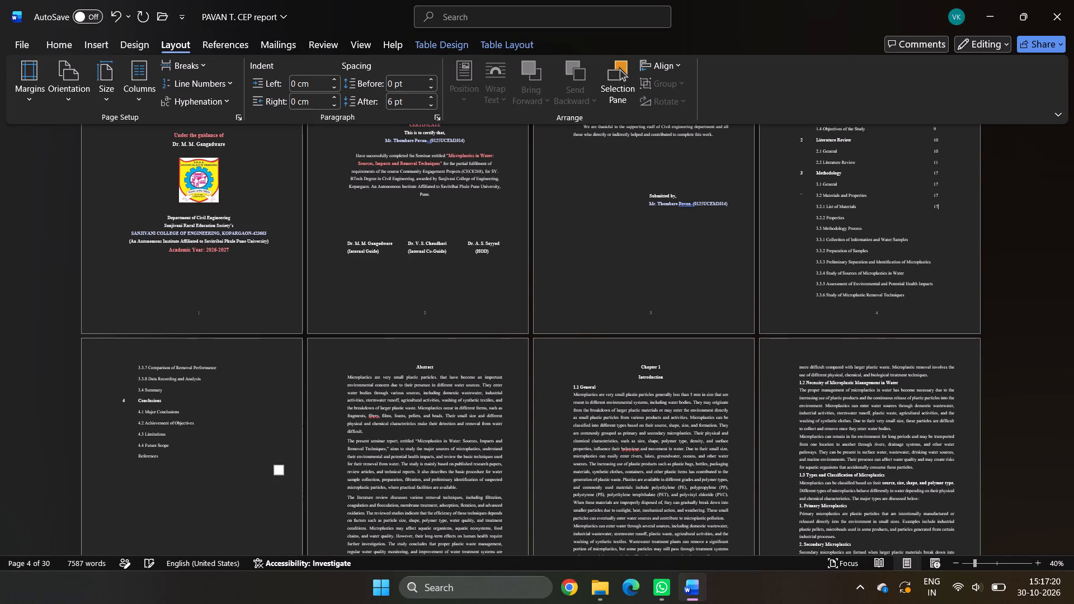
Enter page number 18 for the 3.2.2 Properties, 3.3 Methodology Process and 3.3.1 Collection of Information and Water Samples entries, checking the Chapter 3 pages.
{"action": "key", "text": "Down"}
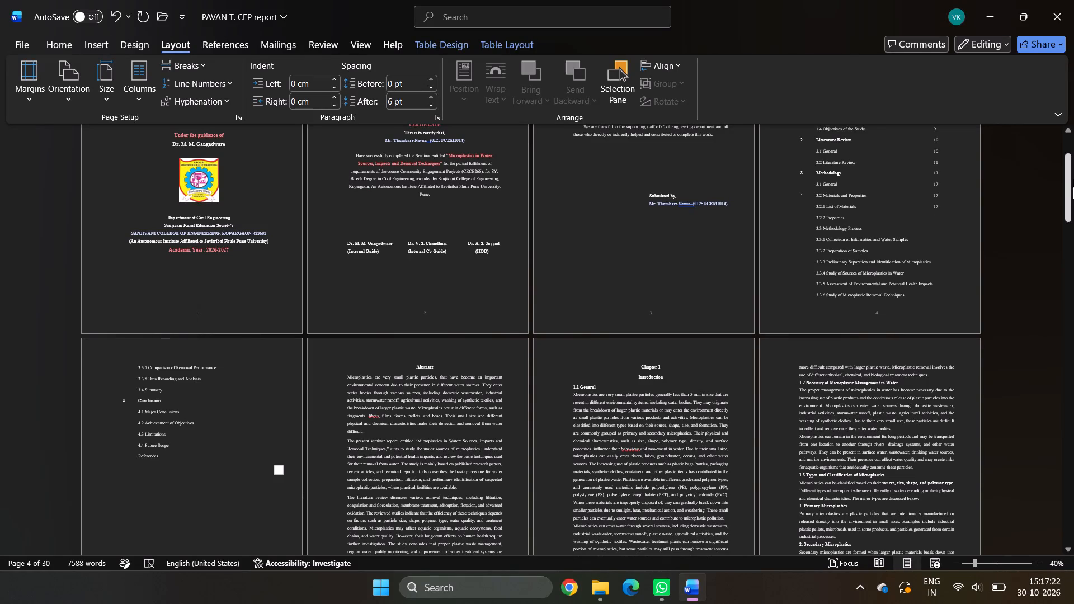
{"action": "left_click_drag", "start_coordinate": [1067, 200], "coordinate": [1070, 377]}
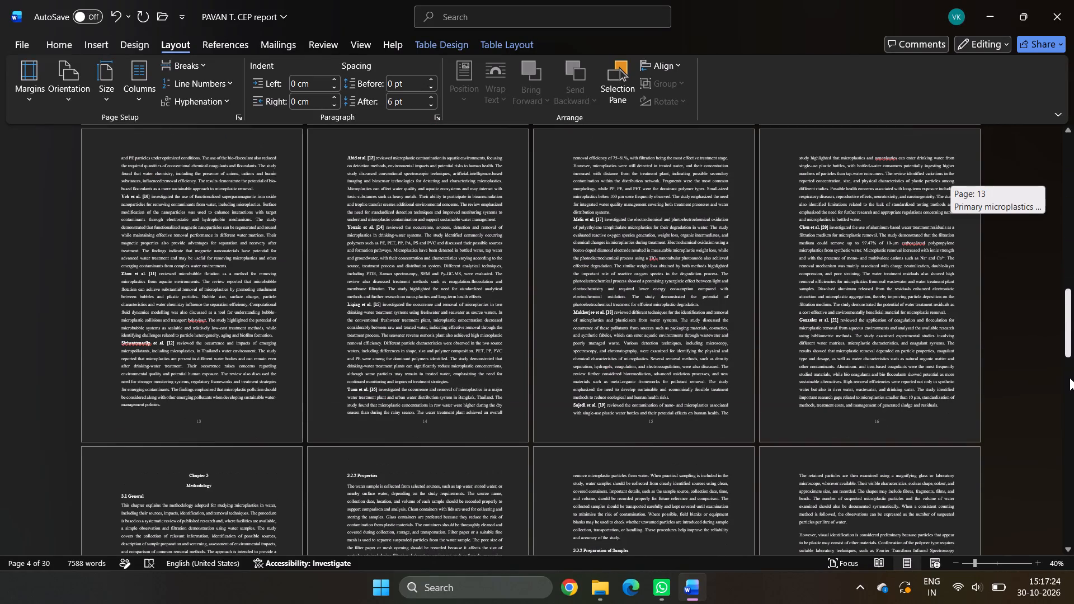
{"action": "left_click_drag", "start_coordinate": [1070, 377], "coordinate": [1071, 399]}
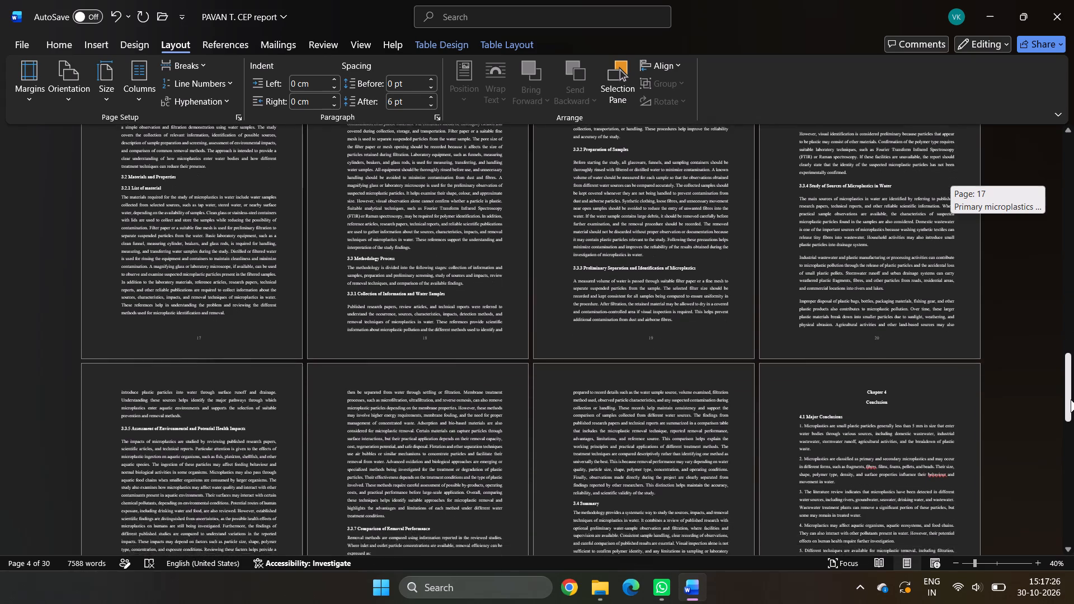
{"action": "left_click_drag", "start_coordinate": [1071, 399], "coordinate": [1072, 422]}
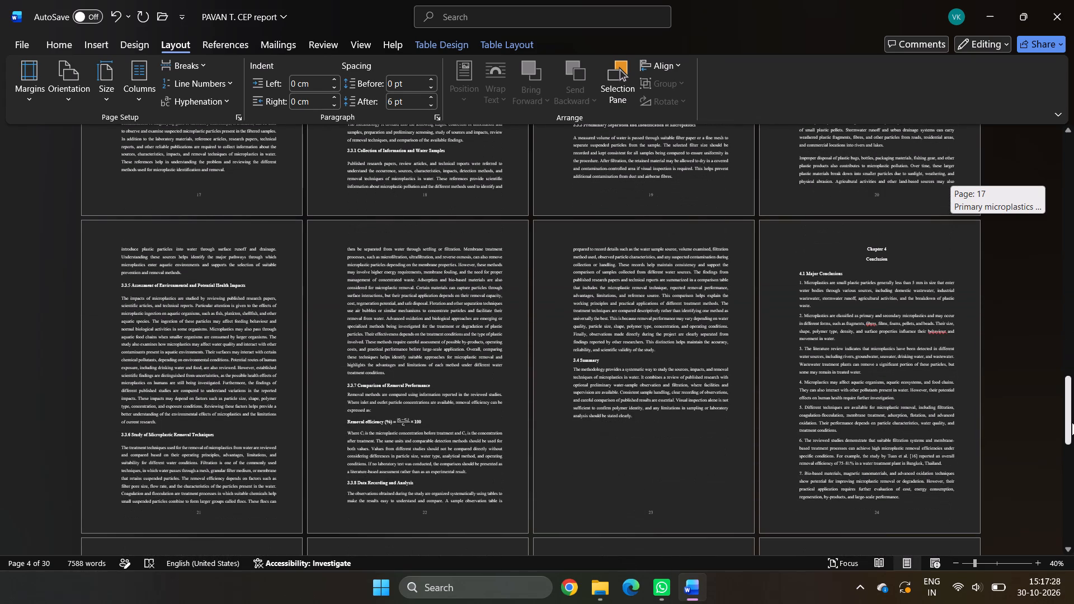
{"action": "left_click_drag", "start_coordinate": [1072, 422], "coordinate": [1068, 380]}
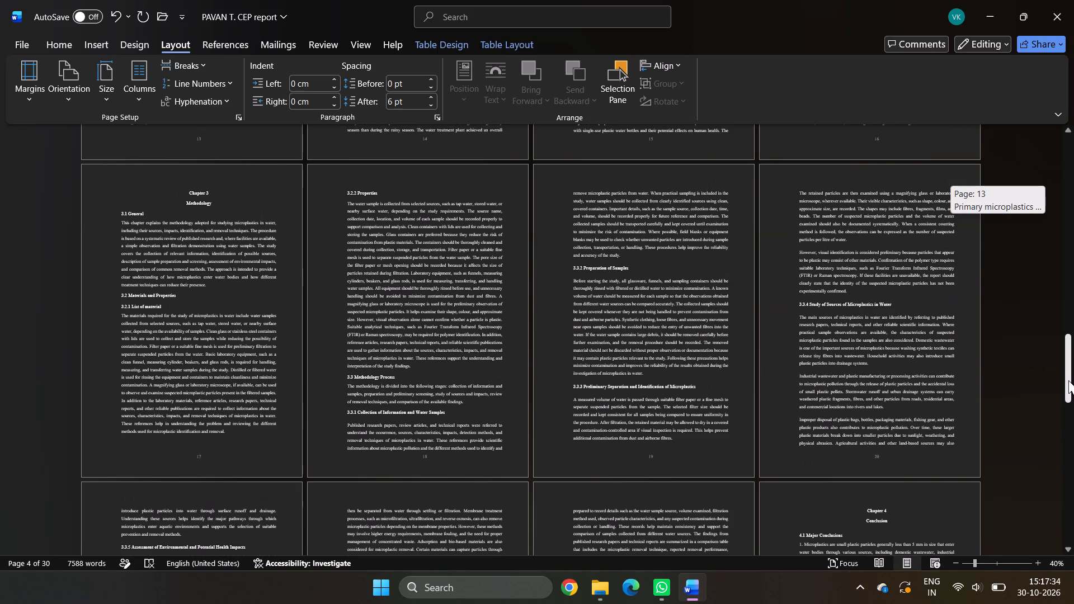
{"action": "left_click_drag", "start_coordinate": [1068, 380], "coordinate": [1061, 287]}
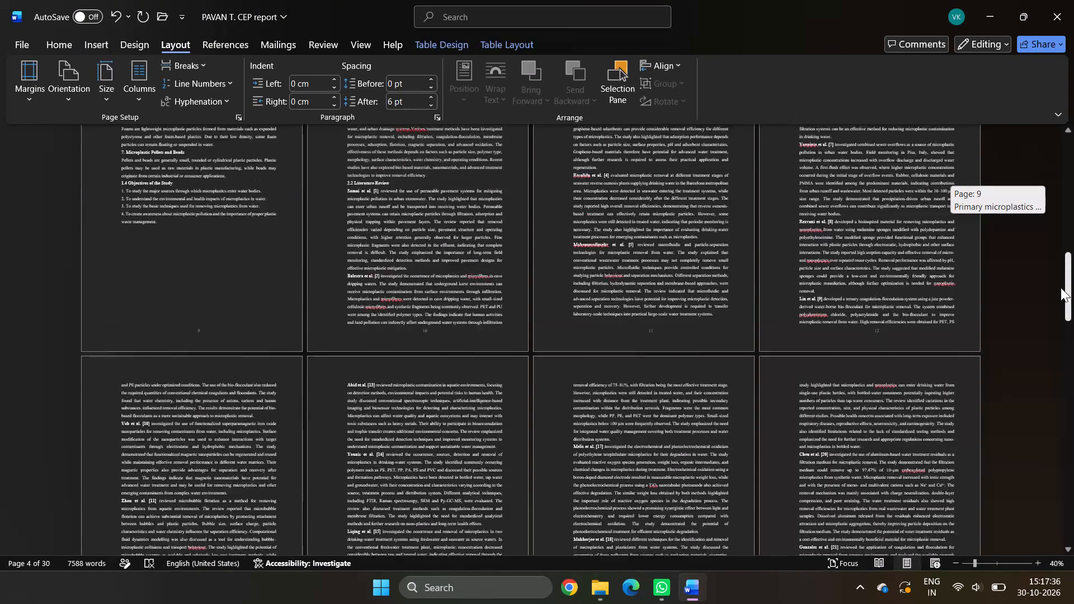
{"action": "left_click_drag", "start_coordinate": [1061, 287], "coordinate": [1054, 190]}
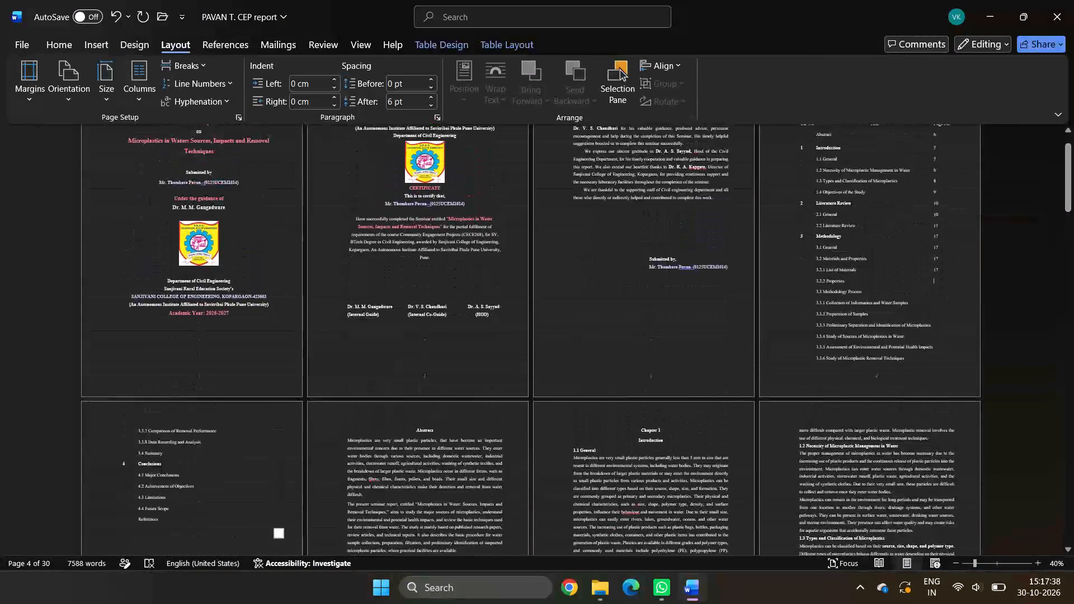
{"action": "type", "text": "18"}
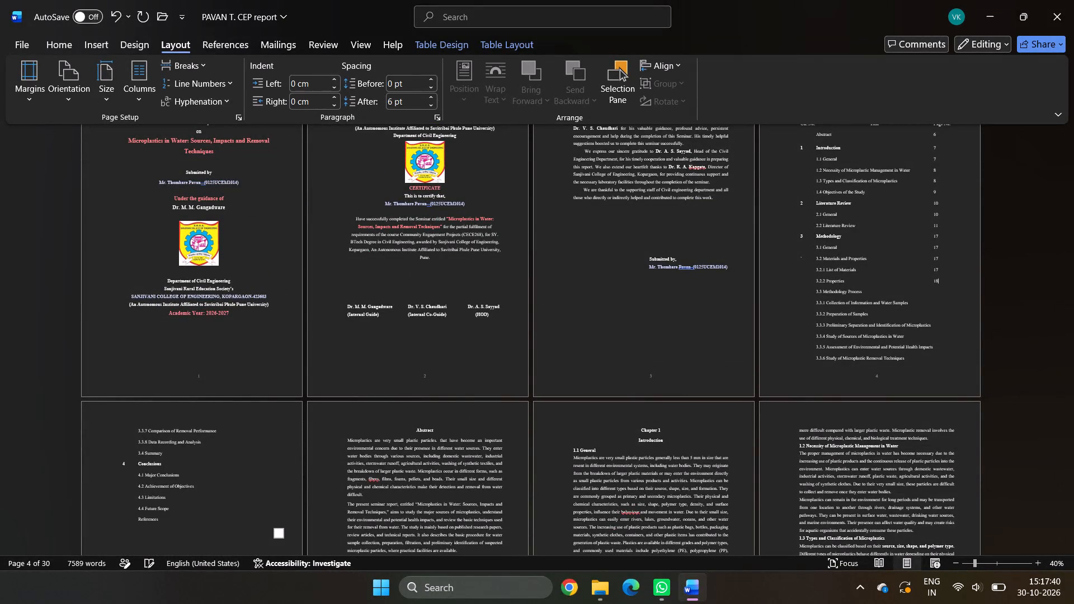
{"action": "key", "text": "Down"}
{"action": "type", "text": "18"}
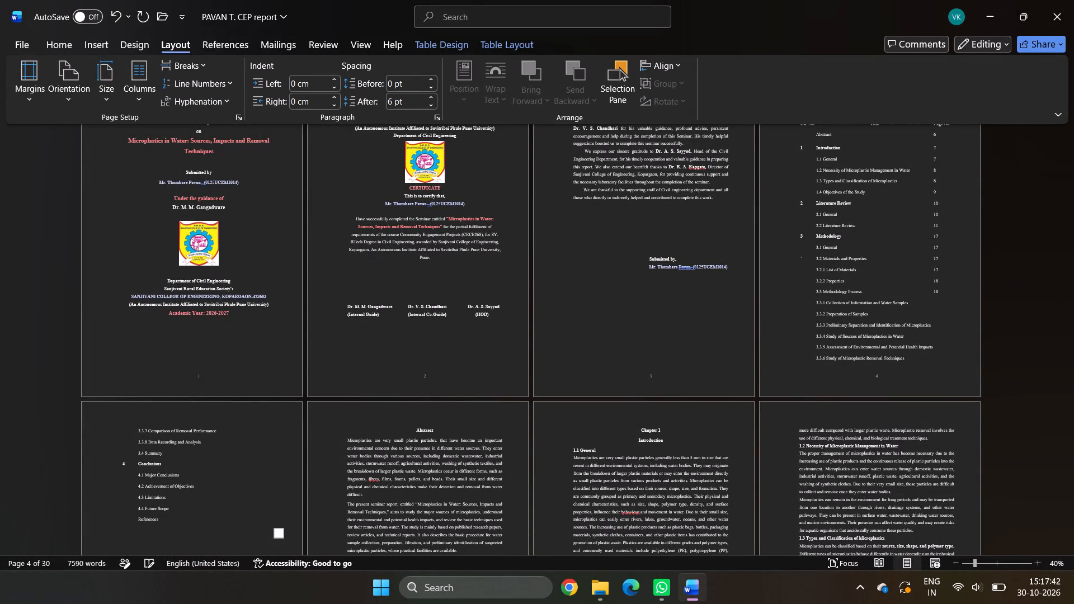
{"action": "key", "text": "Down"}
{"action": "type", "text": "18"}
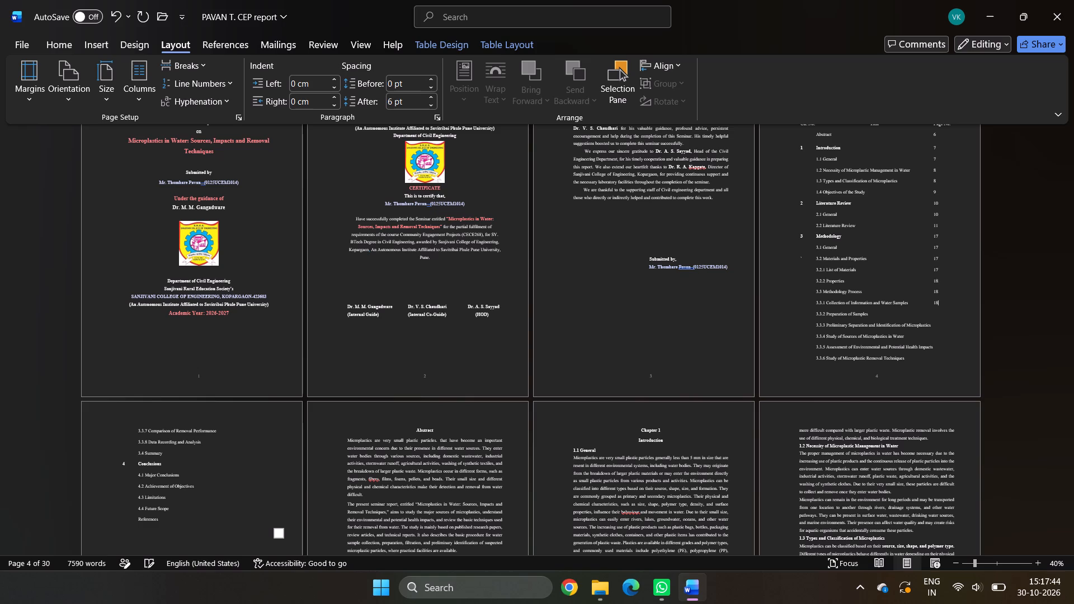
Enter page number 19 for the 3.3.2 Preparation of Samples and 3.3.3 Preliminary Separation entries in the Contents table, checking the Chapter 3 pages.
{"action": "left_click_drag", "start_coordinate": [1067, 192], "coordinate": [1067, 194]}
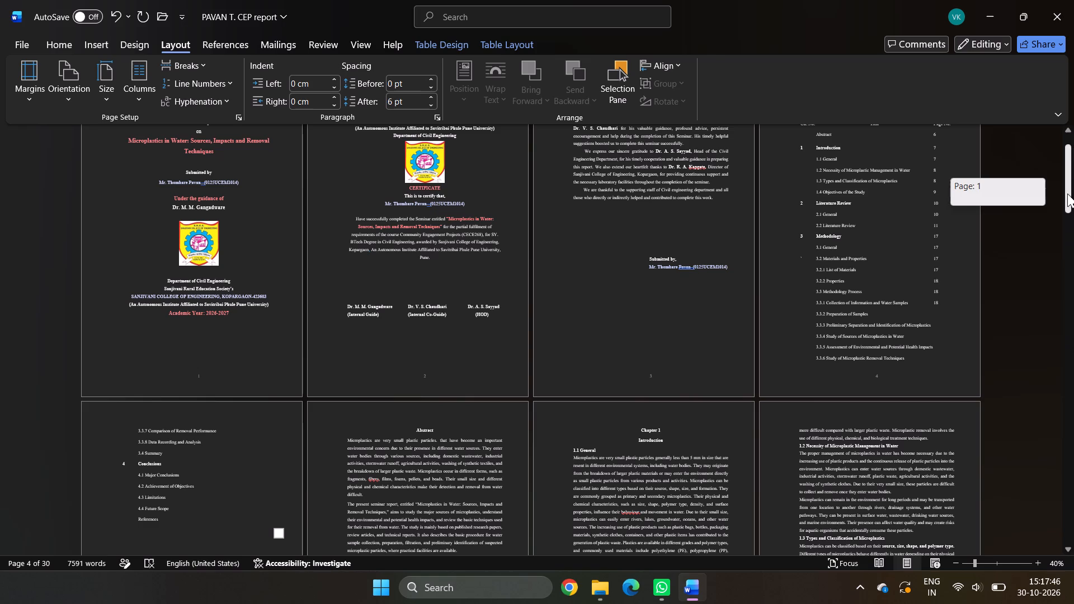
{"action": "left_click_drag", "start_coordinate": [1067, 194], "coordinate": [1058, 367]}
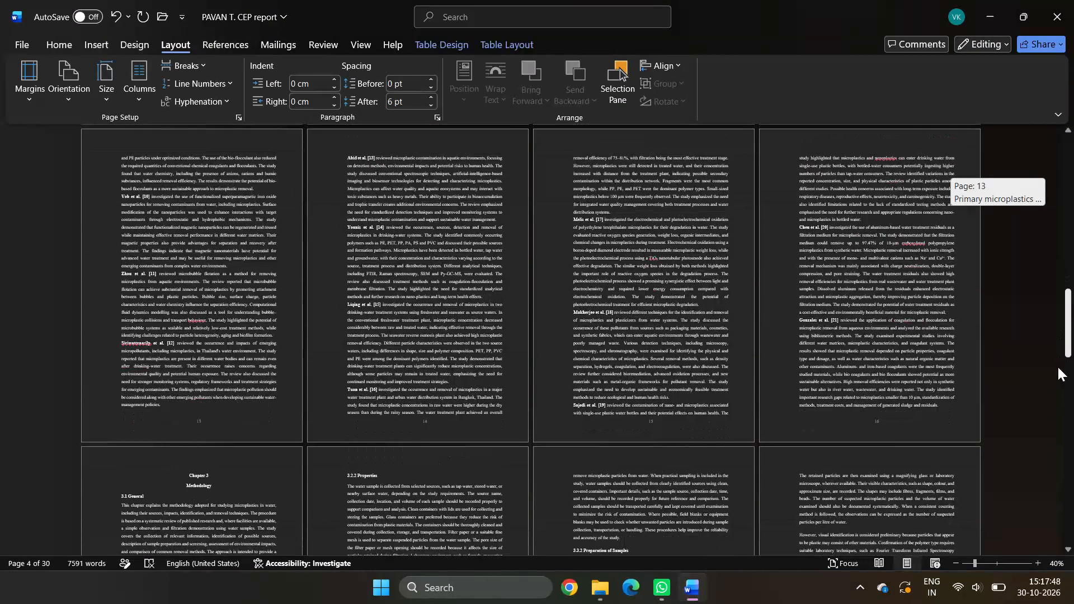
{"action": "left_click_drag", "start_coordinate": [1058, 367], "coordinate": [1057, 384]}
{"action": "left_click_drag", "start_coordinate": [1069, 349], "coordinate": [1068, 356]}
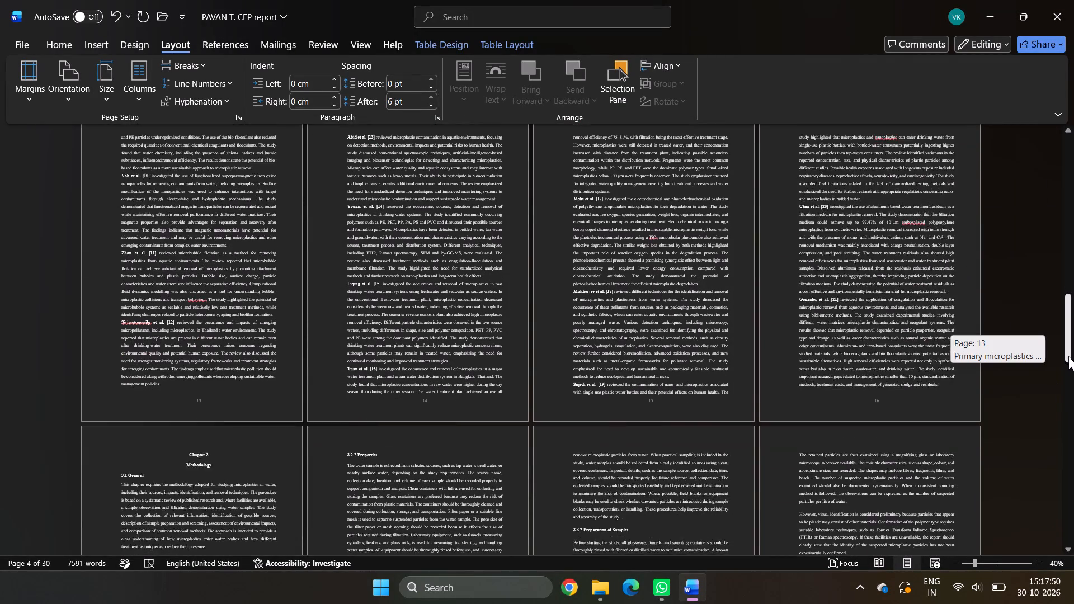
{"action": "left_click_drag", "start_coordinate": [1068, 356], "coordinate": [1068, 383]}
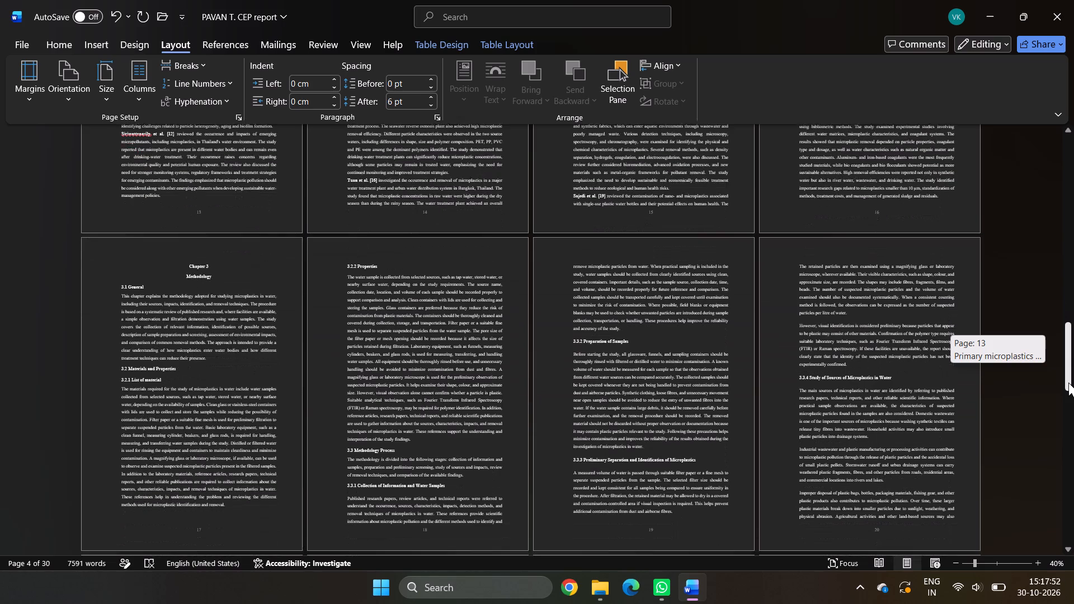
{"action": "left_click_drag", "start_coordinate": [1068, 383], "coordinate": [1068, 385]}
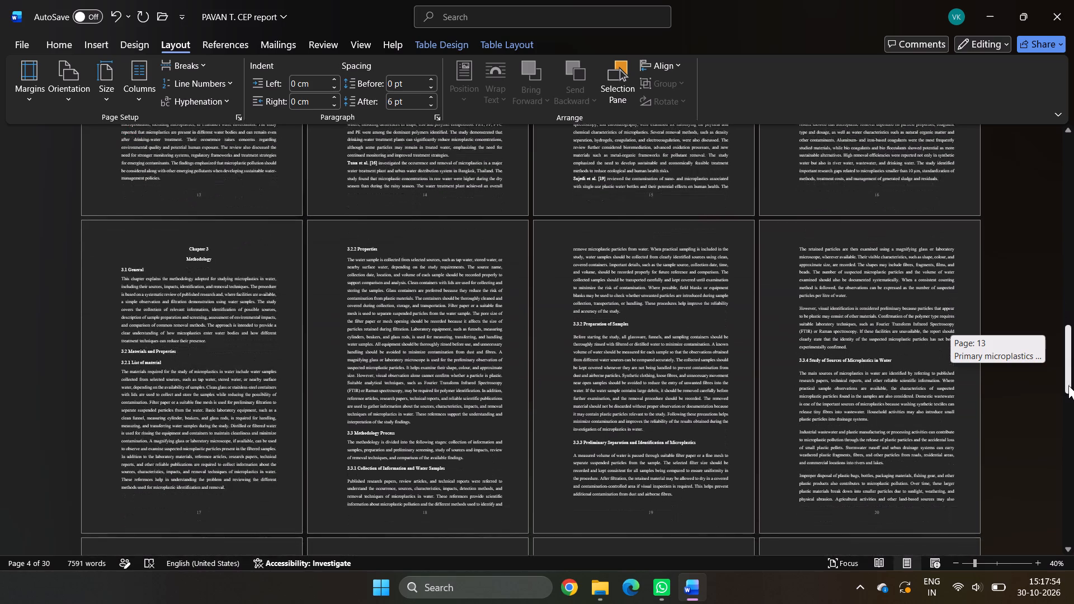
{"action": "left_click_drag", "start_coordinate": [1068, 385], "coordinate": [1068, 388]}
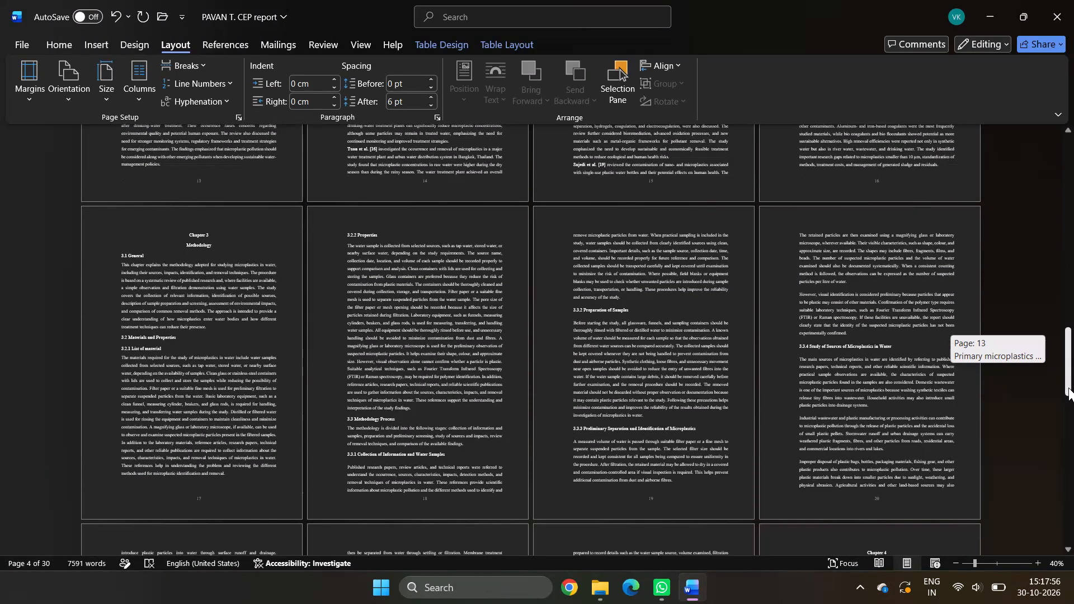
{"action": "left_click_drag", "start_coordinate": [1068, 388], "coordinate": [1068, 389]}
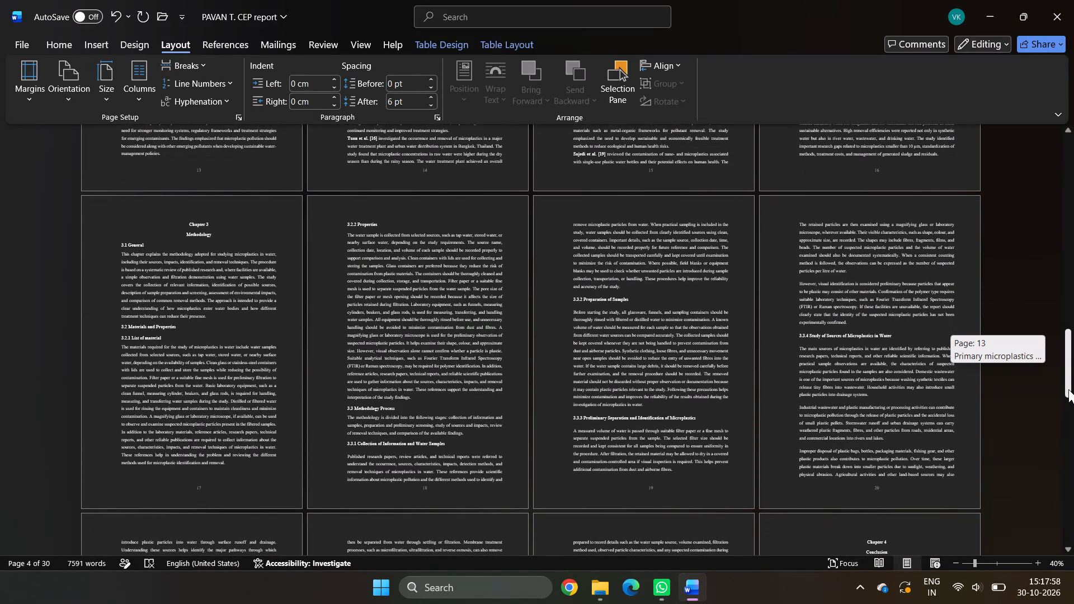
{"action": "left_click_drag", "start_coordinate": [1068, 389], "coordinate": [1067, 349]}
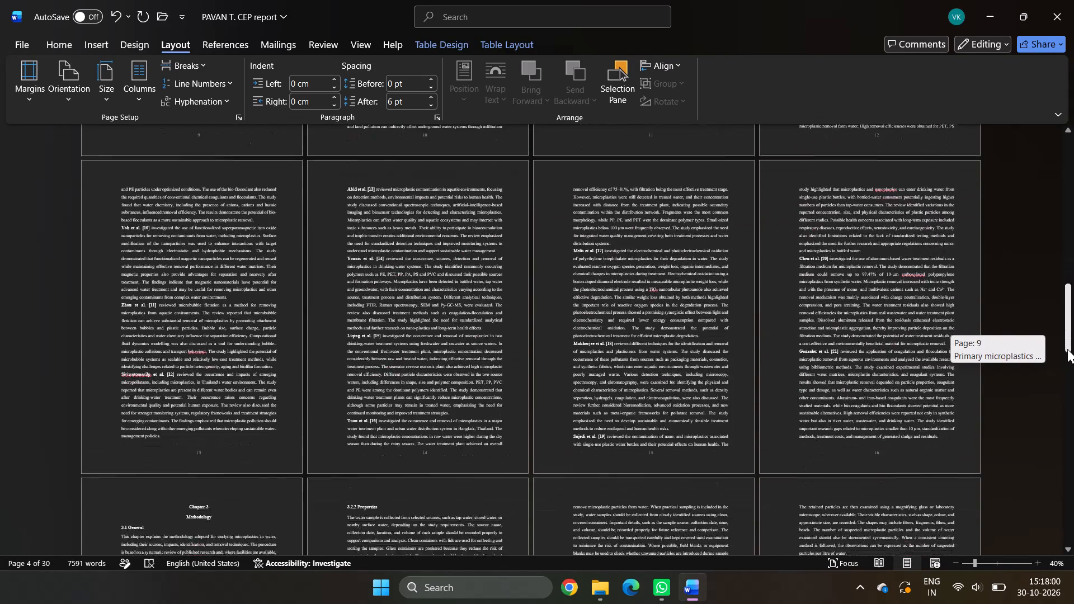
{"action": "left_click_drag", "start_coordinate": [1067, 349], "coordinate": [1063, 294]}
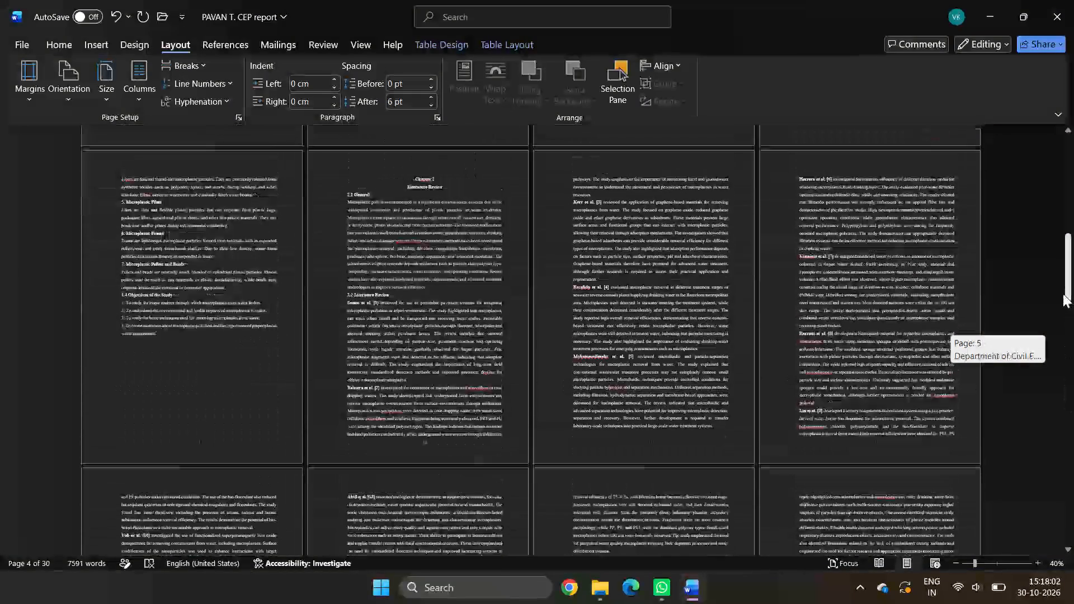
{"action": "left_click_drag", "start_coordinate": [1063, 294], "coordinate": [1062, 200]}
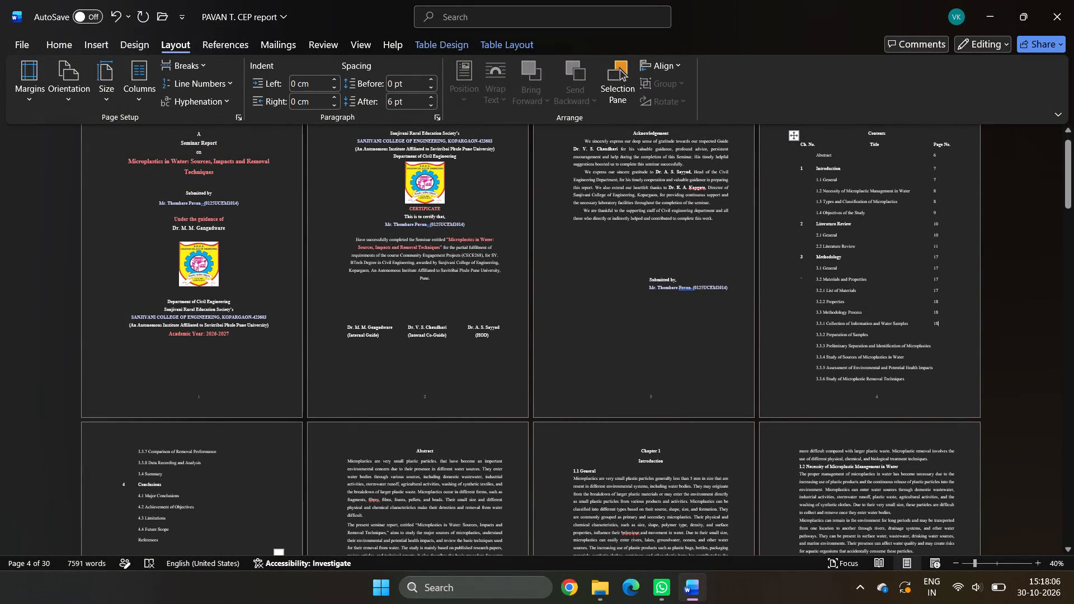
{"action": "key", "text": "Down"}
{"action": "type", "text": "19"}
{"action": "key", "text": "Down"}
{"action": "type", "text": "19"}
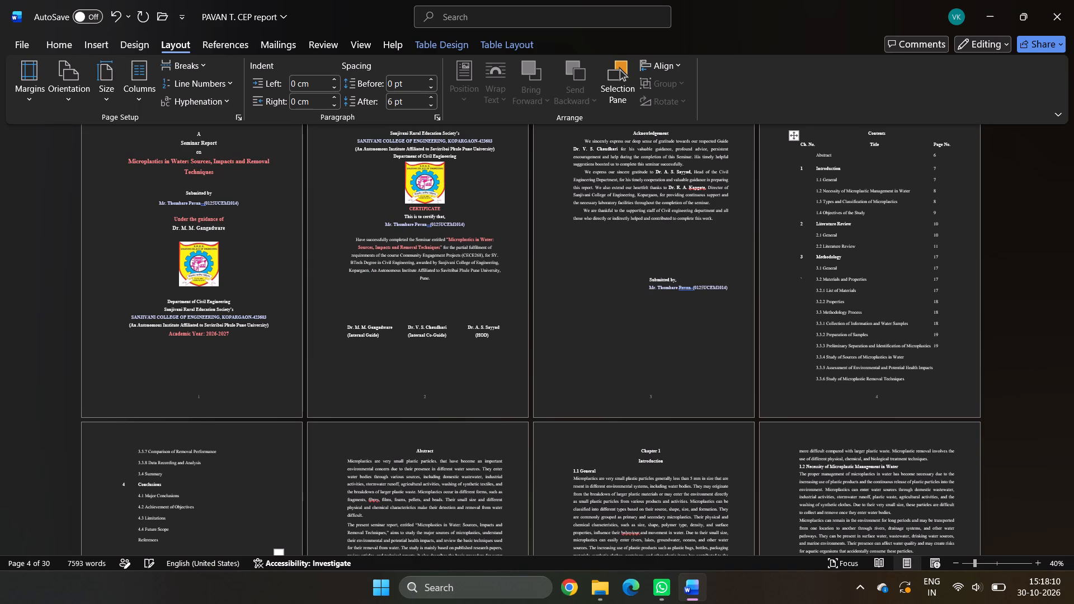
Enter page number 20 for the 3.3.4 Study of Sources of Microplastics in Water entry in the Contents table, checking the Chapter 3 pages.
{"action": "left_click_drag", "start_coordinate": [1069, 190], "coordinate": [1073, 397]}
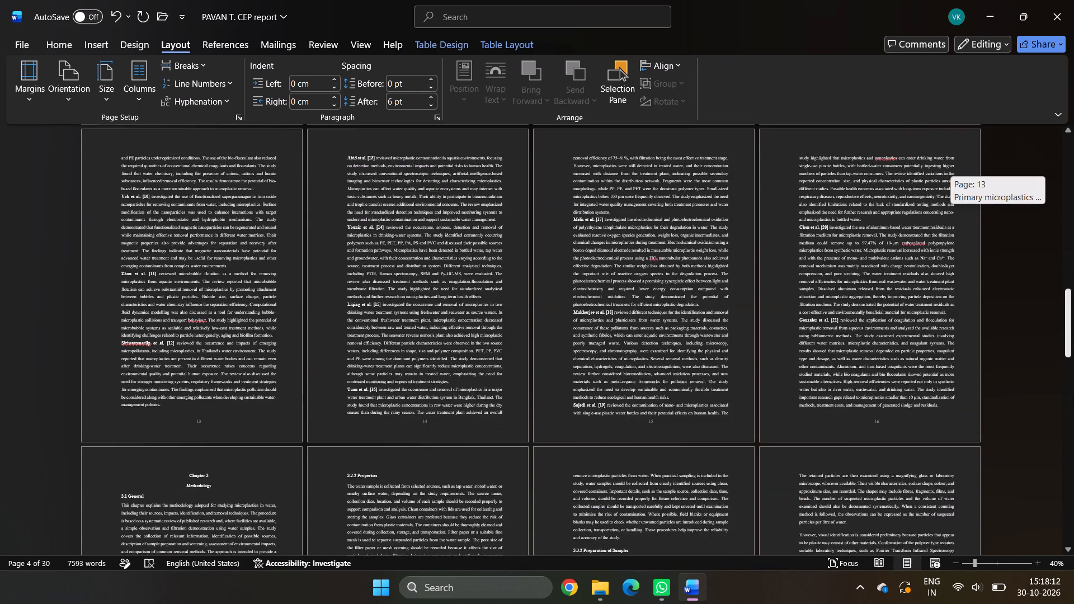
{"action": "left_click_drag", "start_coordinate": [1073, 397], "coordinate": [1073, 396]}
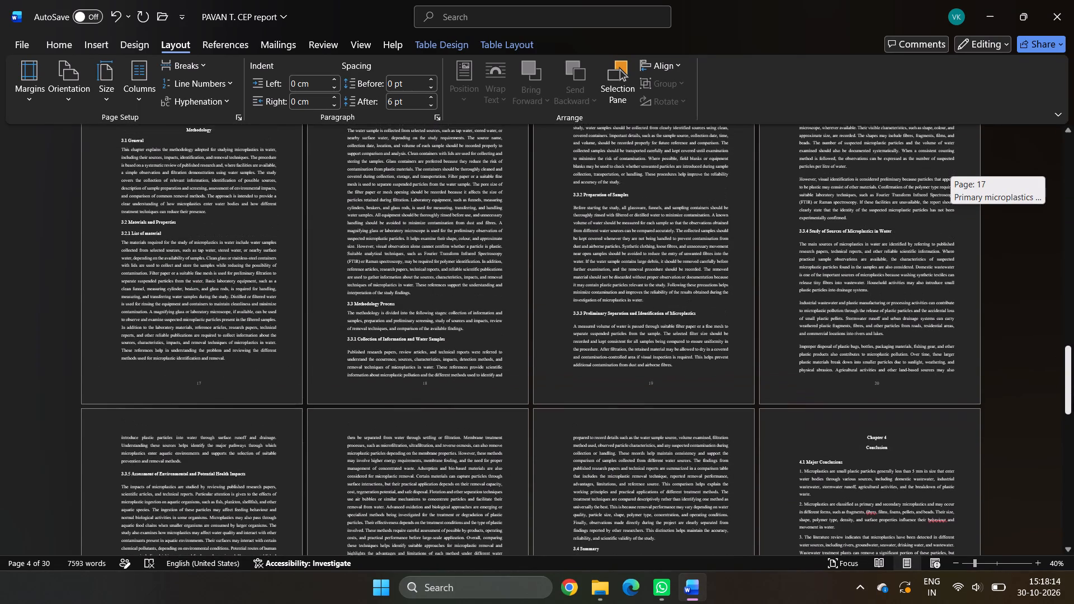
{"action": "left_click_drag", "start_coordinate": [1073, 396], "coordinate": [1073, 385]}
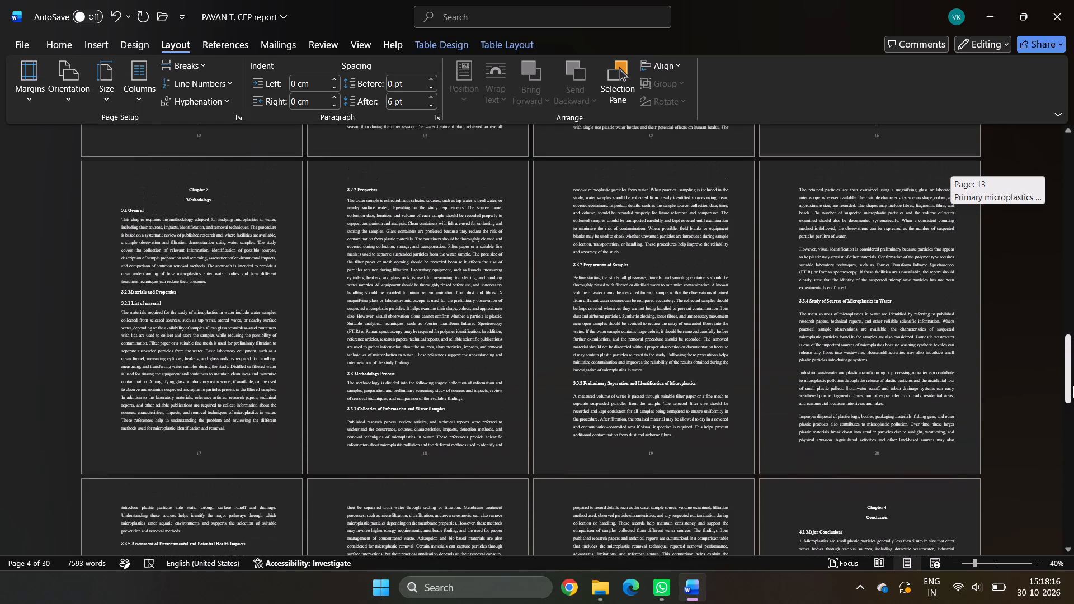
{"action": "left_click_drag", "start_coordinate": [1073, 385], "coordinate": [1059, 204]}
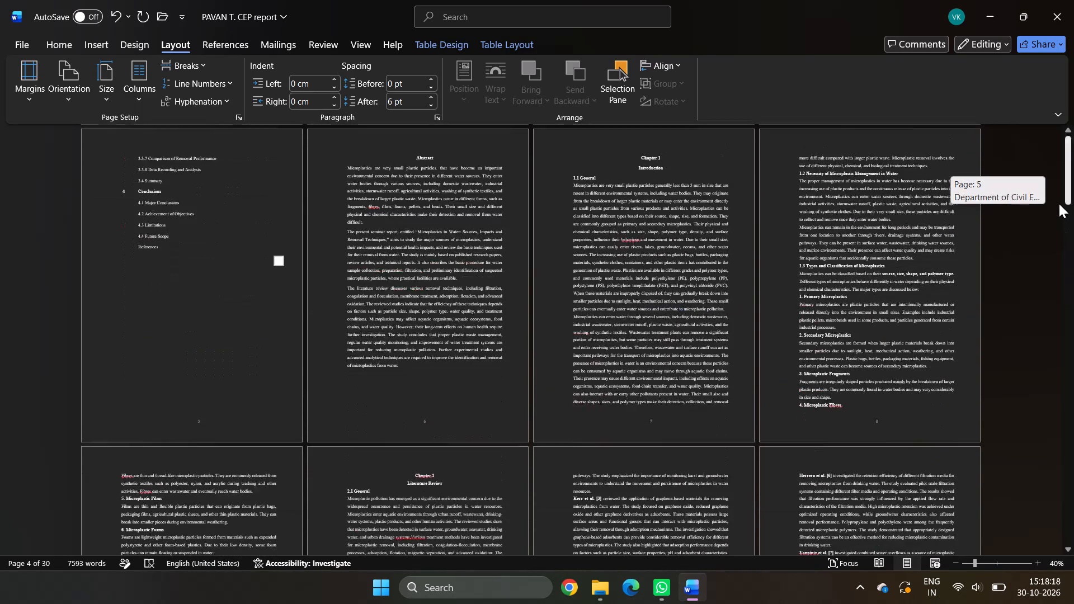
{"action": "left_click_drag", "start_coordinate": [1059, 204], "coordinate": [1059, 198]}
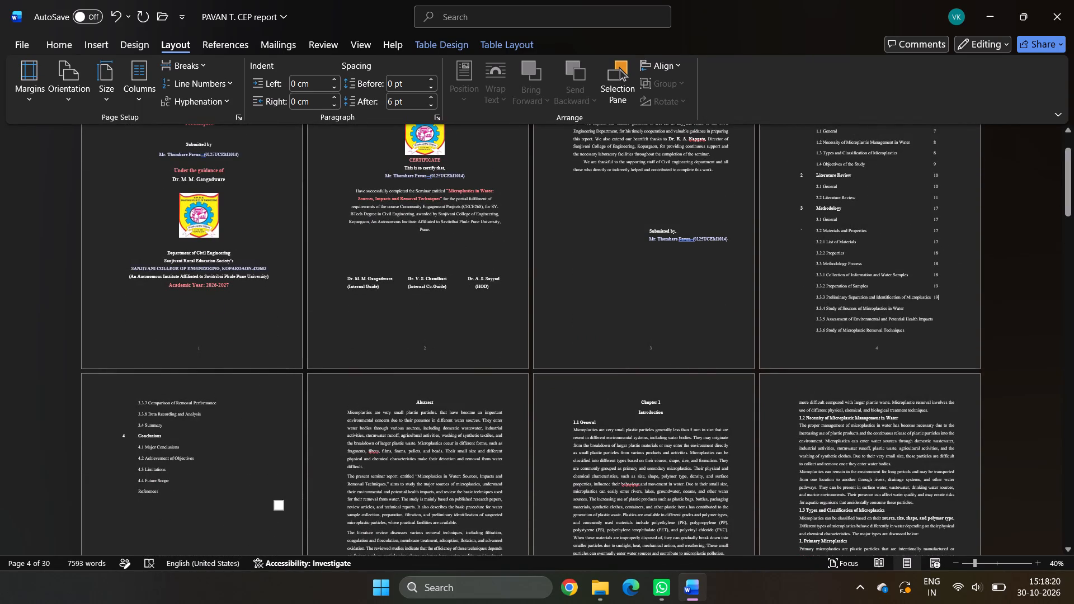
{"action": "key", "text": "Down"}
{"action": "type", "text": "20"}
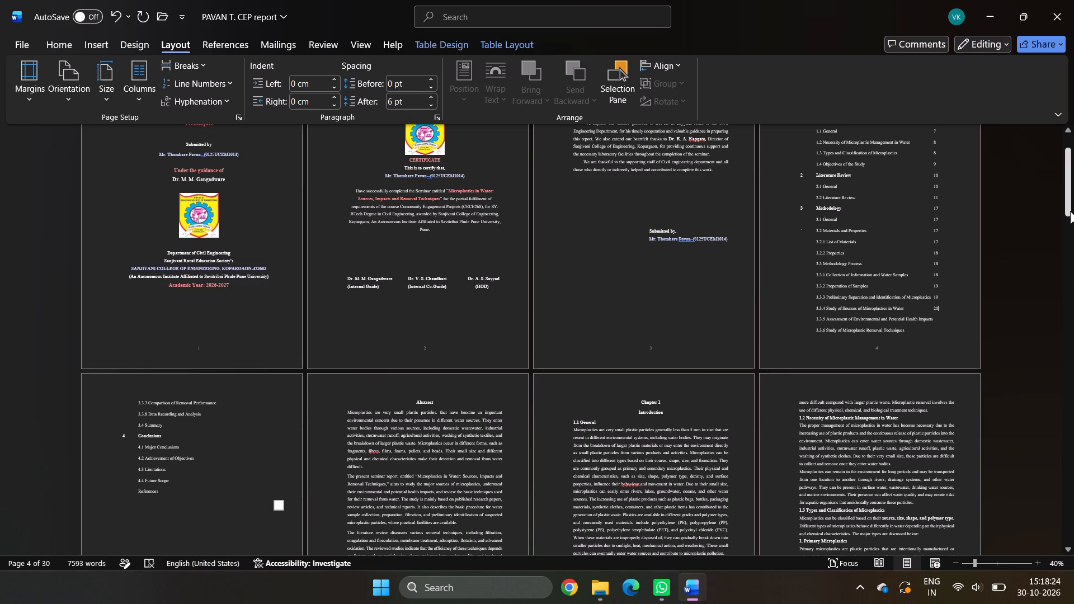
Enter page number 21 for the 3.3.5 Assessment of Impacts and 3.3.6 Removal Techniques entries in the Contents table, checking the Chapter 3 pages.
{"action": "left_click_drag", "start_coordinate": [1070, 211], "coordinate": [1071, 323]}
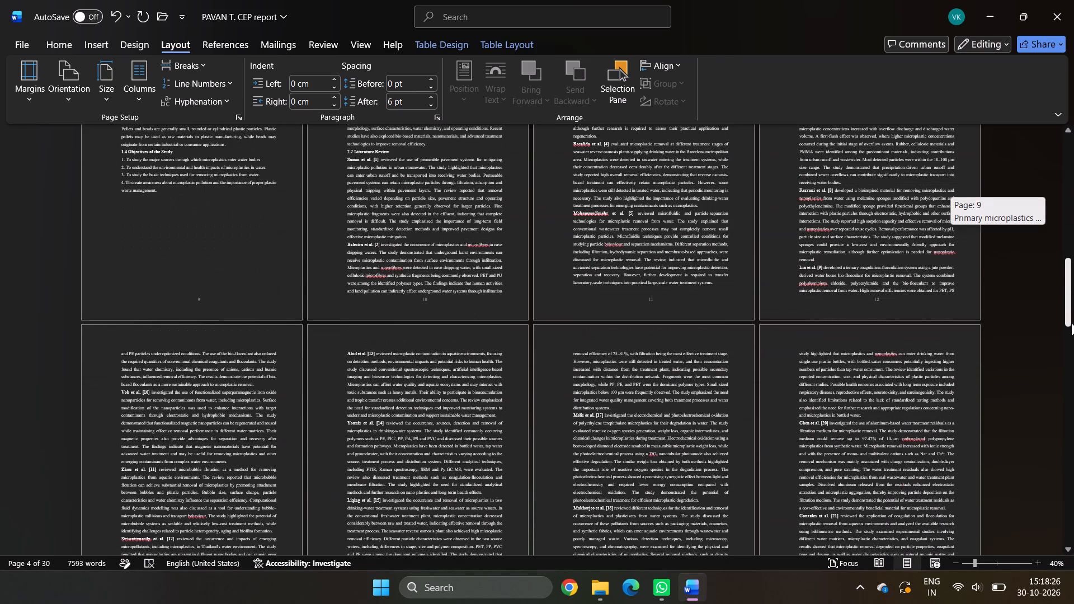
{"action": "left_click_drag", "start_coordinate": [1071, 323], "coordinate": [1069, 435]}
{"action": "scroll", "coordinate": [190, 461], "scroll_direction": "down", "scroll_amount": 4}
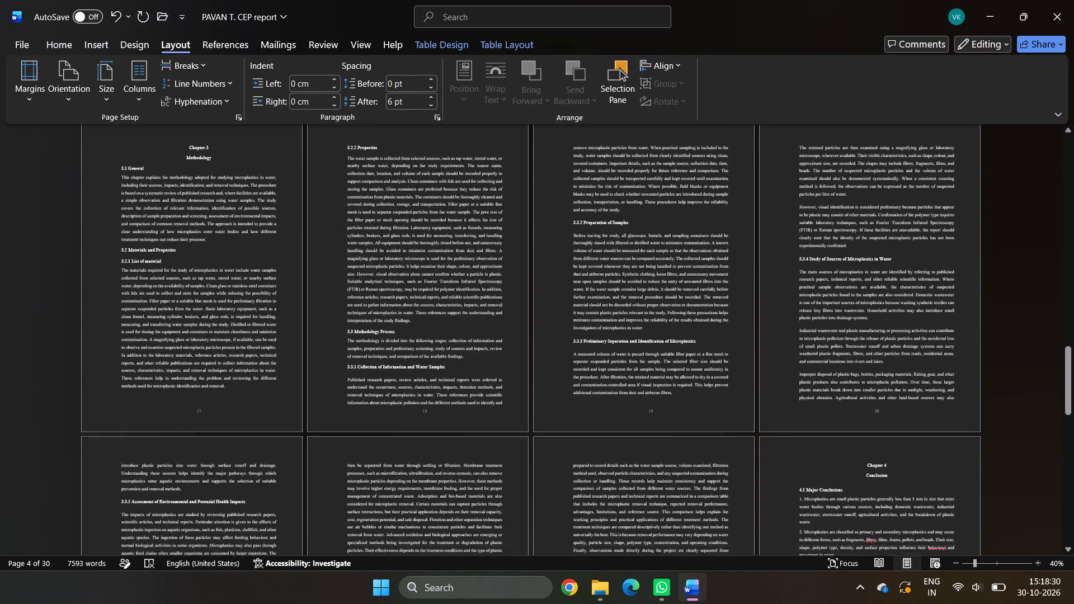
{"action": "scroll", "coordinate": [190, 461], "scroll_direction": "down", "scroll_amount": 9}
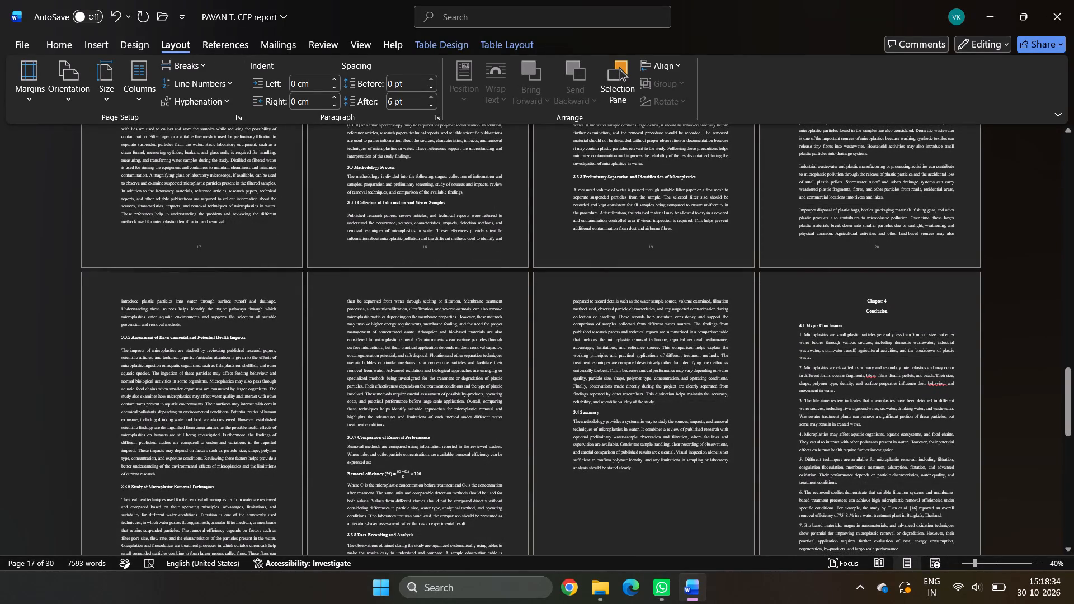
{"action": "scroll", "coordinate": [176, 431], "scroll_direction": "down", "scroll_amount": 3}
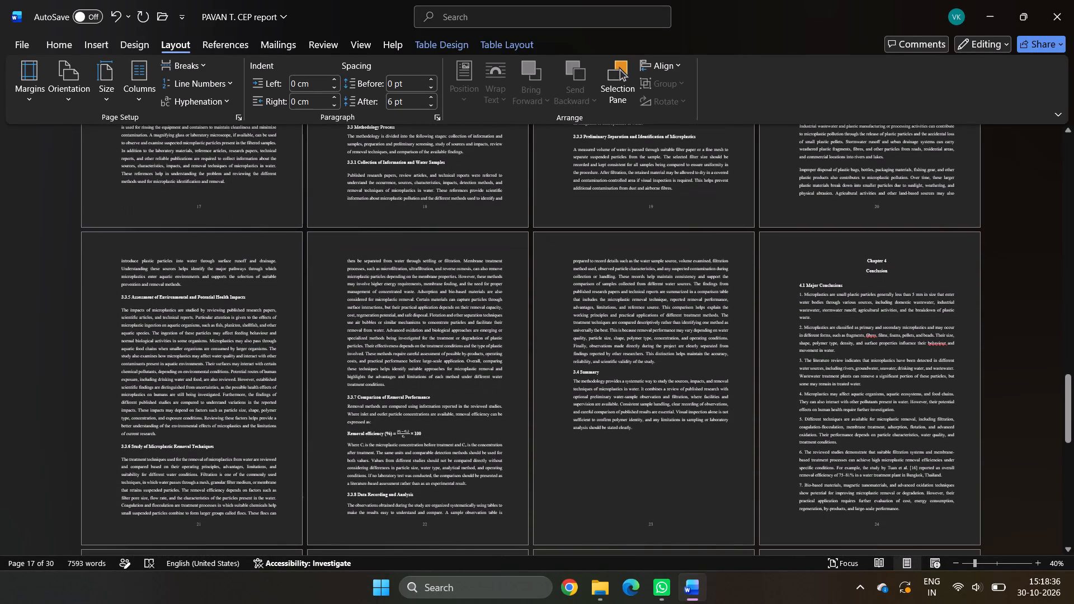
{"action": "left_click_drag", "start_coordinate": [1065, 418], "coordinate": [1053, 229]}
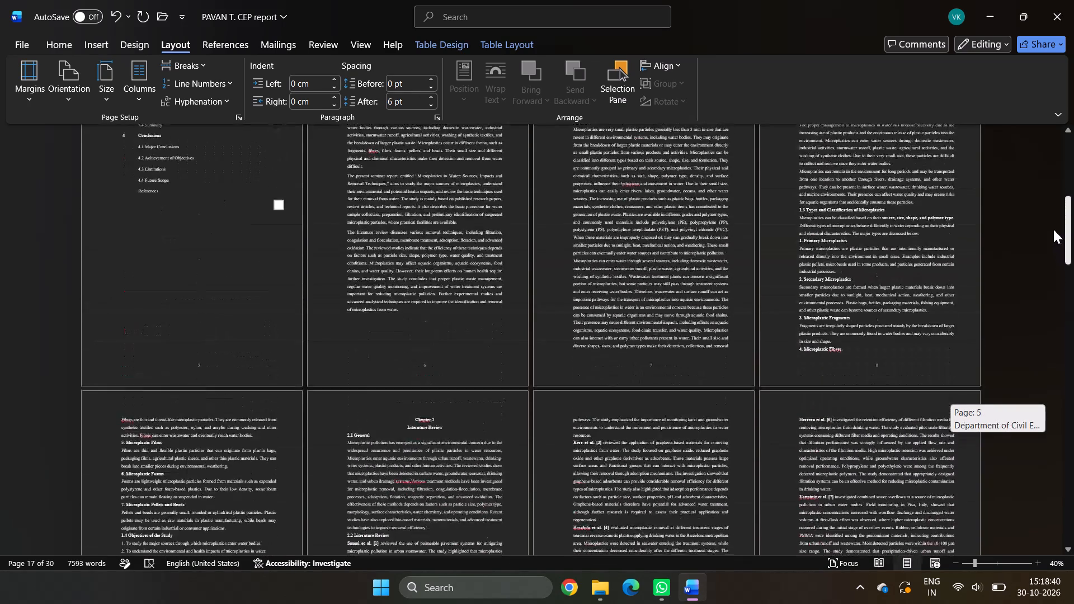
{"action": "left_click_drag", "start_coordinate": [1053, 229], "coordinate": [1053, 195]}
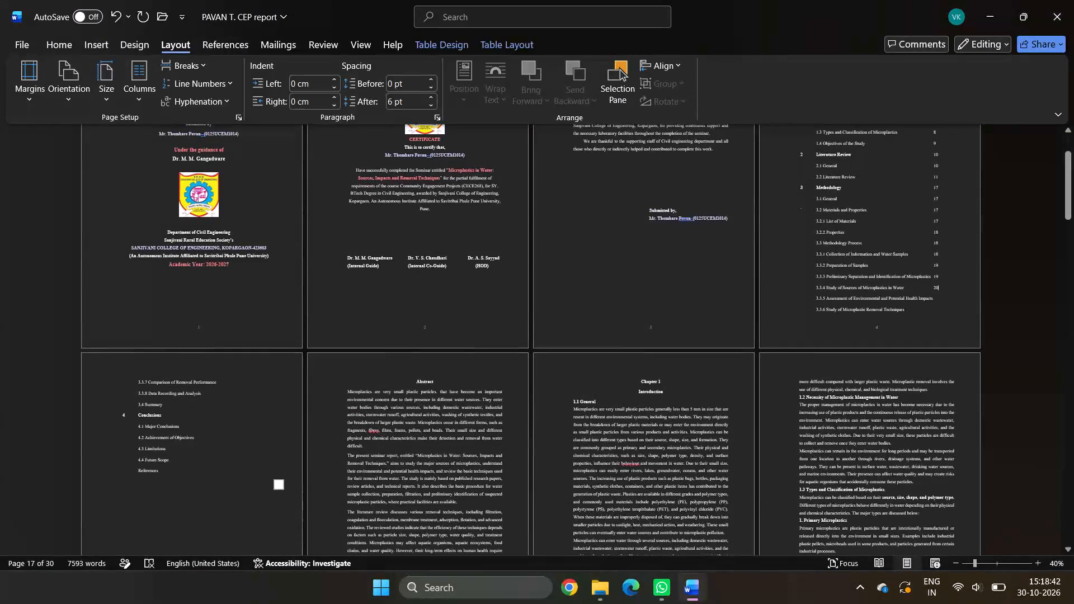
{"action": "left_click", "coordinate": [959, 300]}
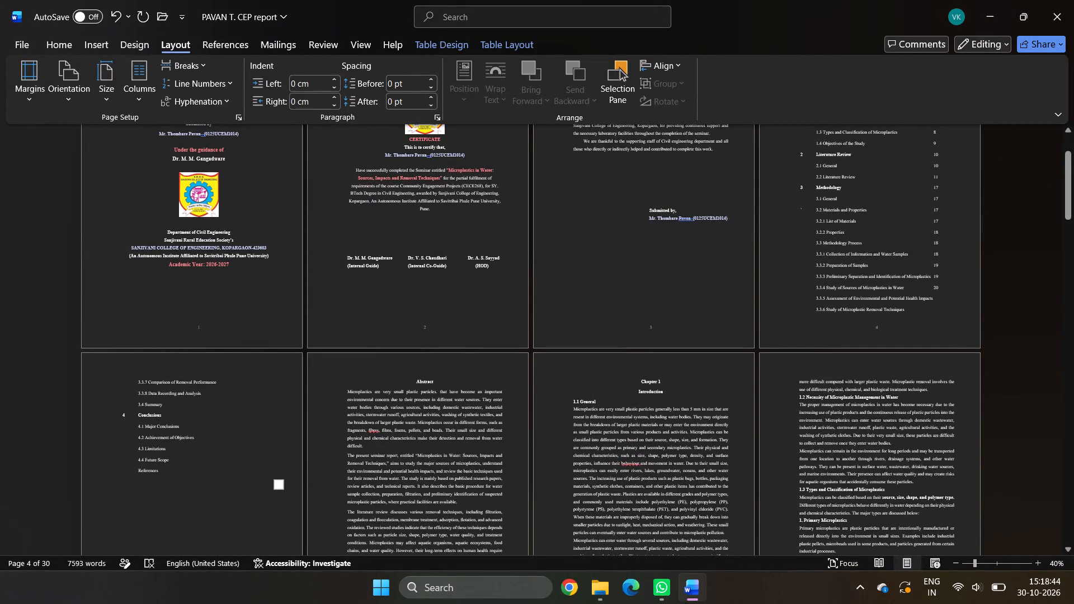
{"action": "left_click", "coordinate": [943, 288]}
{"action": "key", "text": "Down"}
{"action": "type", "text": "21"}
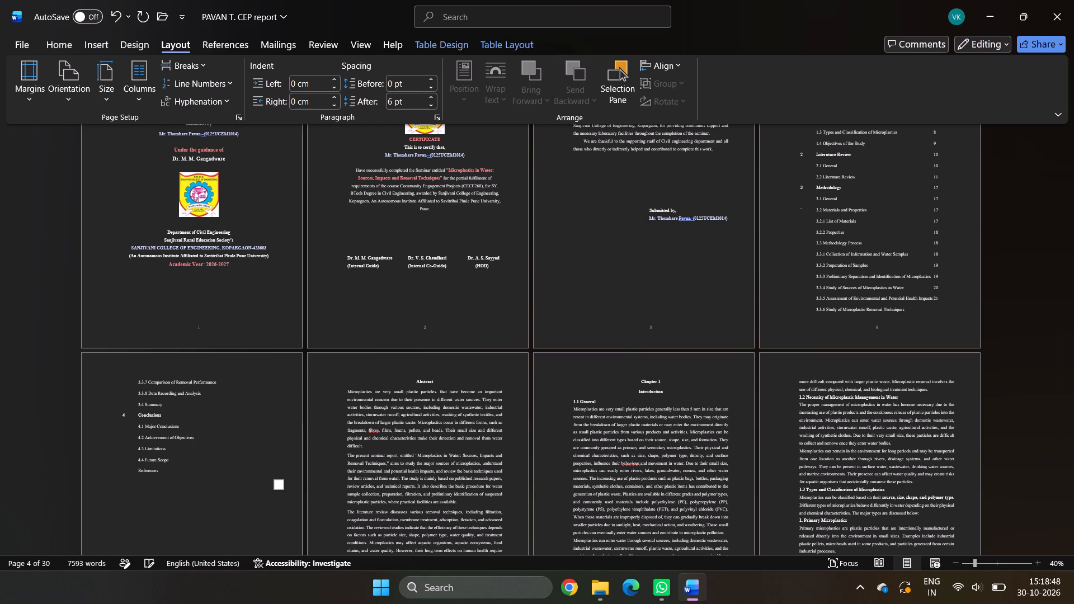
{"action": "key", "text": "Down"}
{"action": "type", "text": "21"}
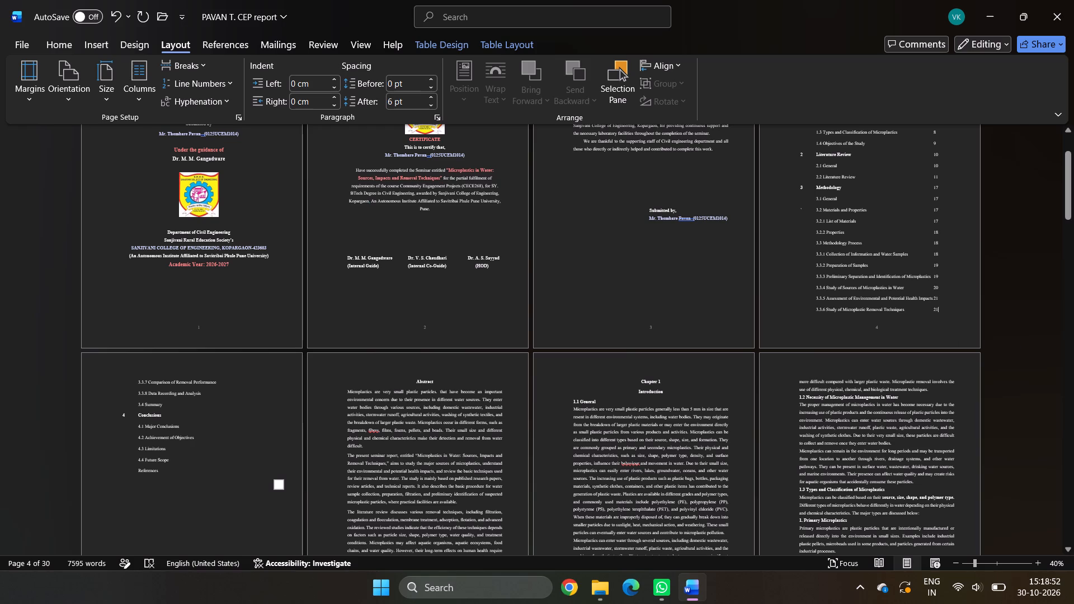
Place the cursor in the page-number cell of the 3.3.7 Comparison of Removal Performance entry in the Contents table.
{"action": "scroll", "coordinate": [912, 284], "scroll_direction": "down", "scroll_amount": 1, "text": "ctrl"}
{"action": "scroll", "coordinate": [912, 284], "scroll_direction": "up", "scroll_amount": 6, "text": "ctrl"}
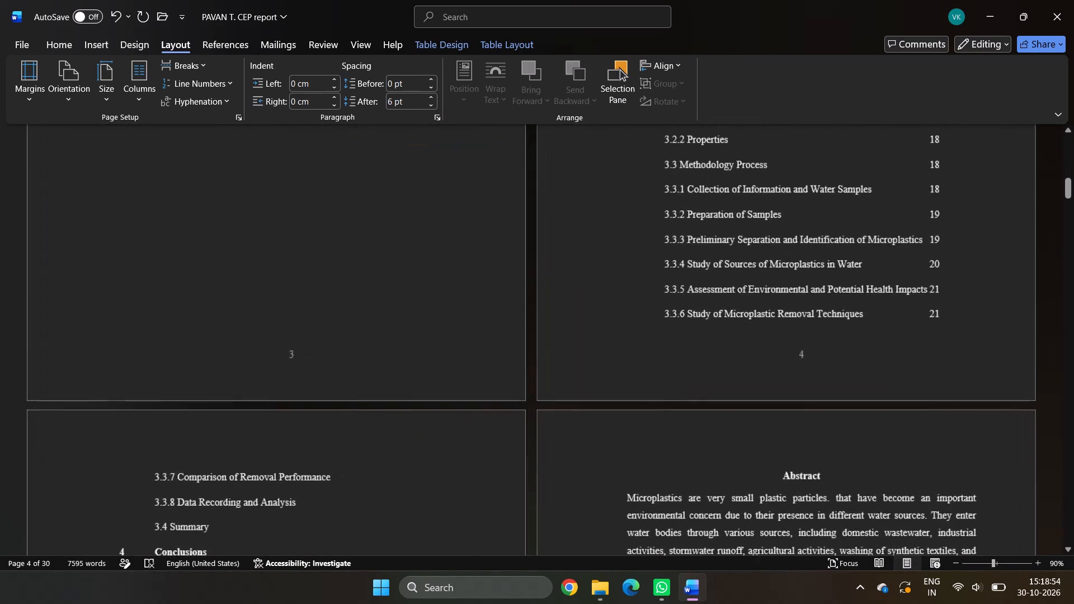
{"action": "scroll", "coordinate": [912, 284], "scroll_direction": "up", "scroll_amount": 3, "text": "ctrl"}
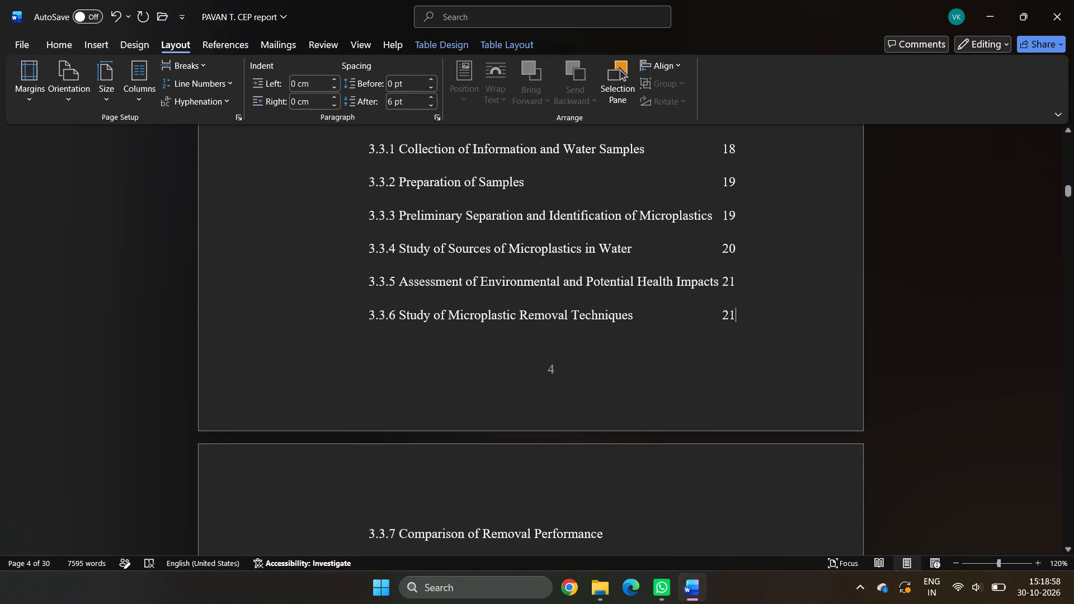
{"action": "scroll", "coordinate": [733, 300], "scroll_direction": "down", "scroll_amount": 7}
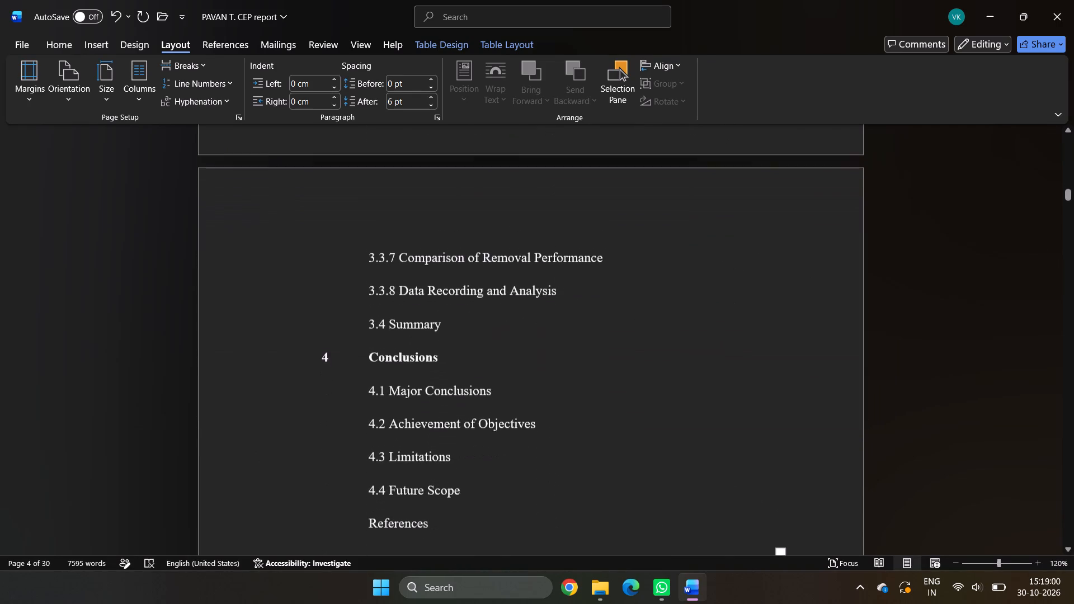
{"action": "scroll", "coordinate": [733, 300], "scroll_direction": "down", "scroll_amount": 1}
{"action": "scroll", "coordinate": [733, 300], "scroll_direction": "up", "scroll_amount": 7}
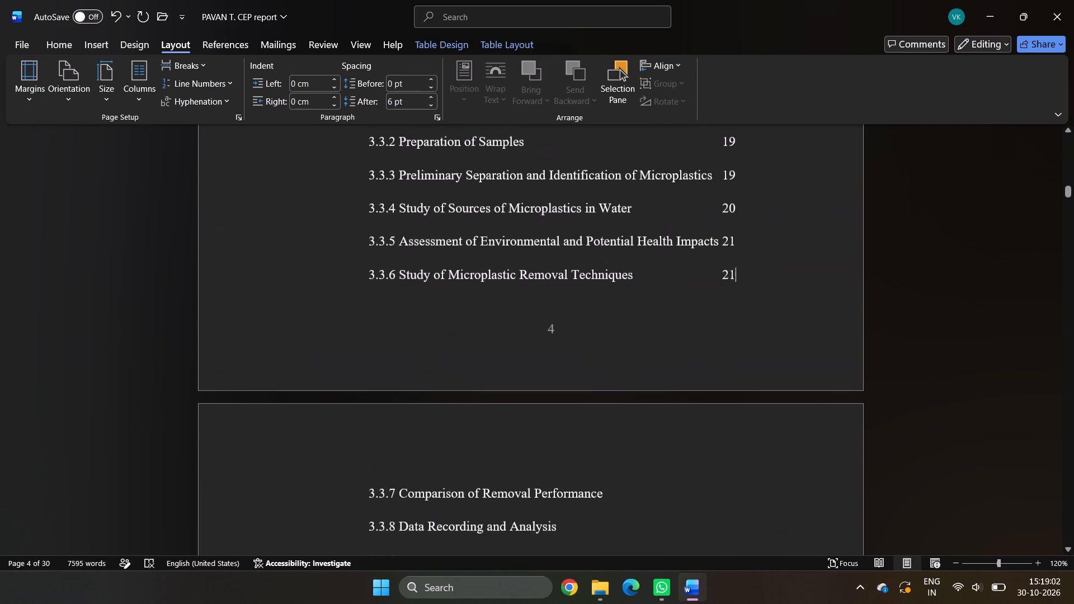
{"action": "scroll", "coordinate": [735, 312], "scroll_direction": "down", "scroll_amount": 5}
{"action": "left_click", "coordinate": [642, 290]}
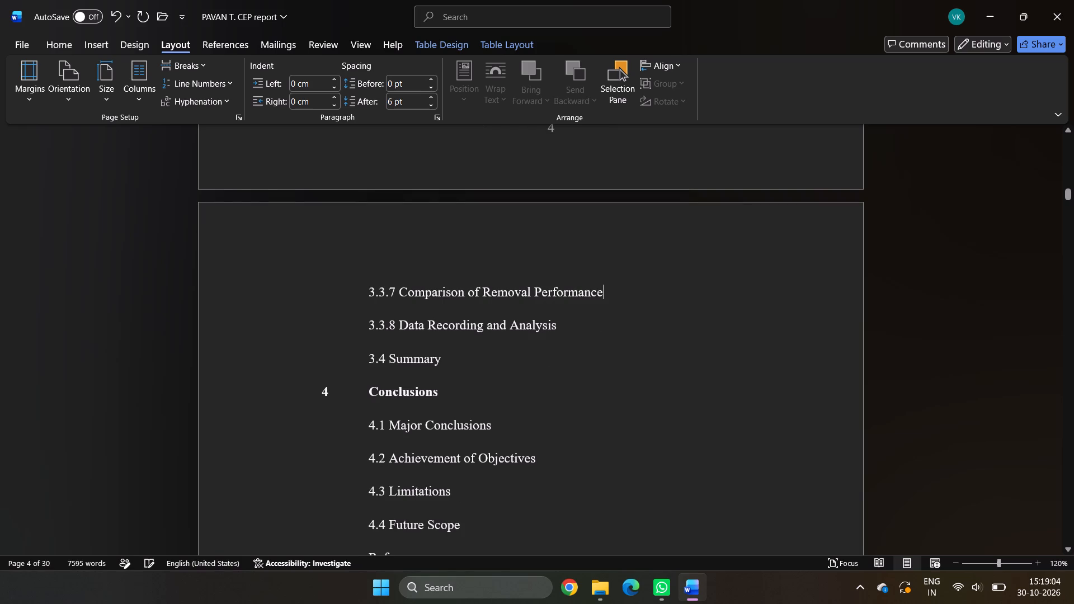
{"action": "scroll", "coordinate": [716, 276], "scroll_direction": "up", "scroll_amount": 5}
{"action": "left_click", "coordinate": [754, 279]}
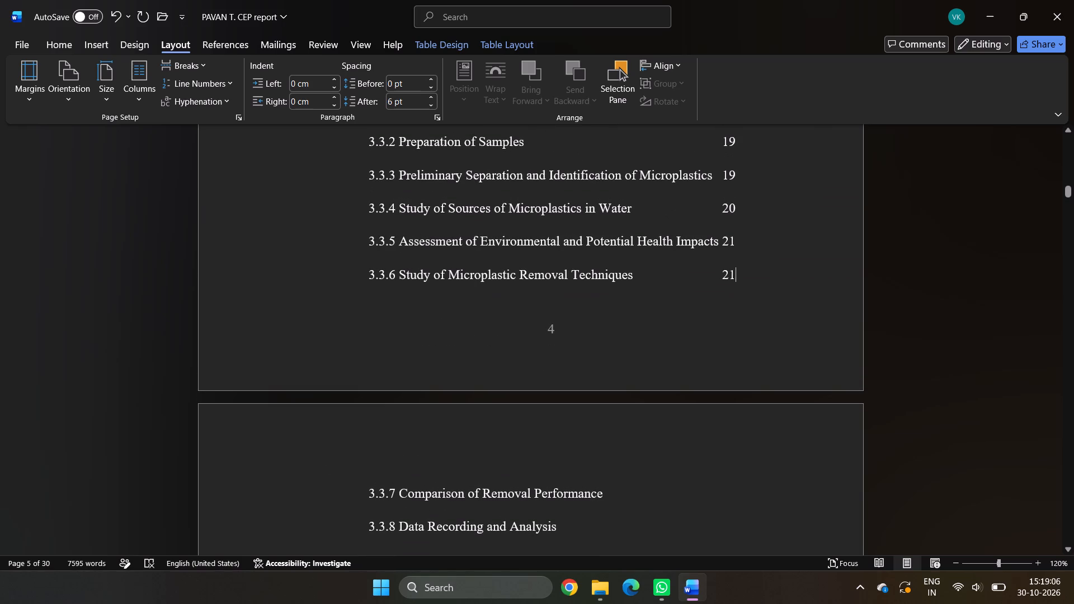
{"action": "key", "text": "Down"}
Look through the Chapter 3 pages to find which pages the 3.3.7, 3.3.8 and 3.4 headings are on.
{"action": "scroll", "coordinate": [729, 413], "scroll_direction": "down", "scroll_amount": 8, "text": "ctrl"}
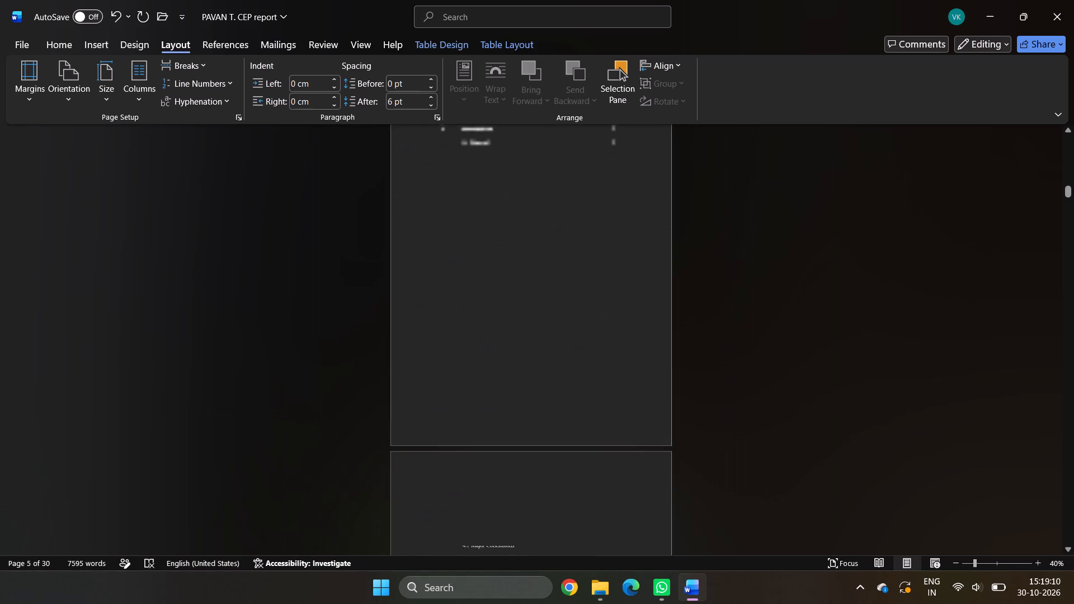
{"action": "scroll", "coordinate": [729, 413], "scroll_direction": "down", "scroll_amount": 1, "text": "ctrl"}
{"action": "scroll", "coordinate": [729, 413], "scroll_direction": "down", "scroll_amount": 2}
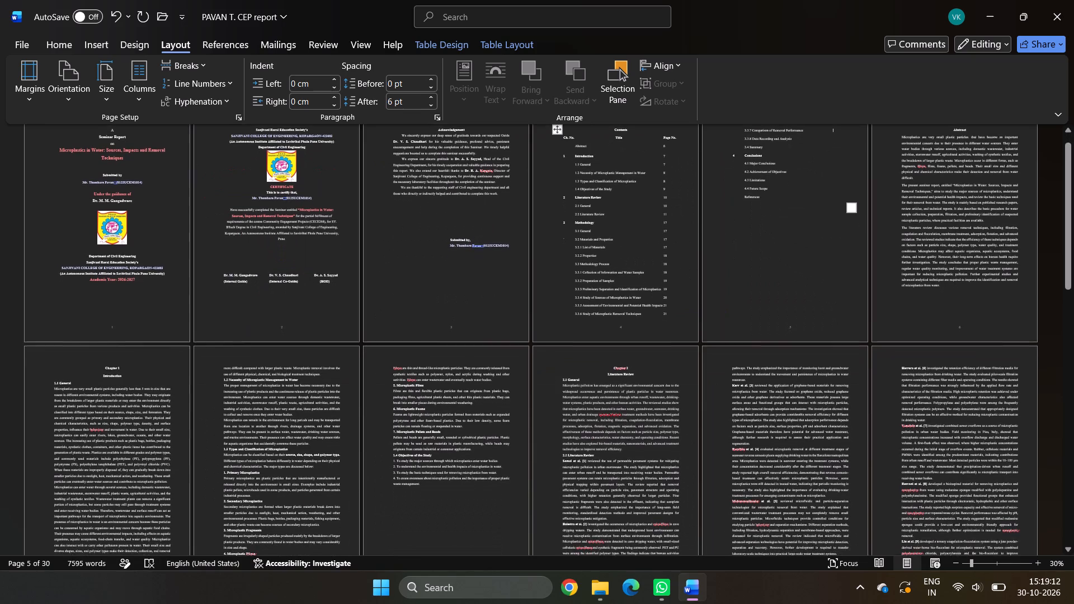
{"action": "scroll", "coordinate": [729, 413], "scroll_direction": "down", "scroll_amount": 20}
{"action": "scroll", "coordinate": [729, 413], "scroll_direction": "down", "scroll_amount": 16}
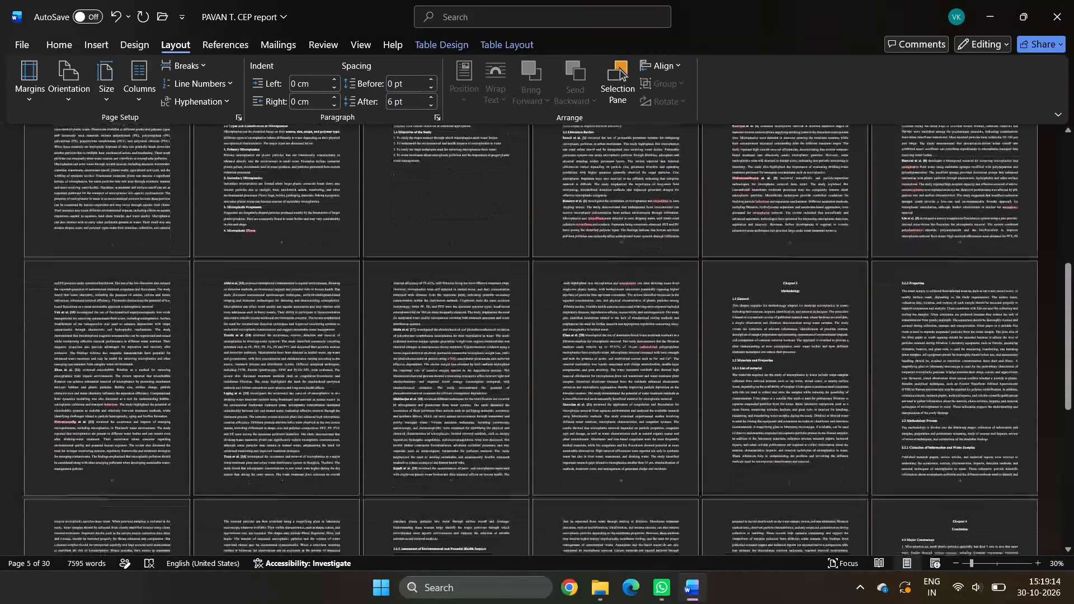
{"action": "scroll", "coordinate": [722, 470], "scroll_direction": "down", "scroll_amount": 1}
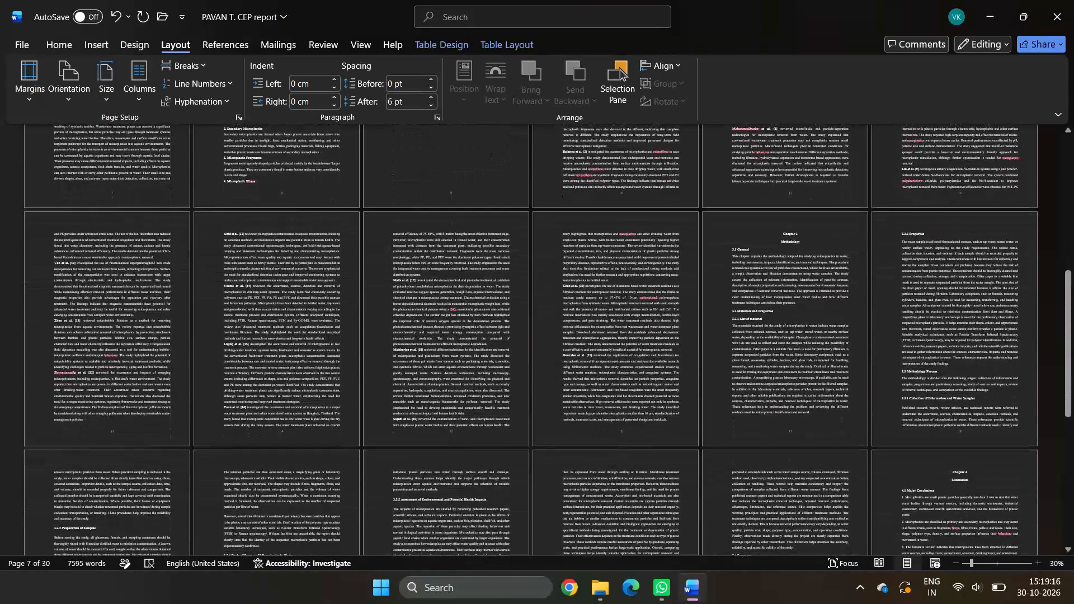
{"action": "scroll", "coordinate": [804, 469], "scroll_direction": "up", "scroll_amount": 3, "text": "ctrl"}
{"action": "scroll", "coordinate": [804, 469], "scroll_direction": "down", "scroll_amount": 3}
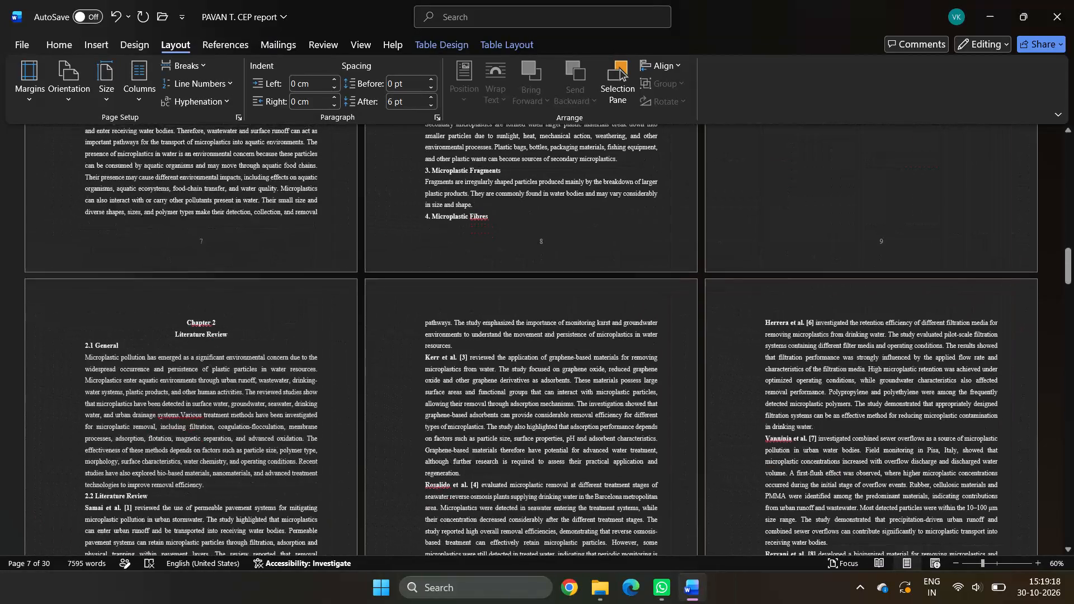
{"action": "scroll", "coordinate": [804, 469], "scroll_direction": "down", "scroll_amount": 5}
{"action": "scroll", "coordinate": [804, 470], "scroll_direction": "down", "scroll_amount": 2, "text": "ctrl"}
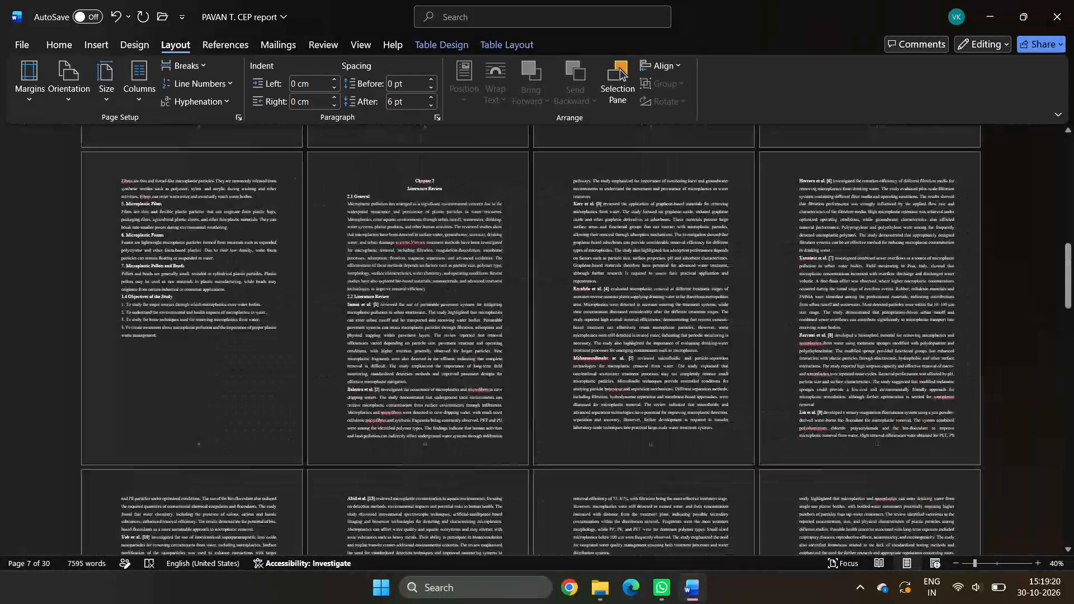
{"action": "scroll", "coordinate": [804, 470], "scroll_direction": "down", "scroll_amount": 3}
{"action": "scroll", "coordinate": [804, 470], "scroll_direction": "up", "scroll_amount": 1}
{"action": "scroll", "coordinate": [804, 470], "scroll_direction": "down", "scroll_amount": 14}
{"action": "scroll", "coordinate": [790, 535], "scroll_direction": "up", "scroll_amount": 1}
{"action": "scroll", "coordinate": [790, 535], "scroll_direction": "down", "scroll_amount": 18}
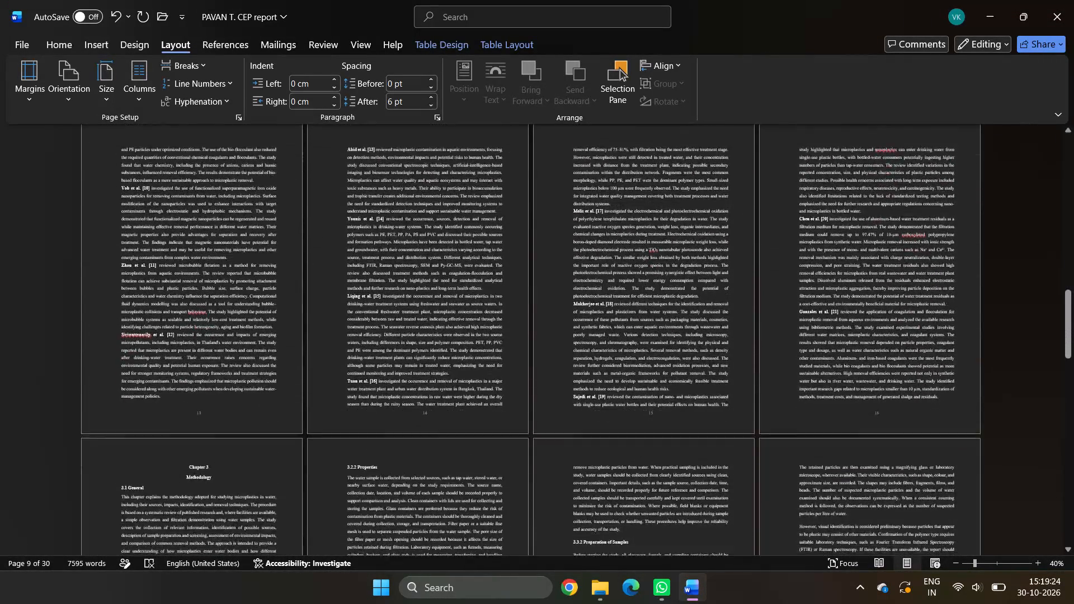
{"action": "scroll", "coordinate": [781, 501], "scroll_direction": "down", "scroll_amount": 20}
{"action": "scroll", "coordinate": [781, 501], "scroll_direction": "down", "scroll_amount": 14}
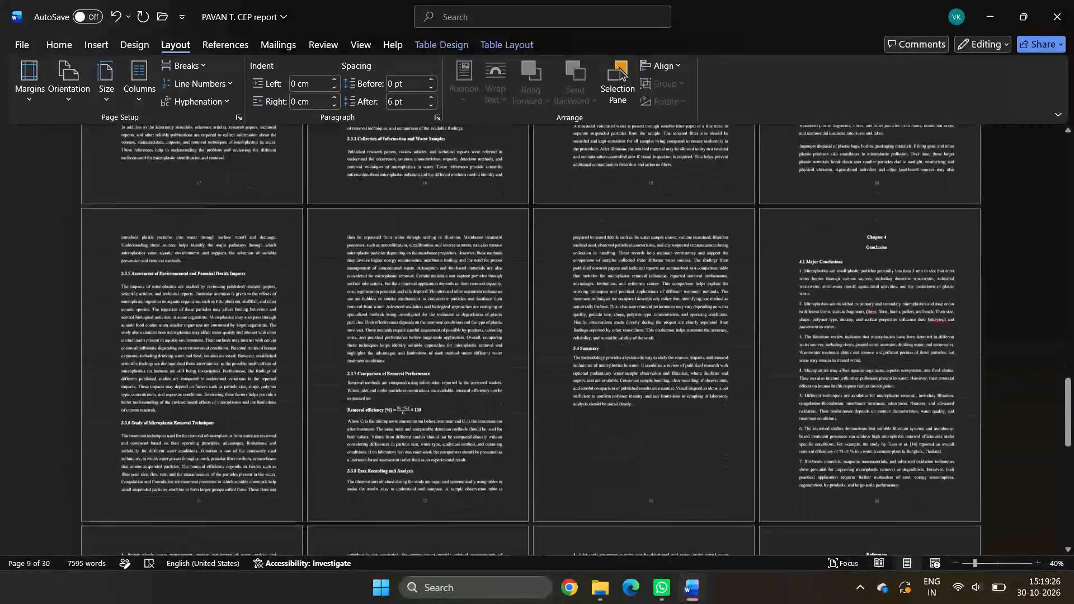
{"action": "scroll", "coordinate": [803, 464], "scroll_direction": "down", "scroll_amount": 3}
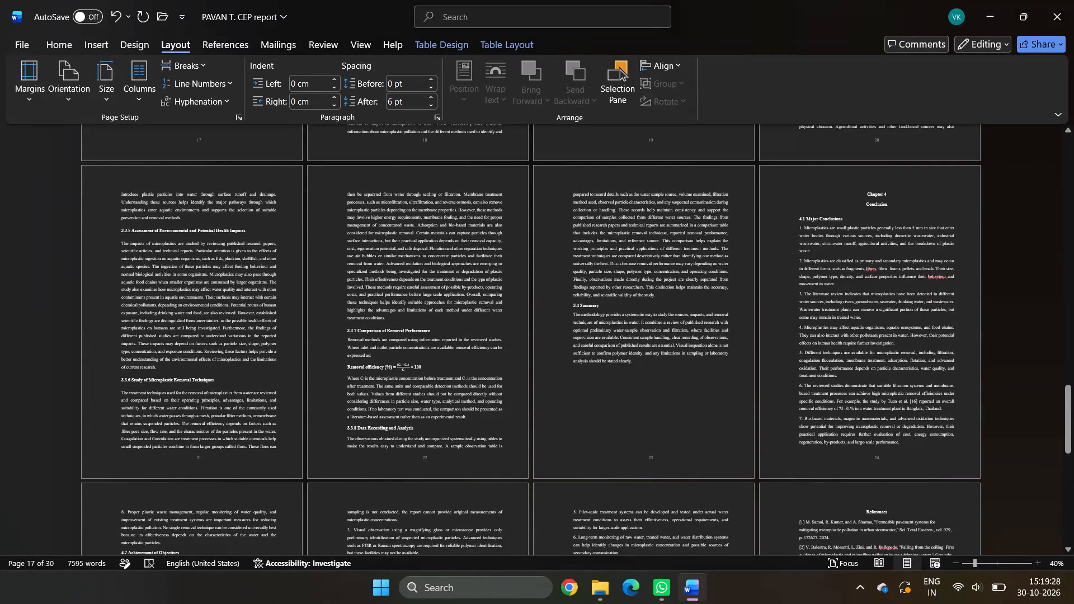
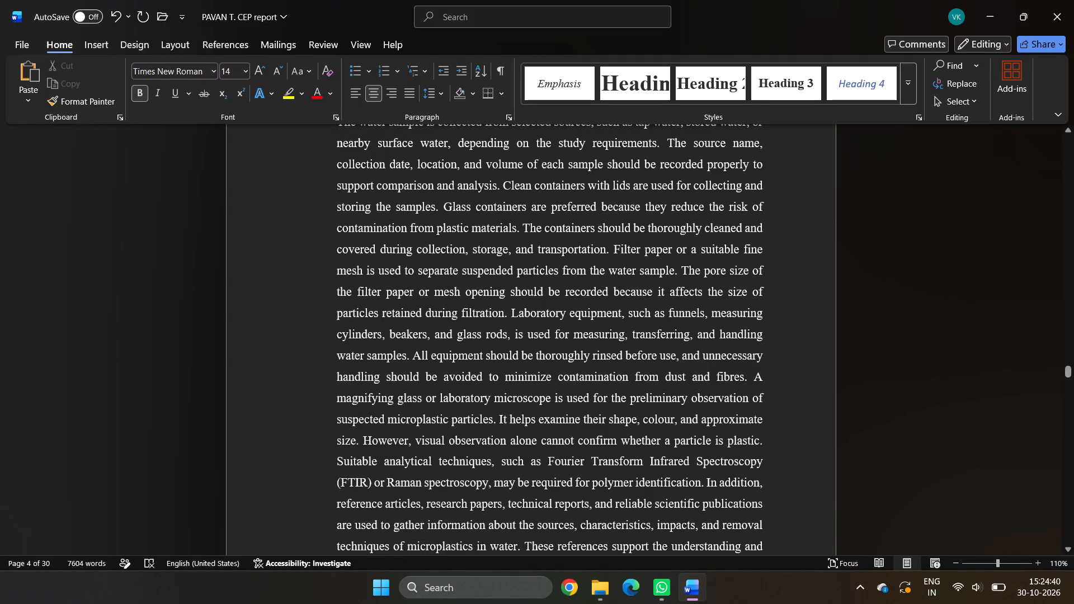
Look through the Chapter 3 pages from section 3.3.2 onward to check which page the 3.3.7 and 3.3.8 headings are on.
{"action": "scroll", "coordinate": [686, 422], "scroll_direction": "down", "scroll_amount": 16}
{"action": "scroll", "coordinate": [714, 410], "scroll_direction": "down", "scroll_amount": 17}
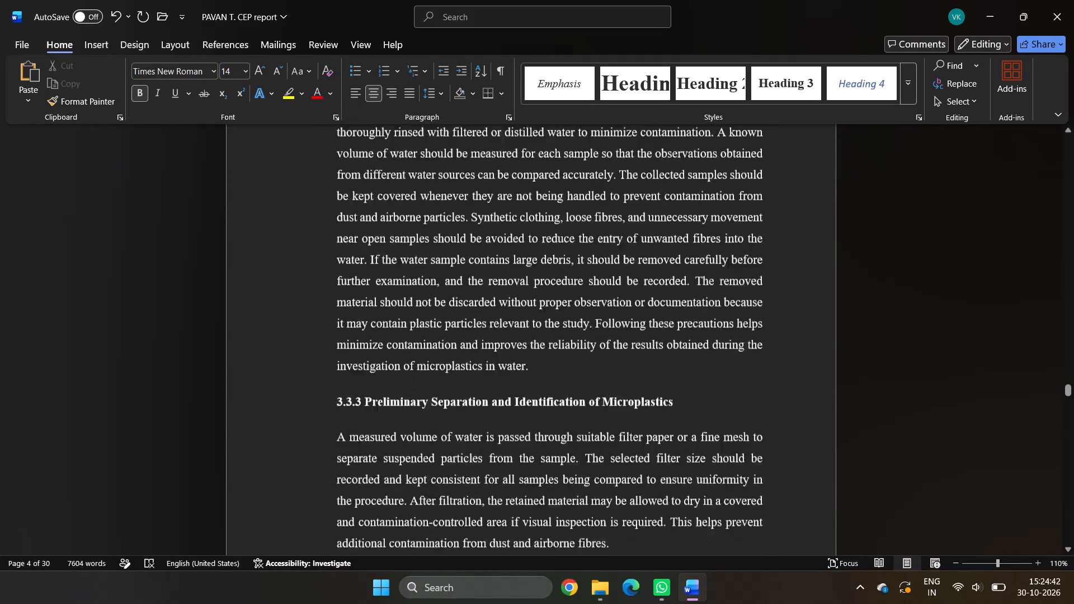
{"action": "scroll", "coordinate": [713, 418], "scroll_direction": "down", "scroll_amount": 19}
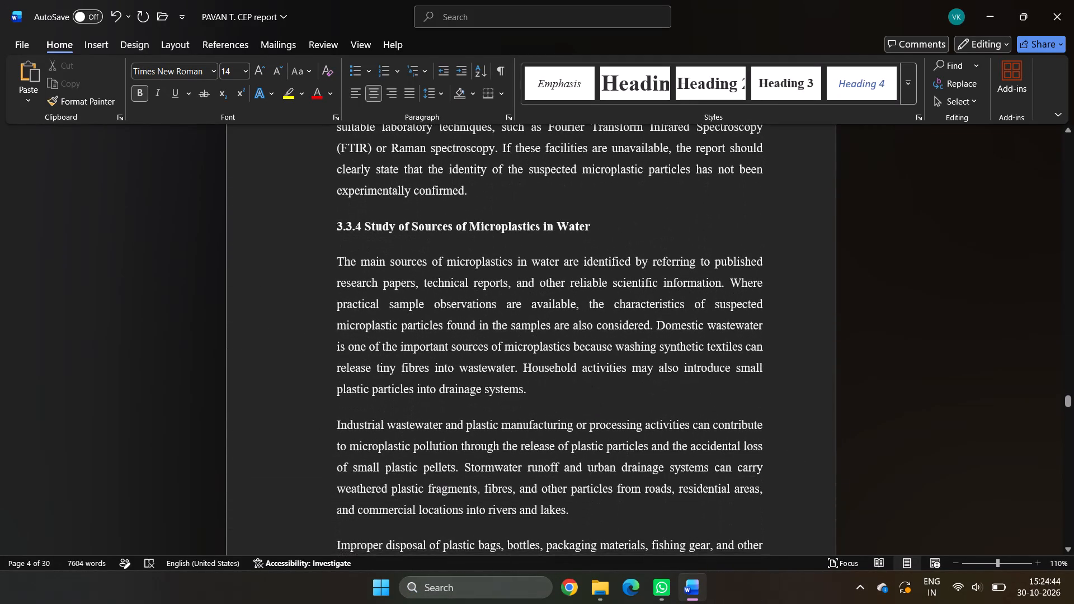
{"action": "scroll", "coordinate": [712, 432], "scroll_direction": "down", "scroll_amount": 12}
{"action": "scroll", "coordinate": [696, 413], "scroll_direction": "down", "scroll_amount": 9}
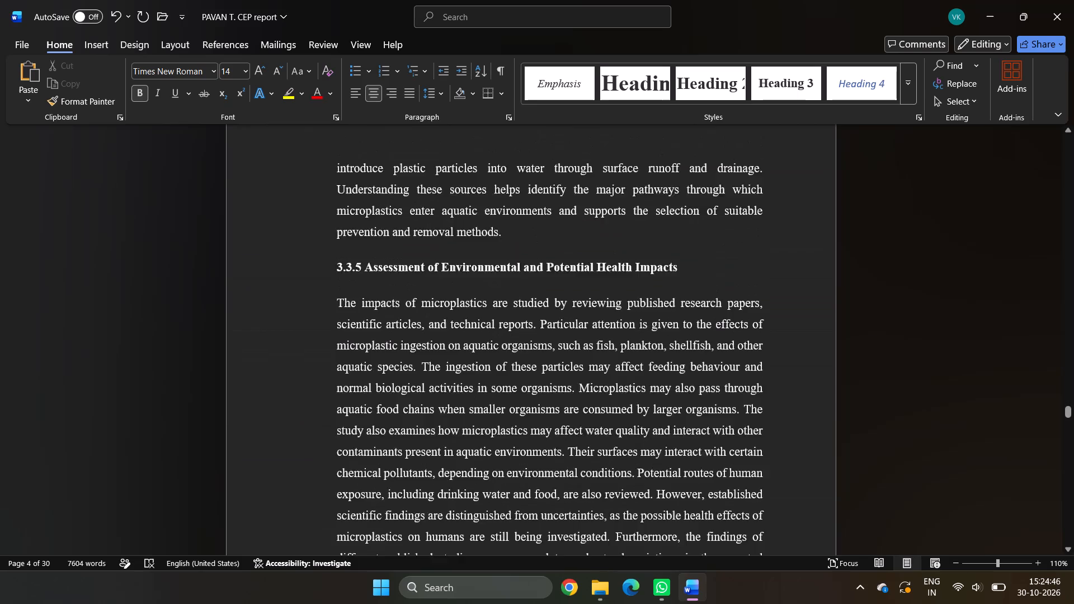
{"action": "scroll", "coordinate": [696, 413], "scroll_direction": "down", "scroll_amount": 20}
{"action": "scroll", "coordinate": [696, 413], "scroll_direction": "down", "scroll_amount": 16}
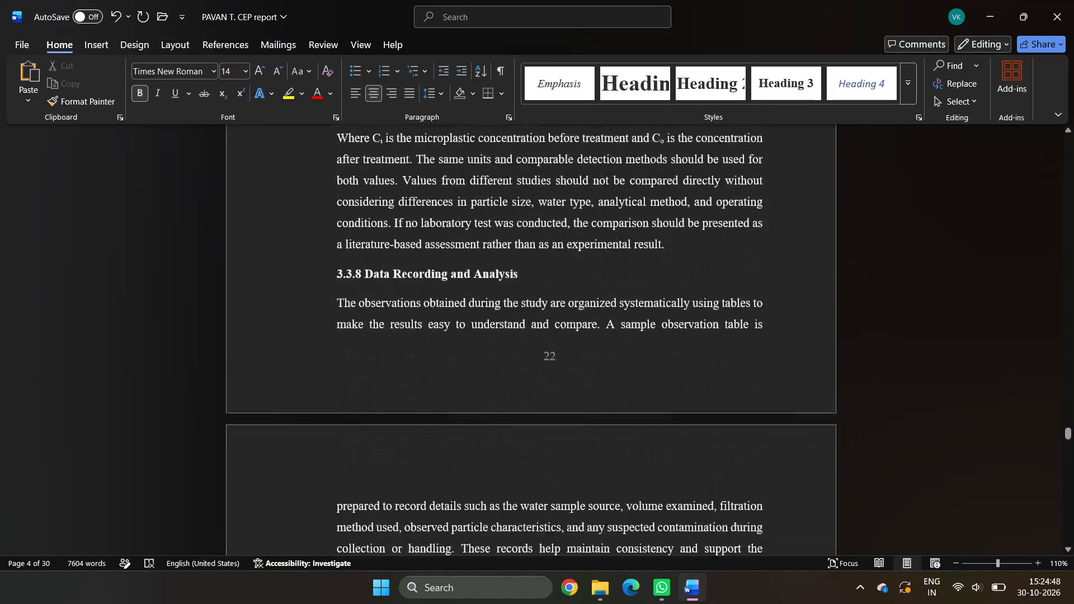
{"action": "scroll", "coordinate": [698, 411], "scroll_direction": "down", "scroll_amount": 3}
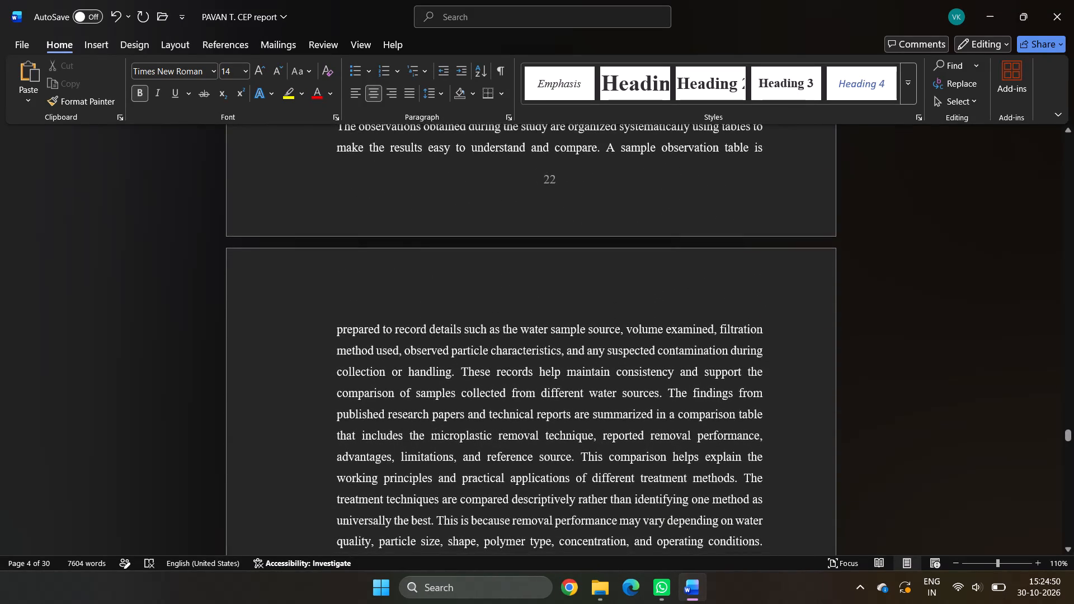
Save a copy of the report as a Word document named "pavan final report" in the Downloads folder.
{"action": "key", "text": "ctrl+p"}
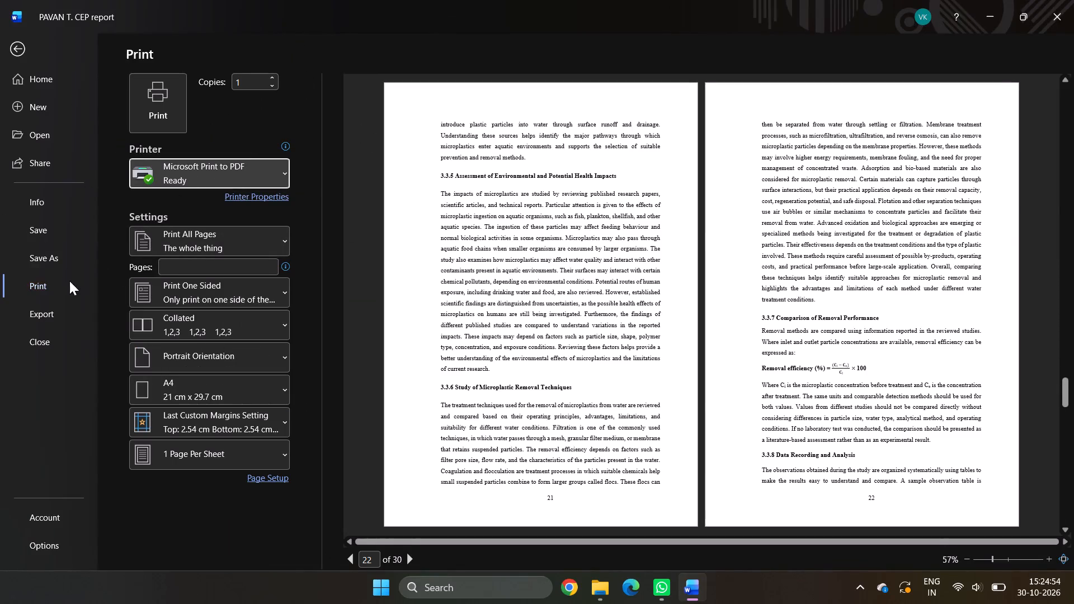
{"action": "left_click", "coordinate": [53, 257]}
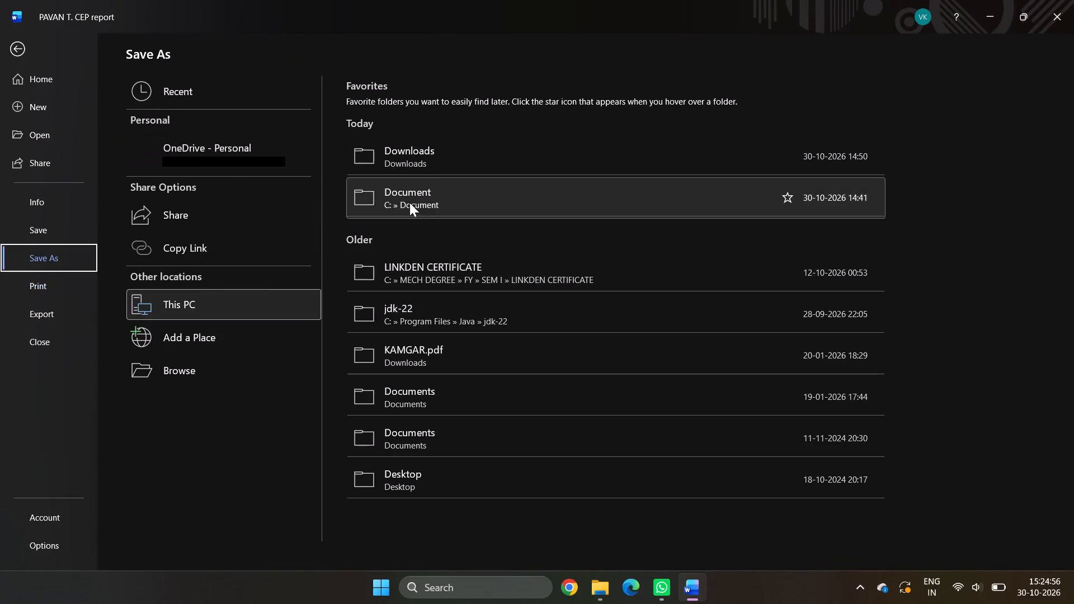
{"action": "left_click", "coordinate": [478, 170]}
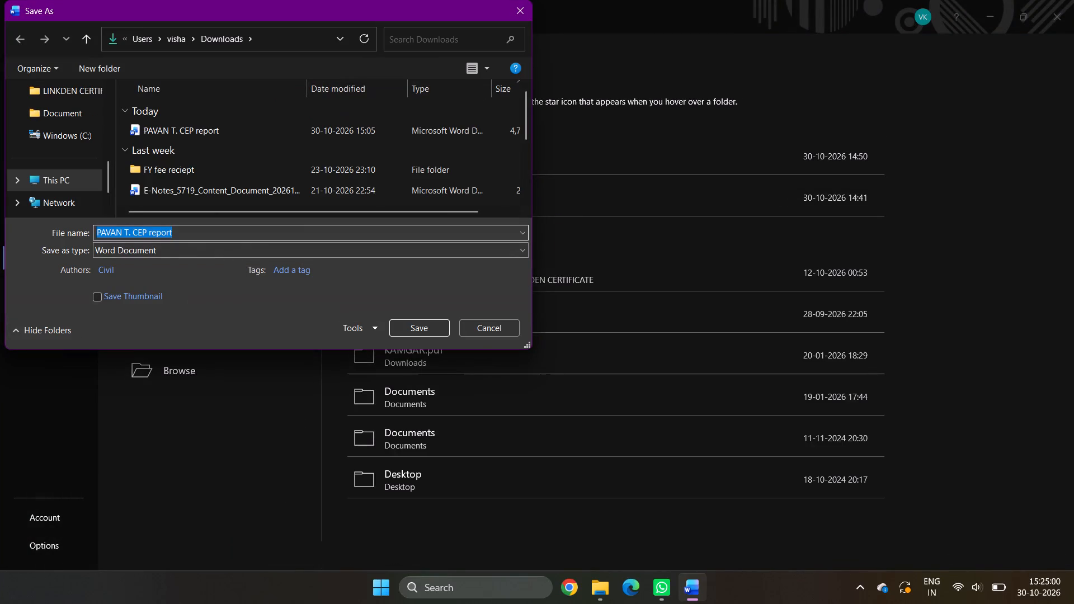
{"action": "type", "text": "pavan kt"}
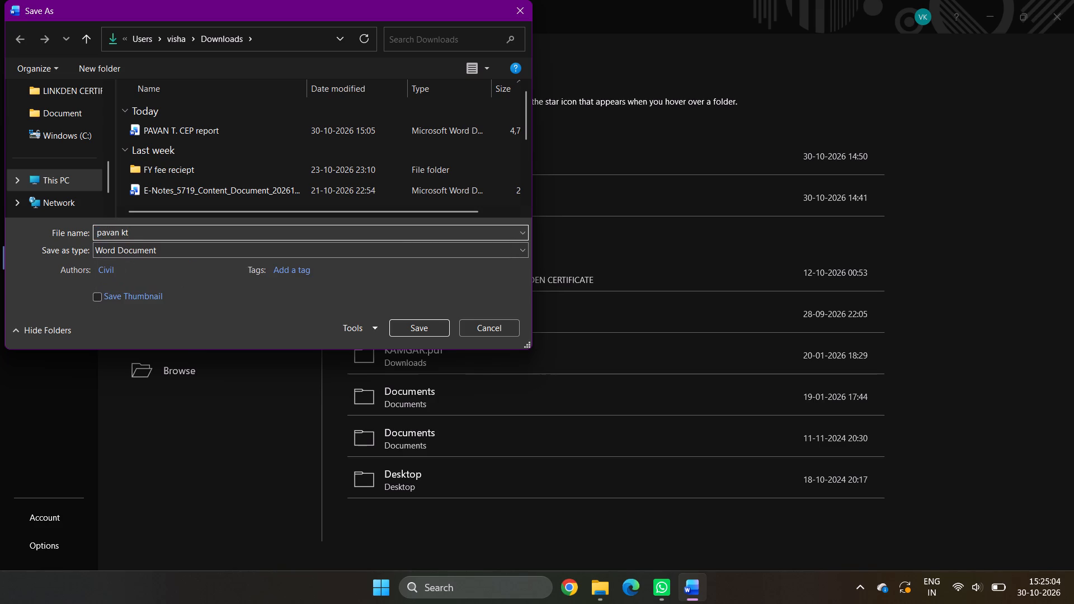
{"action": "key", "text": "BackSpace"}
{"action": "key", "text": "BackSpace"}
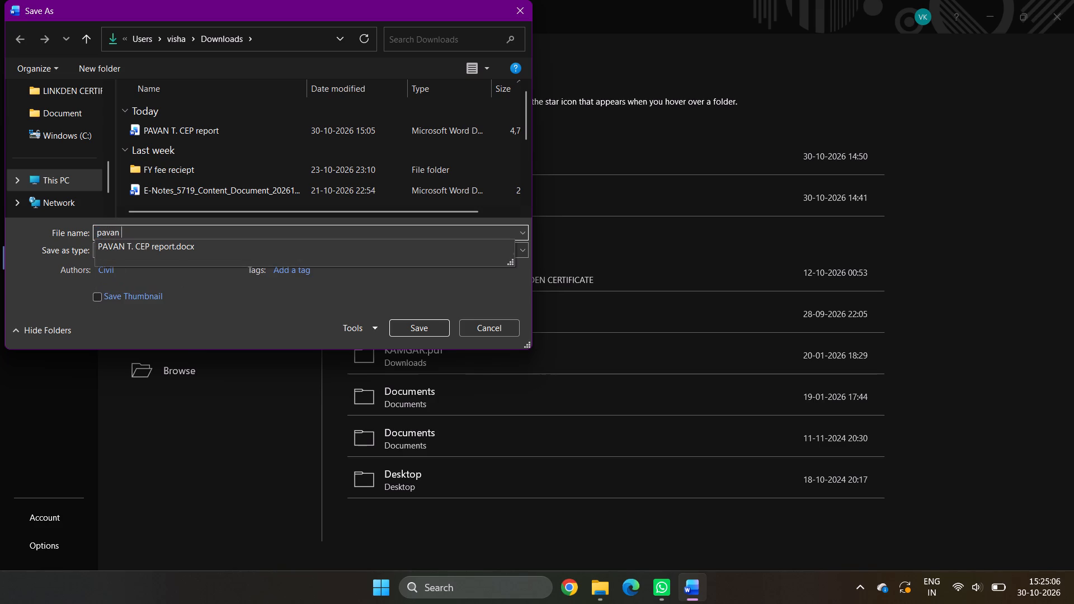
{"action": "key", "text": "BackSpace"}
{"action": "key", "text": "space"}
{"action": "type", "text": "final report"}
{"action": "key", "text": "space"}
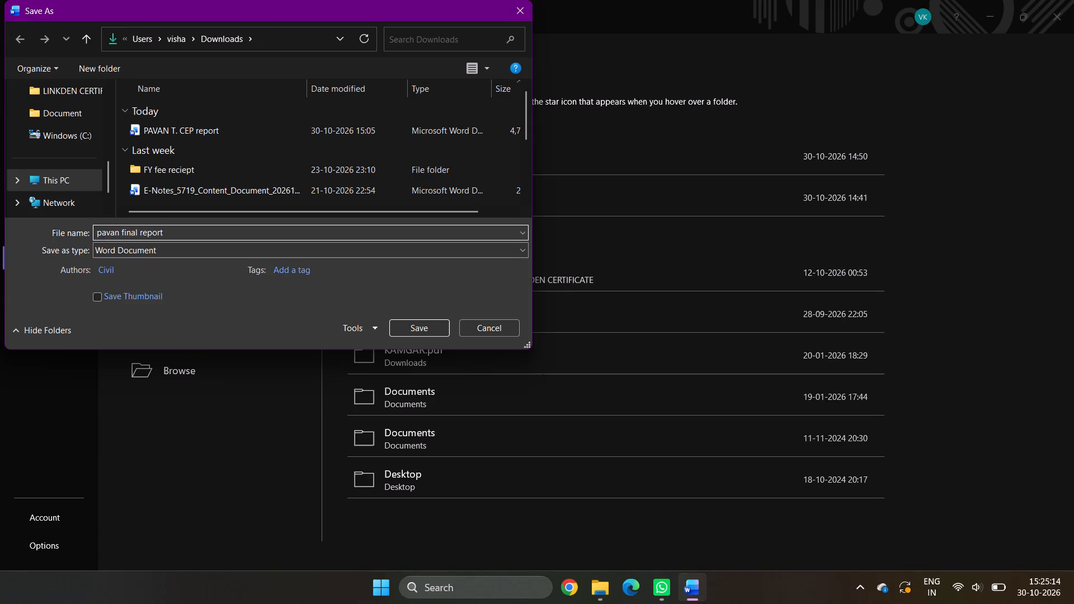
{"action": "left_click", "coordinate": [417, 328]}
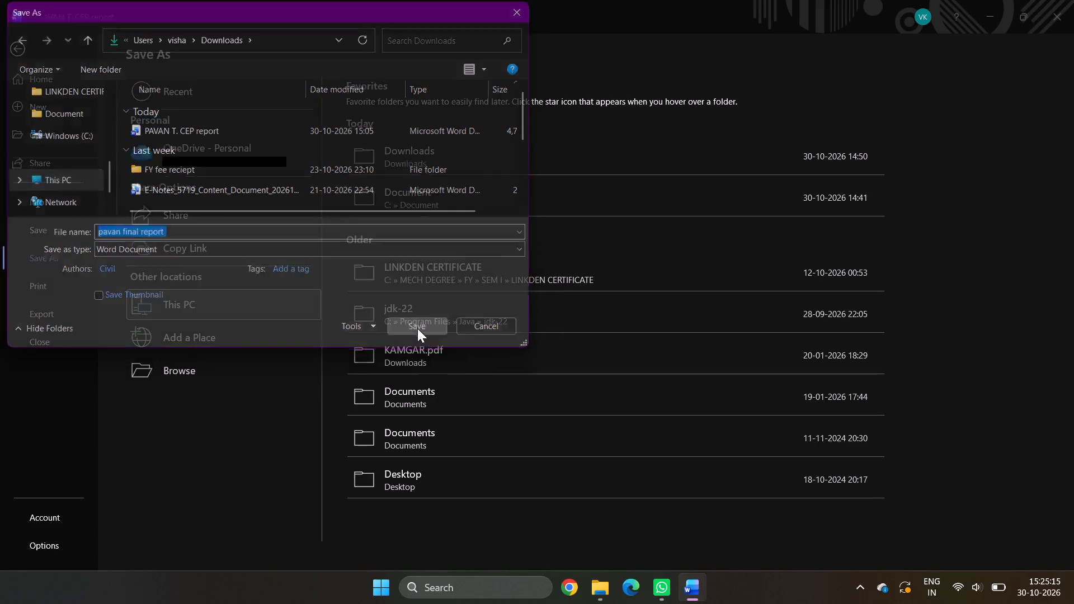
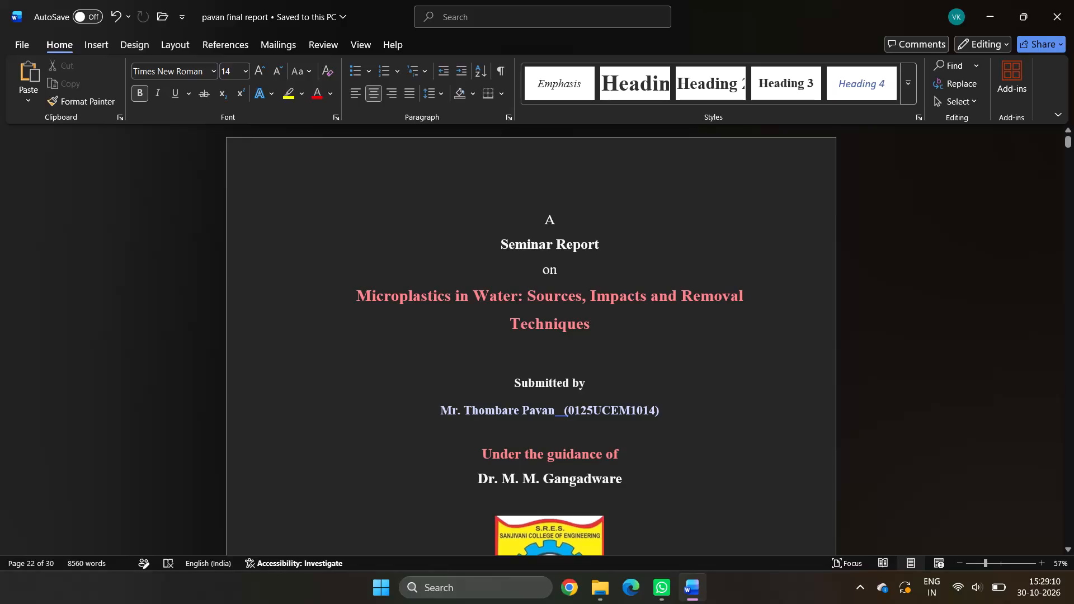
Look through the title page, Certificate and Acknowledgement pages to check their layout and text alignment.
{"action": "scroll", "coordinate": [691, 417], "scroll_direction": "down", "scroll_amount": 2}
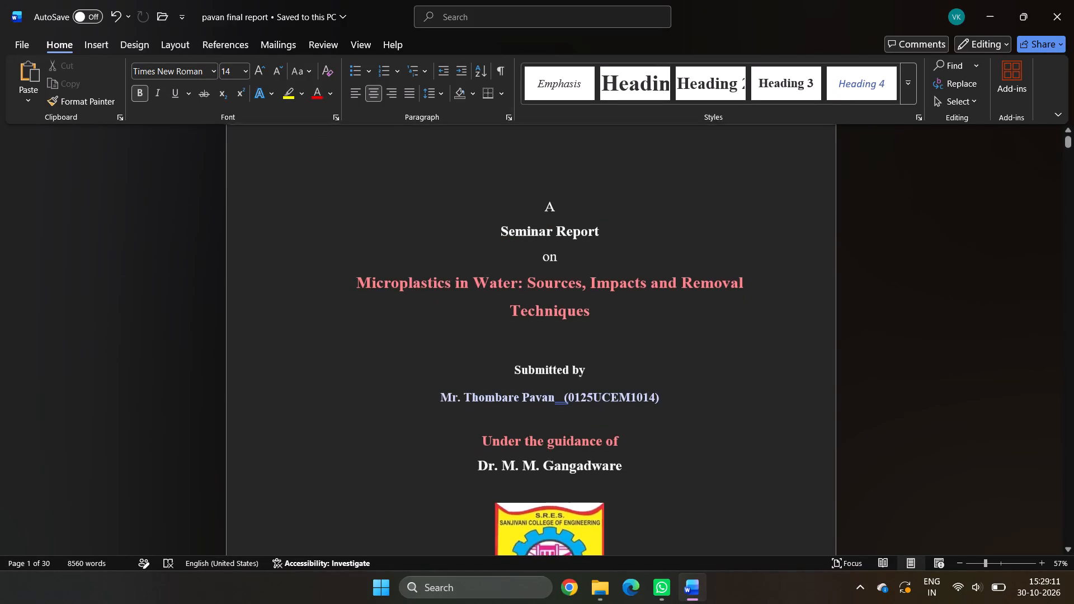
{"action": "scroll", "coordinate": [703, 422], "scroll_direction": "down", "scroll_amount": 8}
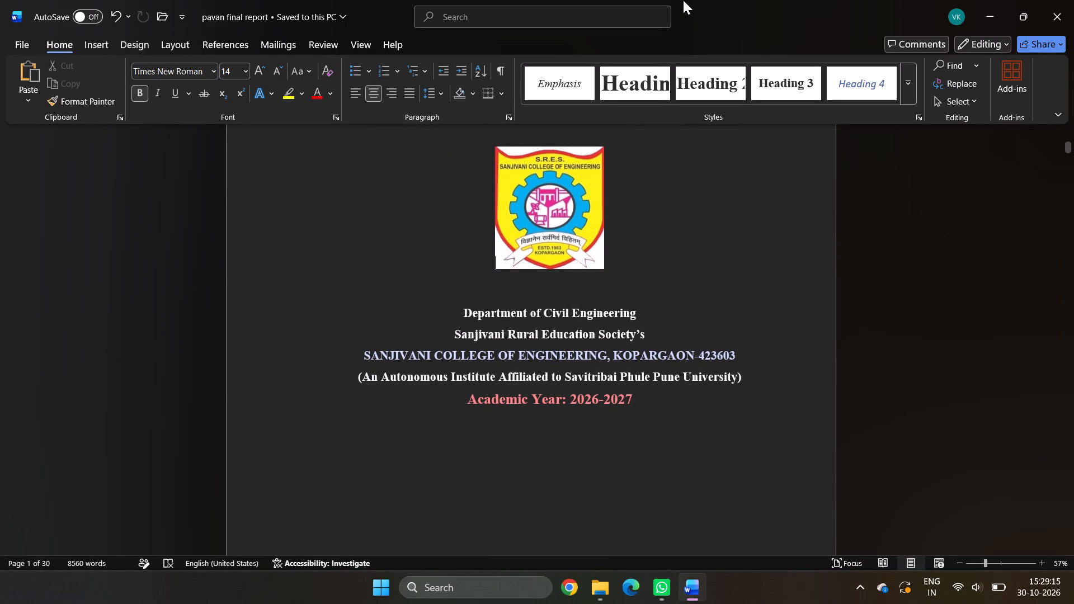
{"action": "scroll", "coordinate": [606, 448], "scroll_direction": "down", "scroll_amount": 11}
{"action": "scroll", "coordinate": [554, 365], "scroll_direction": "down", "scroll_amount": 3}
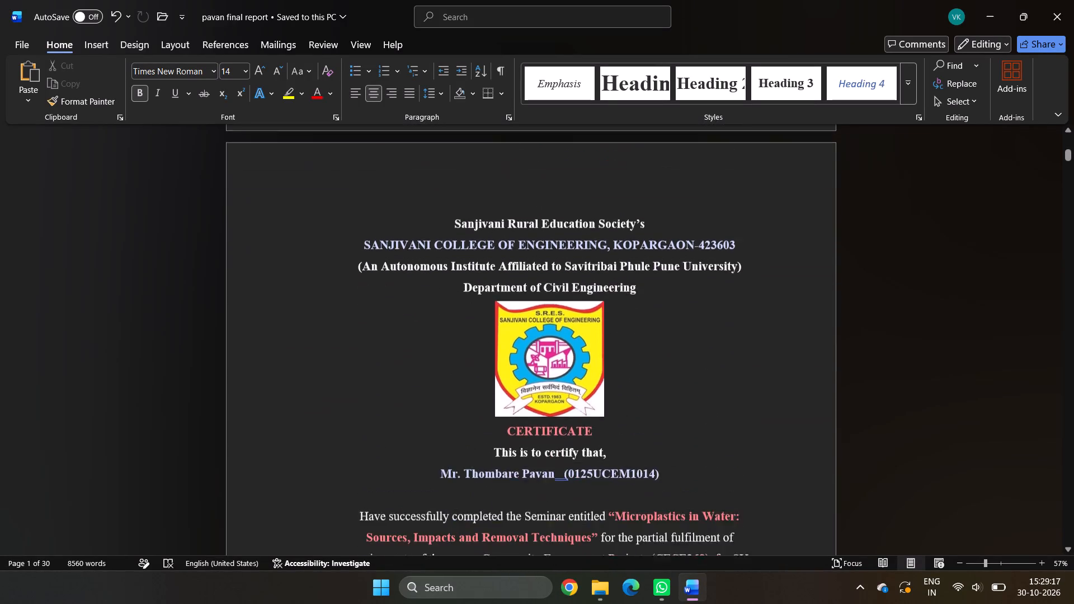
{"action": "scroll", "coordinate": [554, 365], "scroll_direction": "down", "scroll_amount": 10}
{"action": "scroll", "coordinate": [554, 365], "scroll_direction": "up", "scroll_amount": 3}
{"action": "scroll", "coordinate": [554, 365], "scroll_direction": "down", "scroll_amount": 3}
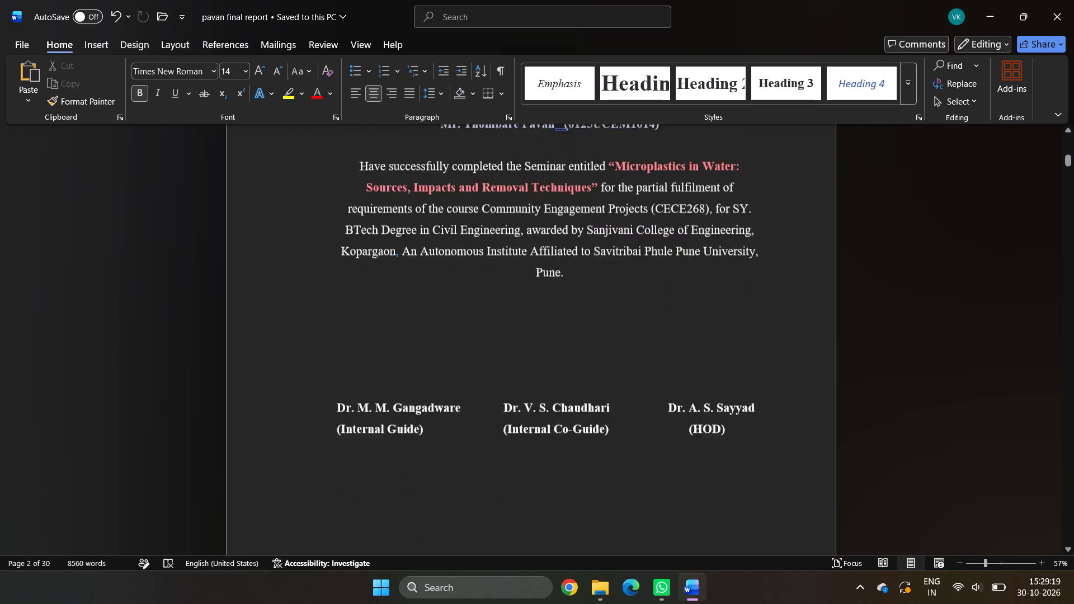
{"action": "scroll", "coordinate": [554, 365], "scroll_direction": "down", "scroll_amount": 14}
{"action": "scroll", "coordinate": [554, 365], "scroll_direction": "up", "scroll_amount": 3}
{"action": "scroll", "coordinate": [554, 365], "scroll_direction": "down", "scroll_amount": 5}
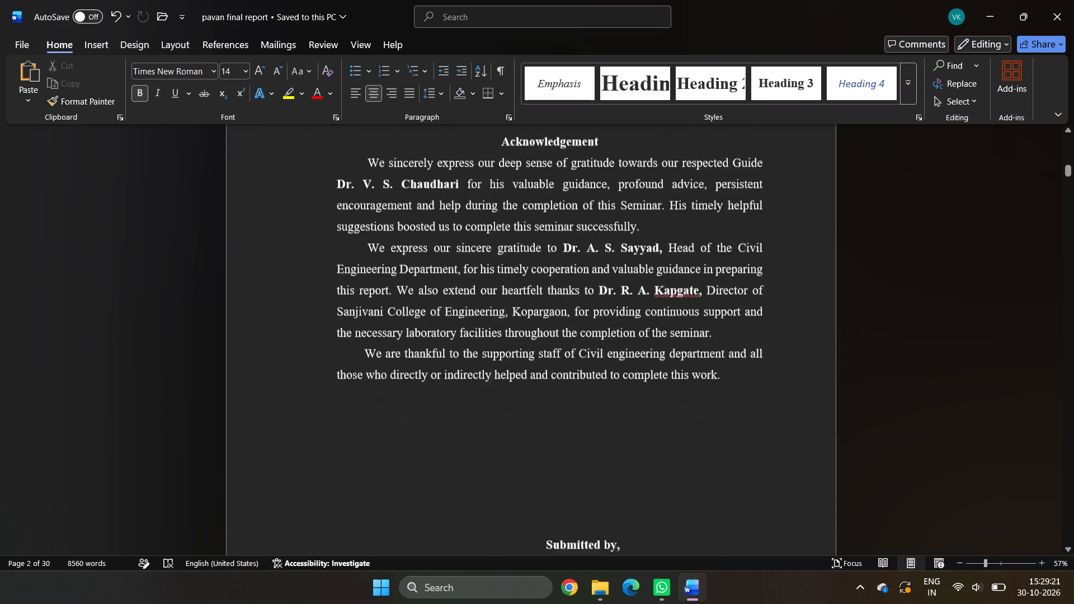
{"action": "scroll", "coordinate": [553, 454], "scroll_direction": "down", "scroll_amount": 5}
{"action": "scroll", "coordinate": [553, 454], "scroll_direction": "up", "scroll_amount": 8}
{"action": "scroll", "coordinate": [553, 454], "scroll_direction": "down", "scroll_amount": 1}
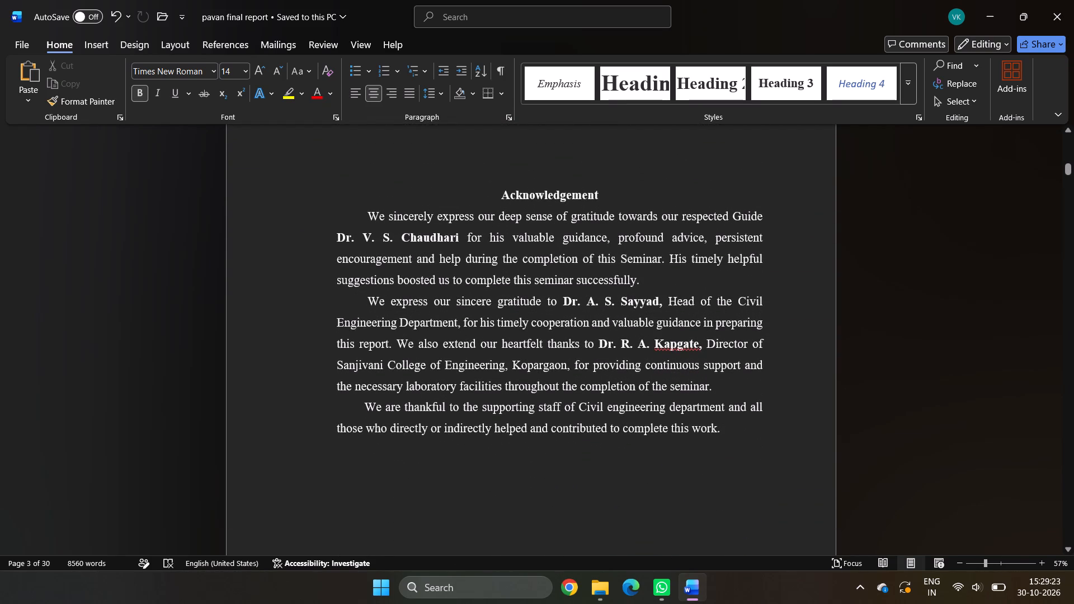
Justify all the text on the Acknowledgement page, from the heading to the end of the last paragraph.
{"action": "left_click_drag", "start_coordinate": [359, 207], "coordinate": [734, 447]}
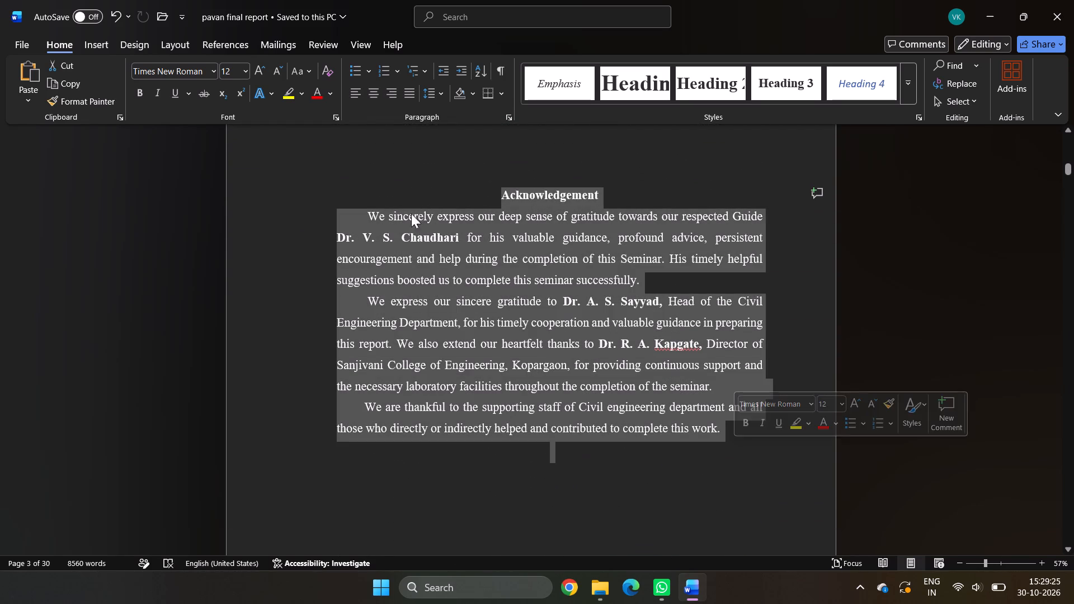
{"action": "left_click", "coordinate": [414, 94]}
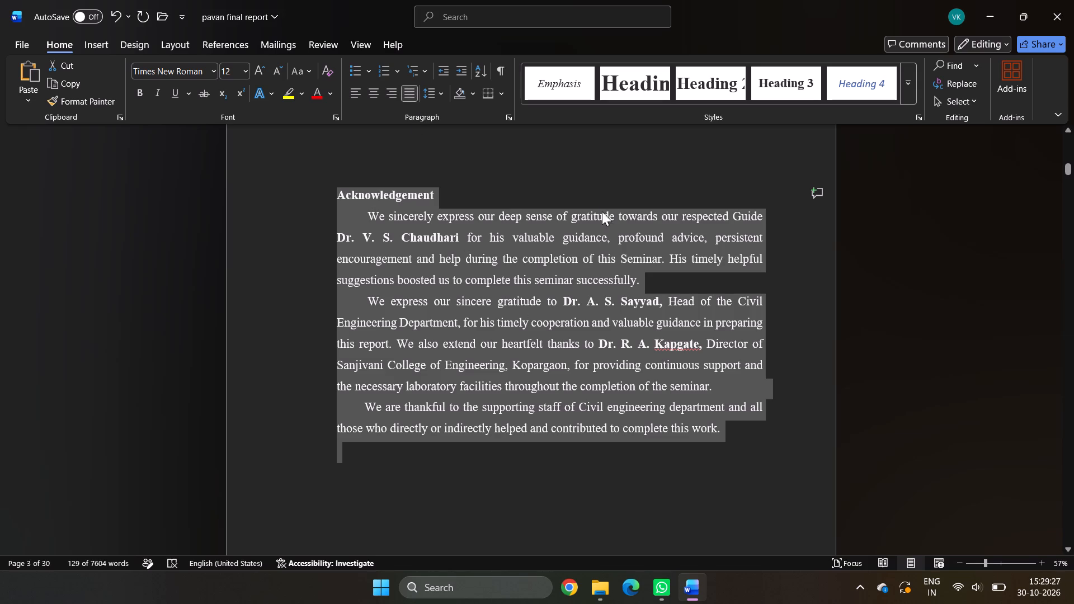
Centre the Acknowledgement heading above its paragraphs.
{"action": "left_click", "coordinate": [609, 195]}
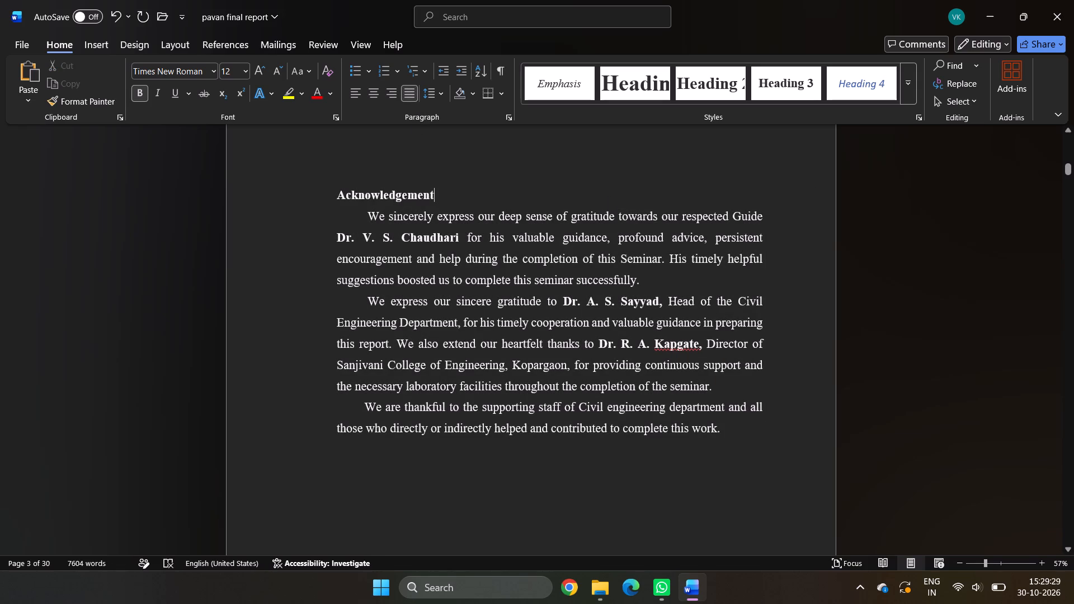
{"action": "left_click", "coordinate": [376, 216]}
{"action": "left_click_drag", "start_coordinate": [333, 195], "coordinate": [473, 183]}
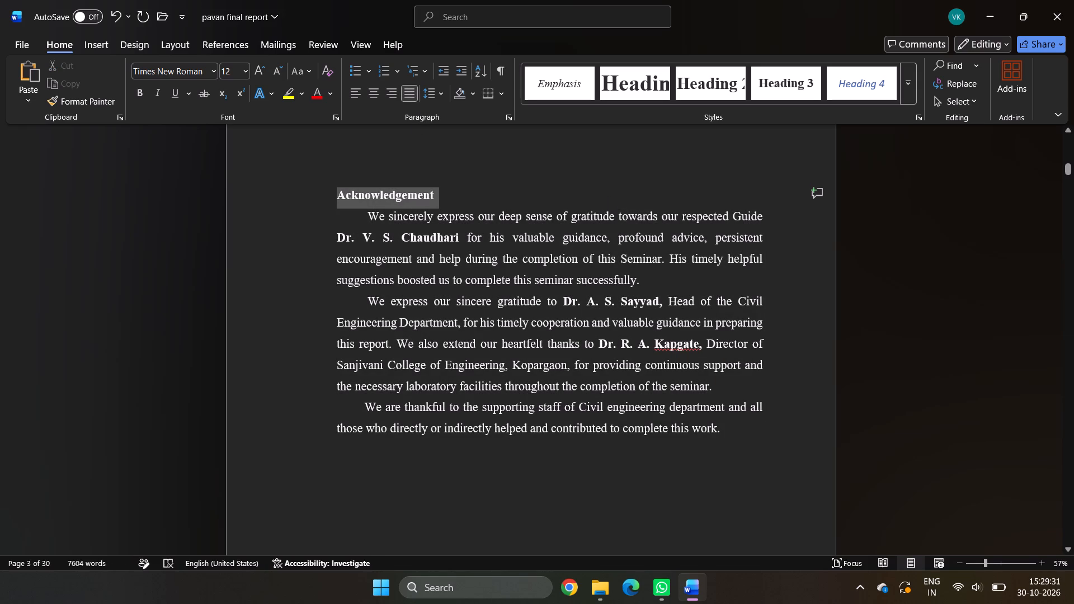
{"action": "left_click_drag", "start_coordinate": [473, 183], "coordinate": [478, 182]}
{"action": "left_click", "coordinate": [373, 82]}
{"action": "left_click", "coordinate": [374, 93]}
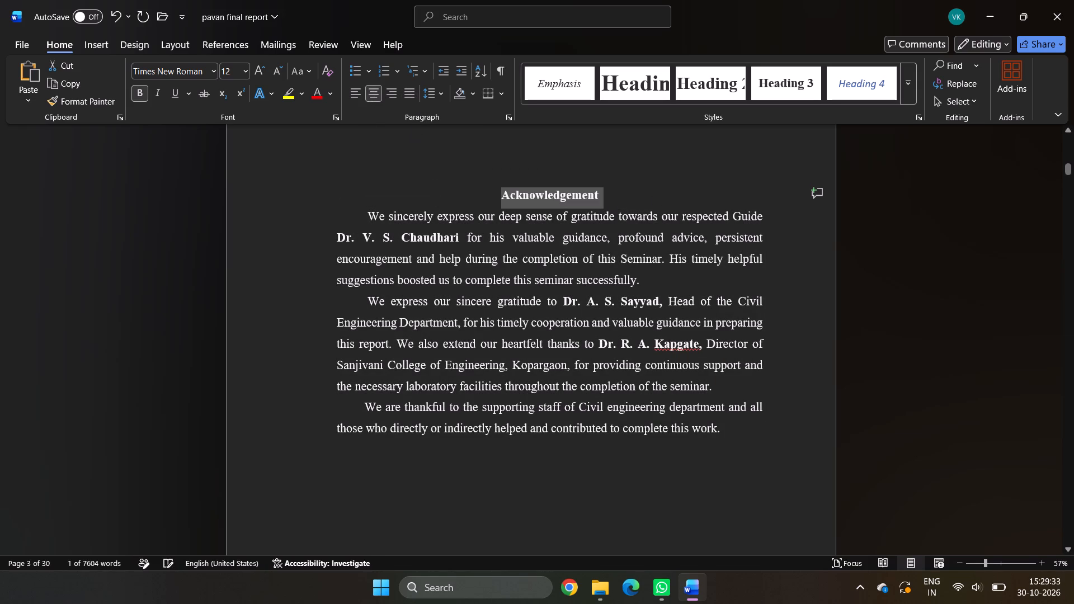
Look through the Acknowledgement's end, the Contents, the Abstract and the first Chapter 1 pages to check their formatting.
{"action": "scroll", "coordinate": [468, 402], "scroll_direction": "down", "scroll_amount": 8}
{"action": "scroll", "coordinate": [498, 288], "scroll_direction": "down", "scroll_amount": 4}
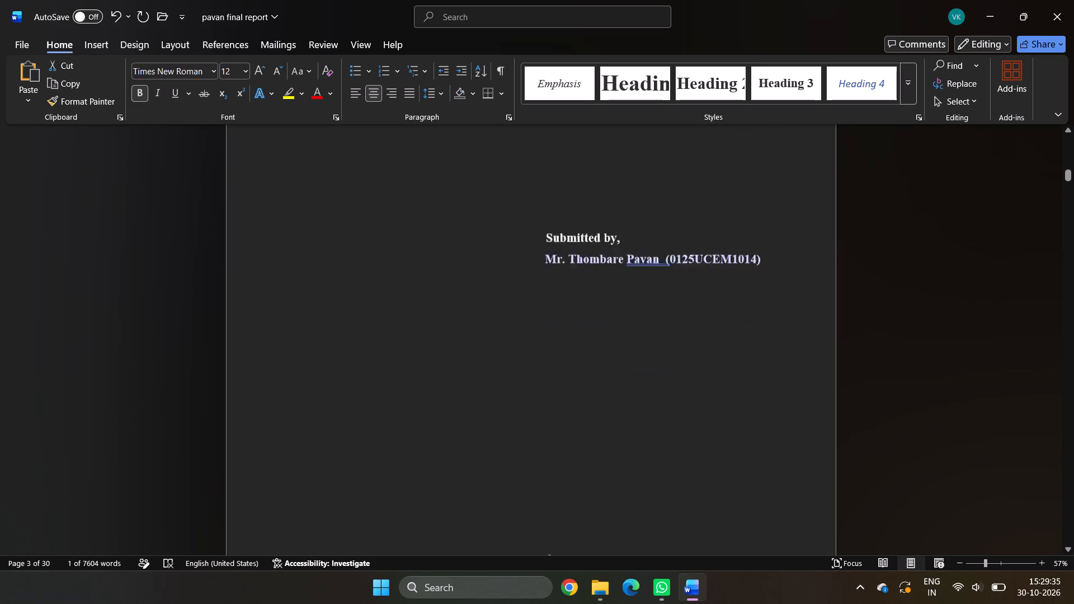
{"action": "scroll", "coordinate": [490, 306], "scroll_direction": "up", "scroll_amount": 1}
{"action": "scroll", "coordinate": [489, 304], "scroll_direction": "down", "scroll_amount": 18}
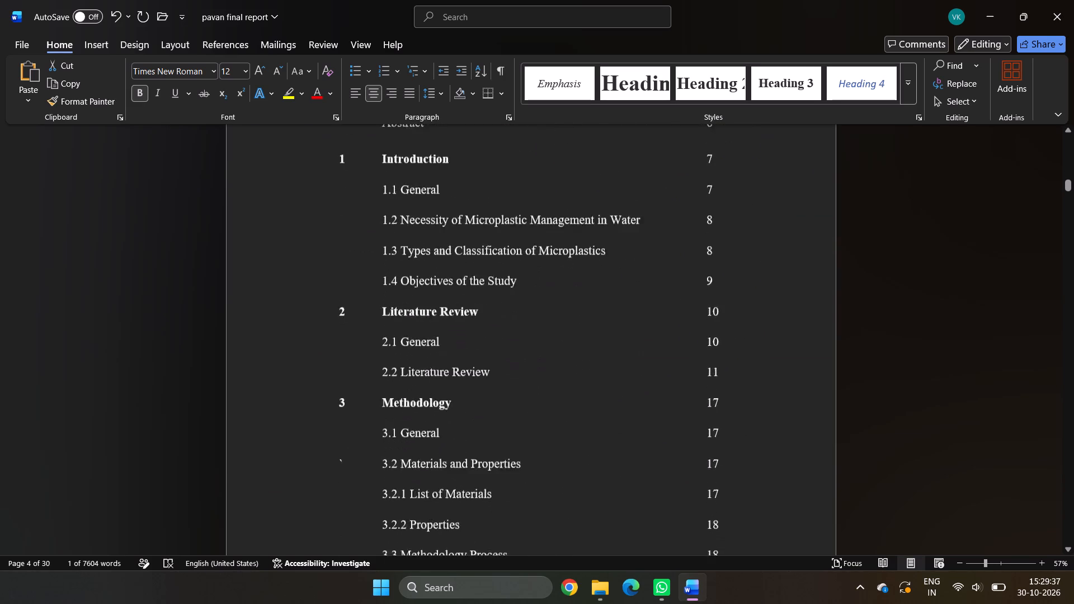
{"action": "scroll", "coordinate": [487, 303], "scroll_direction": "down", "scroll_amount": 8}
{"action": "scroll", "coordinate": [497, 305], "scroll_direction": "down", "scroll_amount": 14}
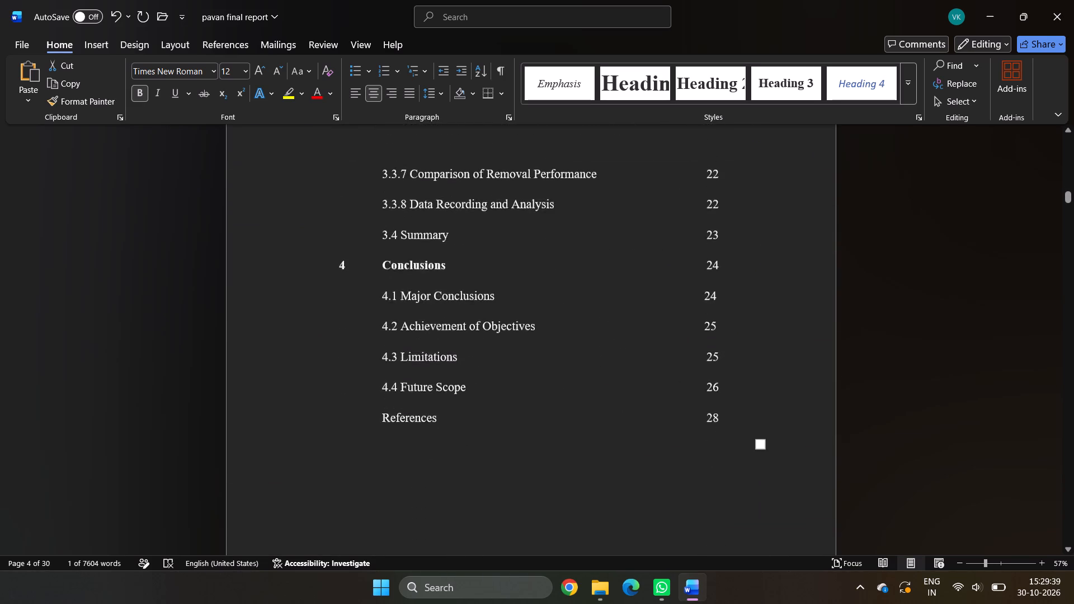
{"action": "scroll", "coordinate": [497, 305], "scroll_direction": "down", "scroll_amount": 20}
{"action": "scroll", "coordinate": [497, 305], "scroll_direction": "down", "scroll_amount": 9}
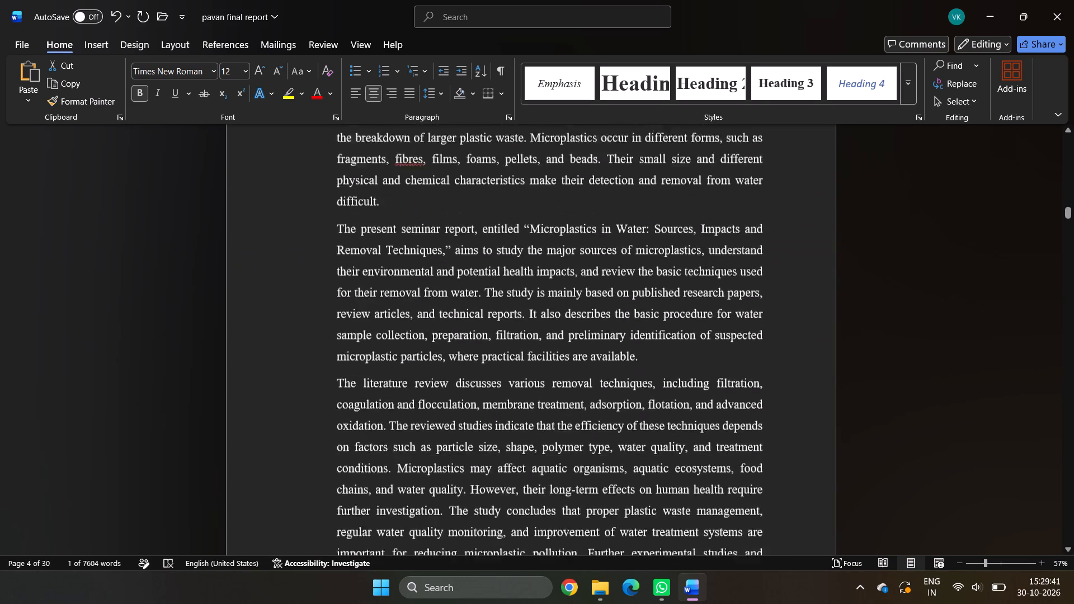
{"action": "scroll", "coordinate": [497, 306], "scroll_direction": "down", "scroll_amount": 20}
{"action": "scroll", "coordinate": [497, 306], "scroll_direction": "down", "scroll_amount": 8}
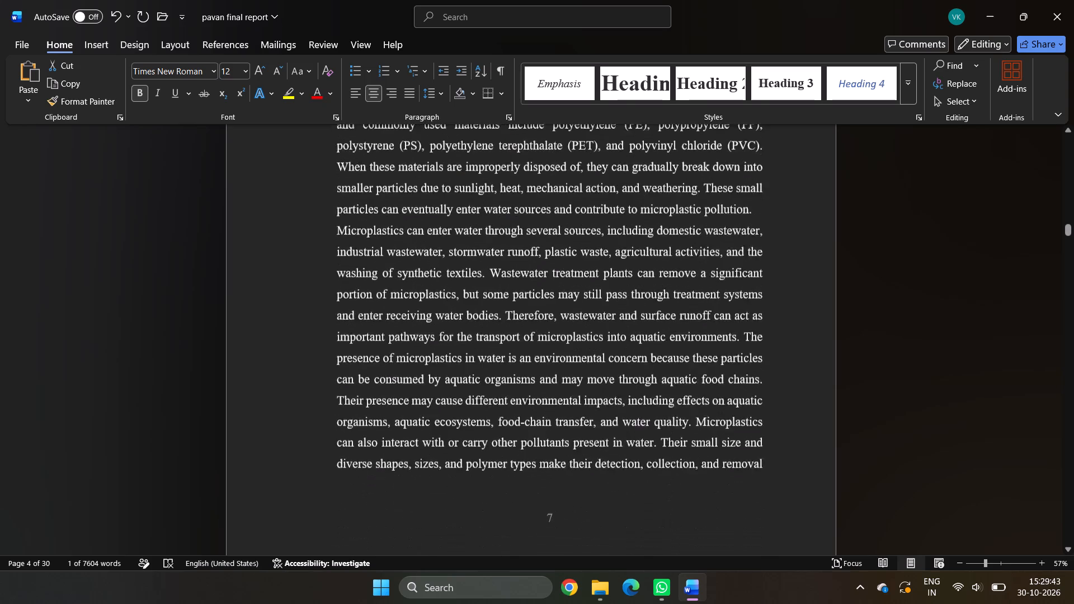
{"action": "scroll", "coordinate": [486, 327], "scroll_direction": "down", "scroll_amount": 15}
{"action": "scroll", "coordinate": [463, 368], "scroll_direction": "up", "scroll_amount": 11}
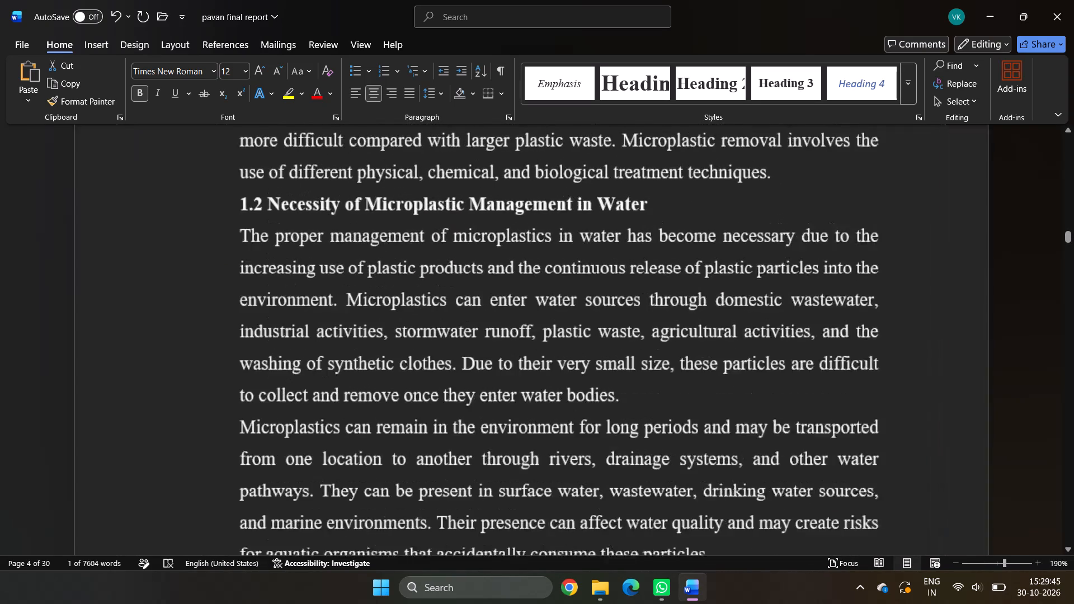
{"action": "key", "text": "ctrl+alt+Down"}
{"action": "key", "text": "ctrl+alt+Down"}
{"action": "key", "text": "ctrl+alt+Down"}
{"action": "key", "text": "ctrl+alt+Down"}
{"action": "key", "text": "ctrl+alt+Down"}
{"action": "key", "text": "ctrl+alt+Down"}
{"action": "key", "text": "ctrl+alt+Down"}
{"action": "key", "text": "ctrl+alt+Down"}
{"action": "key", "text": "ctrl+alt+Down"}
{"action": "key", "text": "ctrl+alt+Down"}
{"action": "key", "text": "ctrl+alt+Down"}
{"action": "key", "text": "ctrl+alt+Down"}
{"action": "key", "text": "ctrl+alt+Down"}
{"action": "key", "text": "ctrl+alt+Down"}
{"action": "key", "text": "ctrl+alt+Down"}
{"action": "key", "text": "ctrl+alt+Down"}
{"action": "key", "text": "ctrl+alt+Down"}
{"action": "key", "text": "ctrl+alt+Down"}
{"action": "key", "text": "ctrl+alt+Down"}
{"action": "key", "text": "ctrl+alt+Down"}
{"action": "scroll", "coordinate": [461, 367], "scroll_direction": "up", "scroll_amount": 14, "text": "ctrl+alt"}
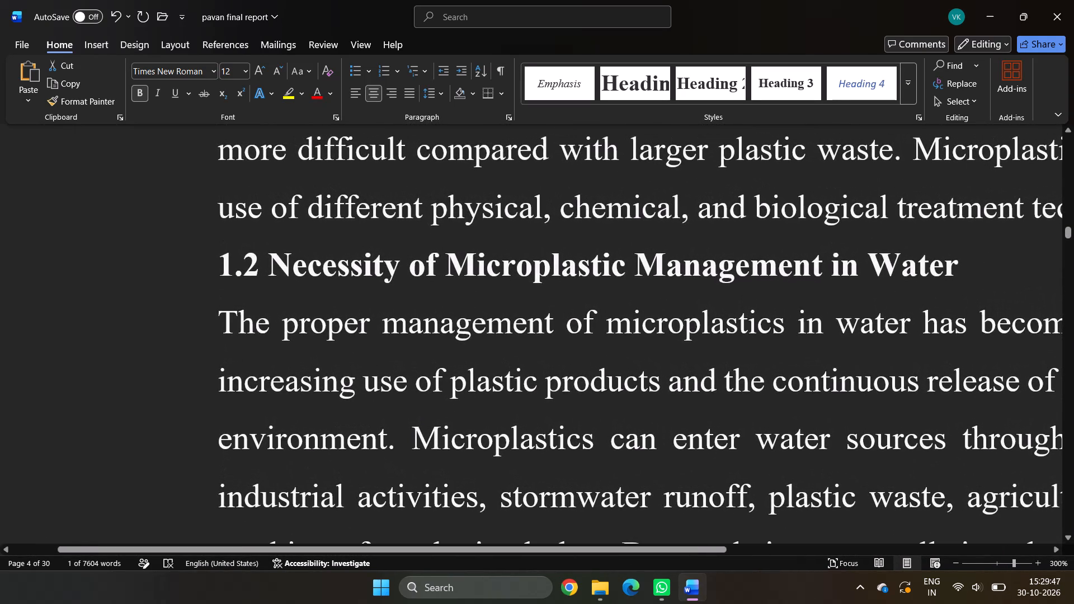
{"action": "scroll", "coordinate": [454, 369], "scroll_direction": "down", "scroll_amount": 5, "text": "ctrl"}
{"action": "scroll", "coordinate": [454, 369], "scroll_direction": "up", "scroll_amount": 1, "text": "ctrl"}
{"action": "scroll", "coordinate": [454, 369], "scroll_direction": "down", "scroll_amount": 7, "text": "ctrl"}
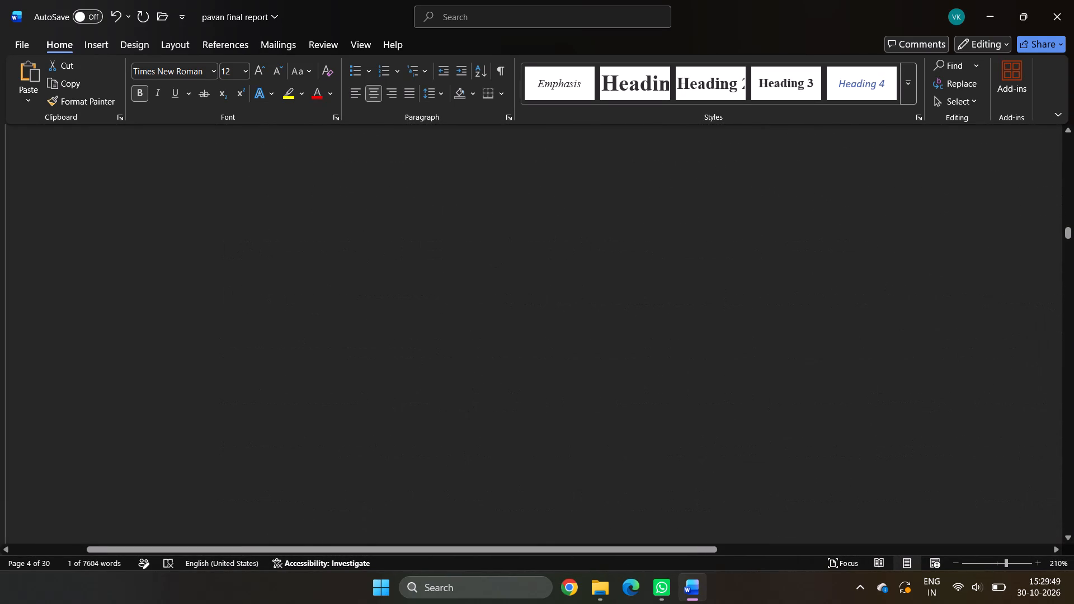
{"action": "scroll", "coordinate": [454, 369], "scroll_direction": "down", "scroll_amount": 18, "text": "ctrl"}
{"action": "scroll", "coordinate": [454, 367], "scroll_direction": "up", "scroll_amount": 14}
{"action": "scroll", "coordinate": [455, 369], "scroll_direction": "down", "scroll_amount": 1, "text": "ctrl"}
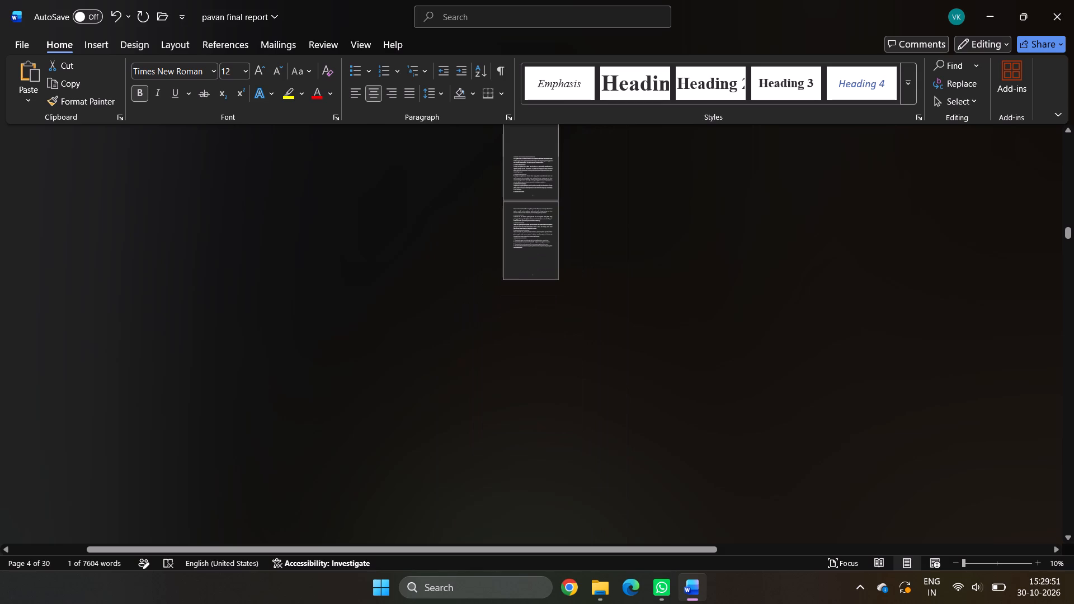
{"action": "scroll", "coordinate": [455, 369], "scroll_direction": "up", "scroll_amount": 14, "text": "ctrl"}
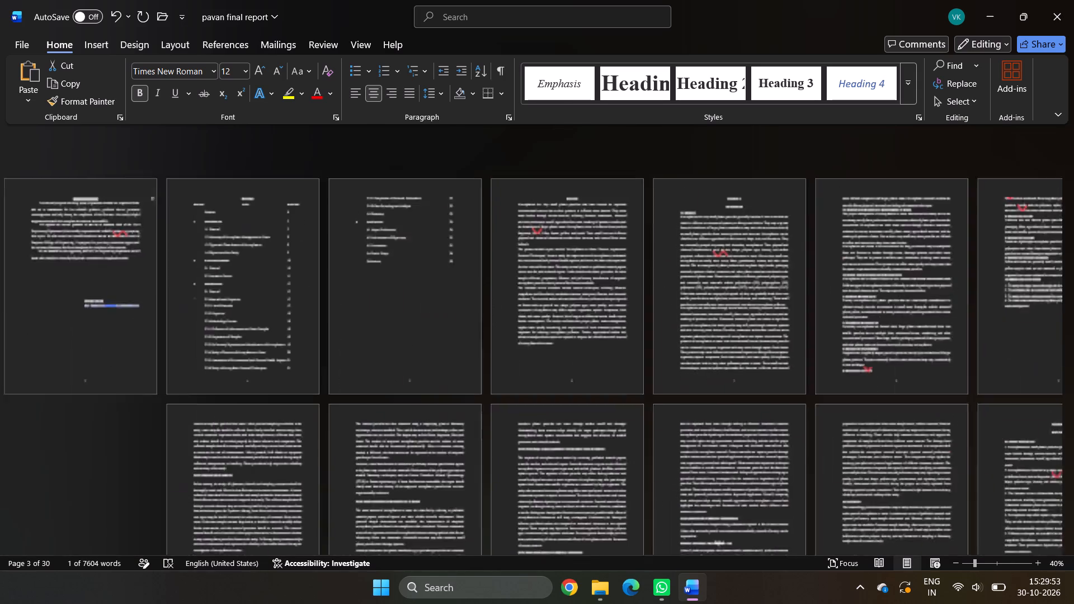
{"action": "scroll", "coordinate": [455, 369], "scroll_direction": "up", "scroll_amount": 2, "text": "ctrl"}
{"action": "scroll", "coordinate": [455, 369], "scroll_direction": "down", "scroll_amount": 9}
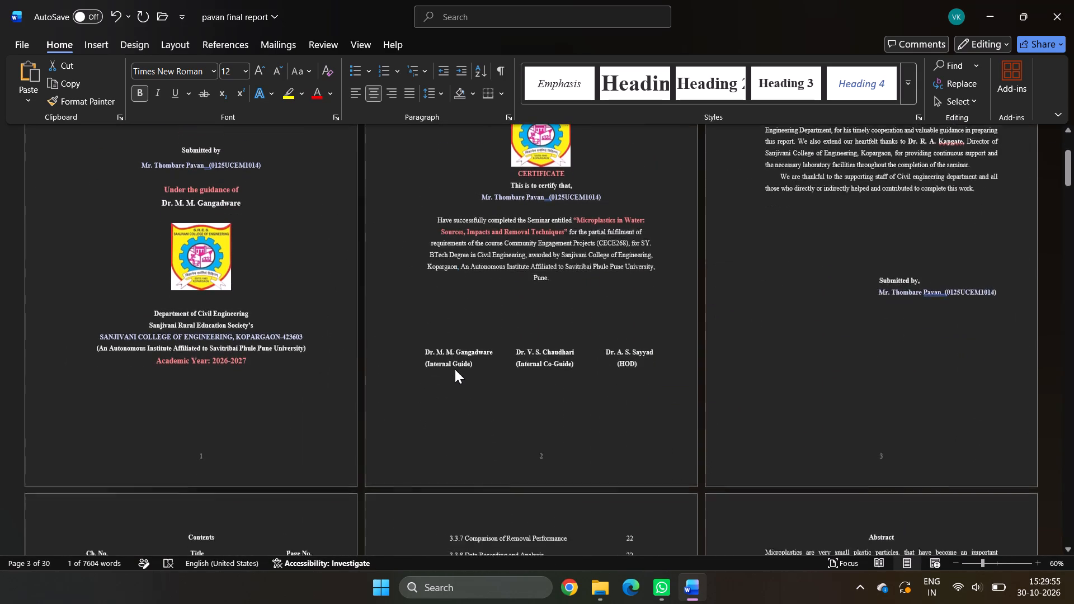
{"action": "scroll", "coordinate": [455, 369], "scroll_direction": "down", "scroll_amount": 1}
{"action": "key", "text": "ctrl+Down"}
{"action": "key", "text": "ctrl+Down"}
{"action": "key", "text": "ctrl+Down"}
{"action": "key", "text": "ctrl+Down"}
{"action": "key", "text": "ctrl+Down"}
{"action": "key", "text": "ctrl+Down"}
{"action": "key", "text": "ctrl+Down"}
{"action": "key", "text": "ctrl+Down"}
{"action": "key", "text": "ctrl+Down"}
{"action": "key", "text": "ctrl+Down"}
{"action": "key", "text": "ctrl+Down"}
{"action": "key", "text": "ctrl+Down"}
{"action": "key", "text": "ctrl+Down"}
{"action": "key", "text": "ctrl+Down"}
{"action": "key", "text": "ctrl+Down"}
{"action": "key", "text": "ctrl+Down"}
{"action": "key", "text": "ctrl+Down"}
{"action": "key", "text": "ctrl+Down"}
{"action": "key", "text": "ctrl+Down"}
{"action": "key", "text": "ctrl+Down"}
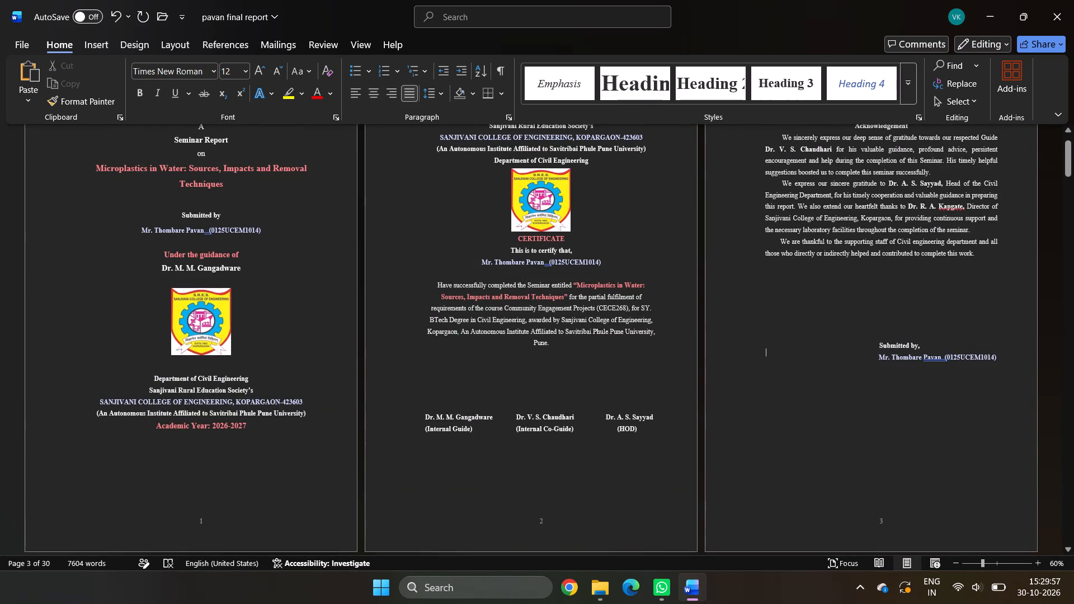
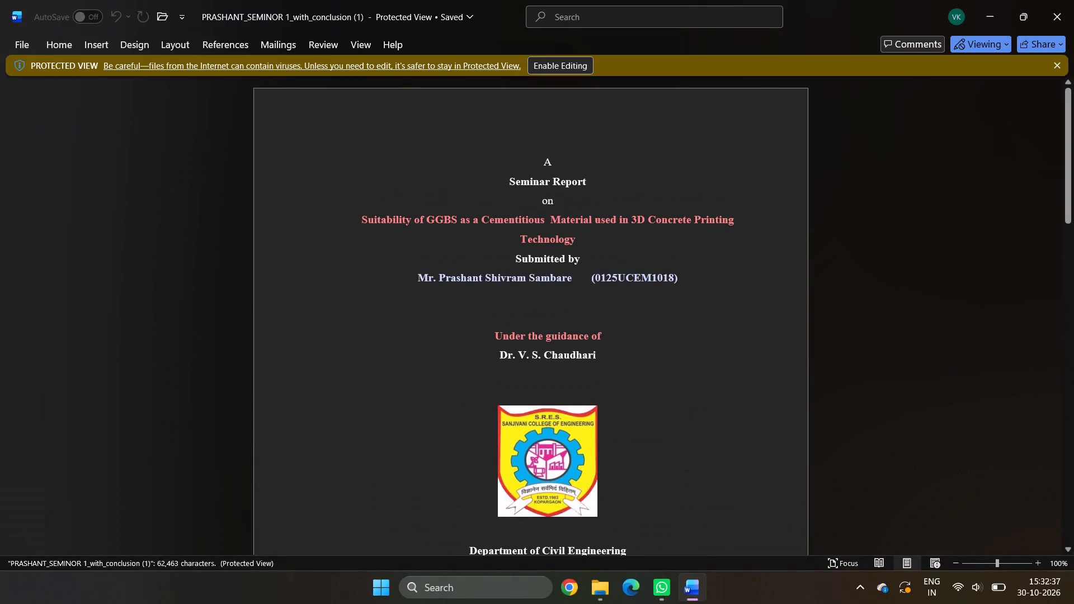
Enable editing for the protected seminar report on GGBS as a cementitious material in 3D concrete printing.
{"action": "left_click", "coordinate": [546, 64]}
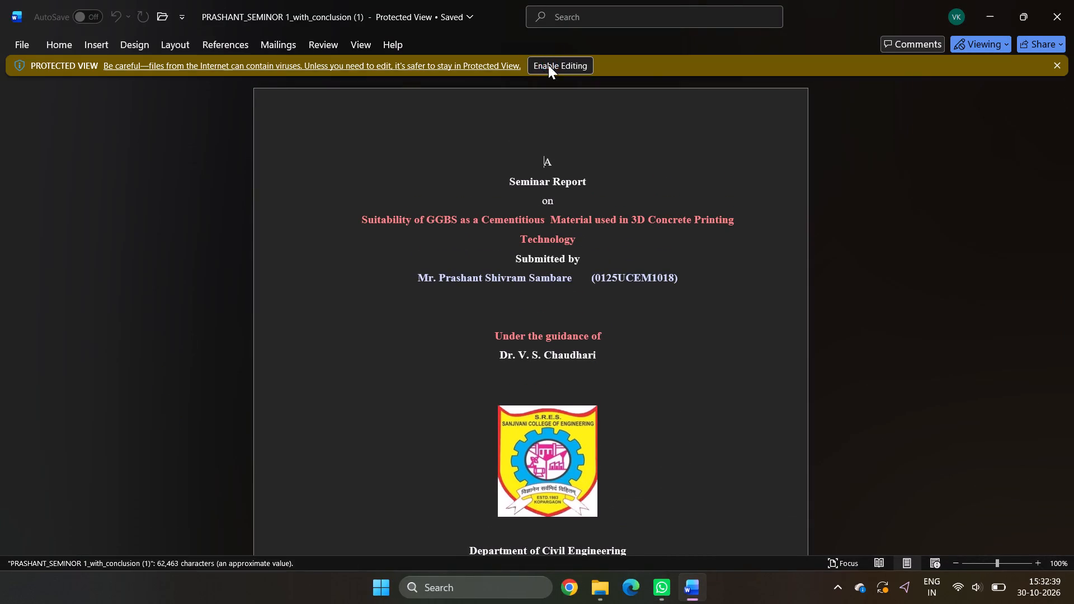